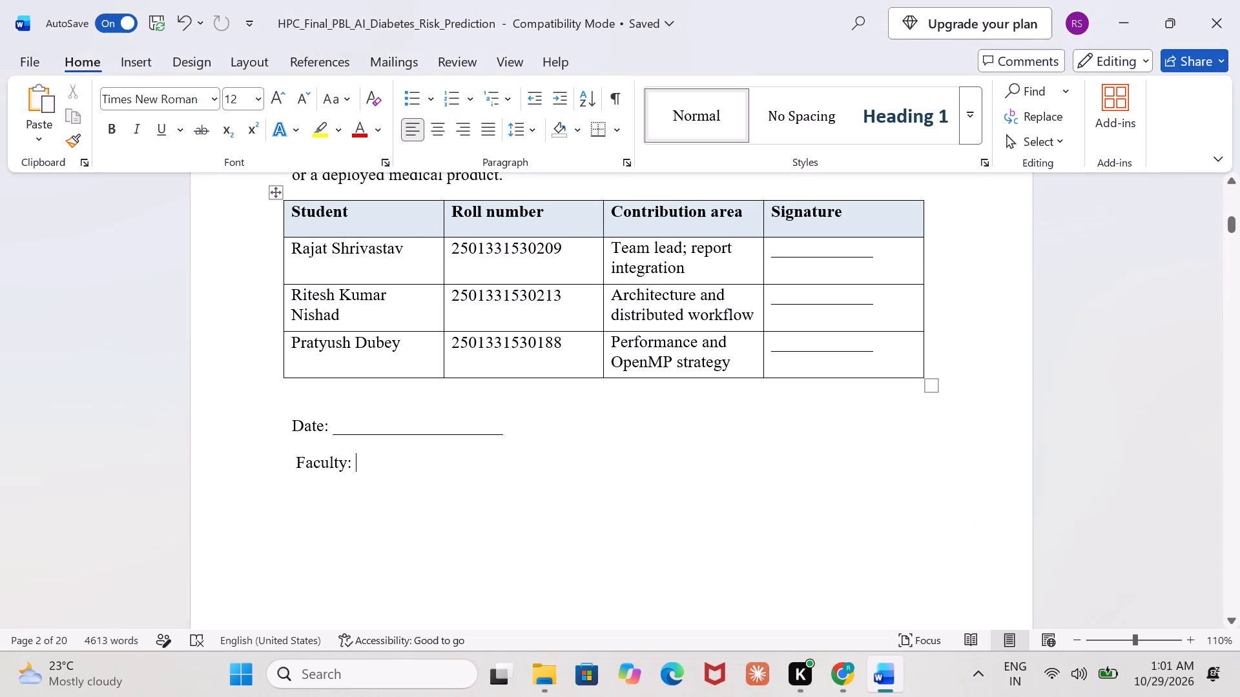
Paste the copied faculty member's name after "Faculty:" below the signature table and remove its bold formatting.
{"action": "key", "text": "ctrl+v"}
{"action": "left_click", "coordinate": [397, 463]}
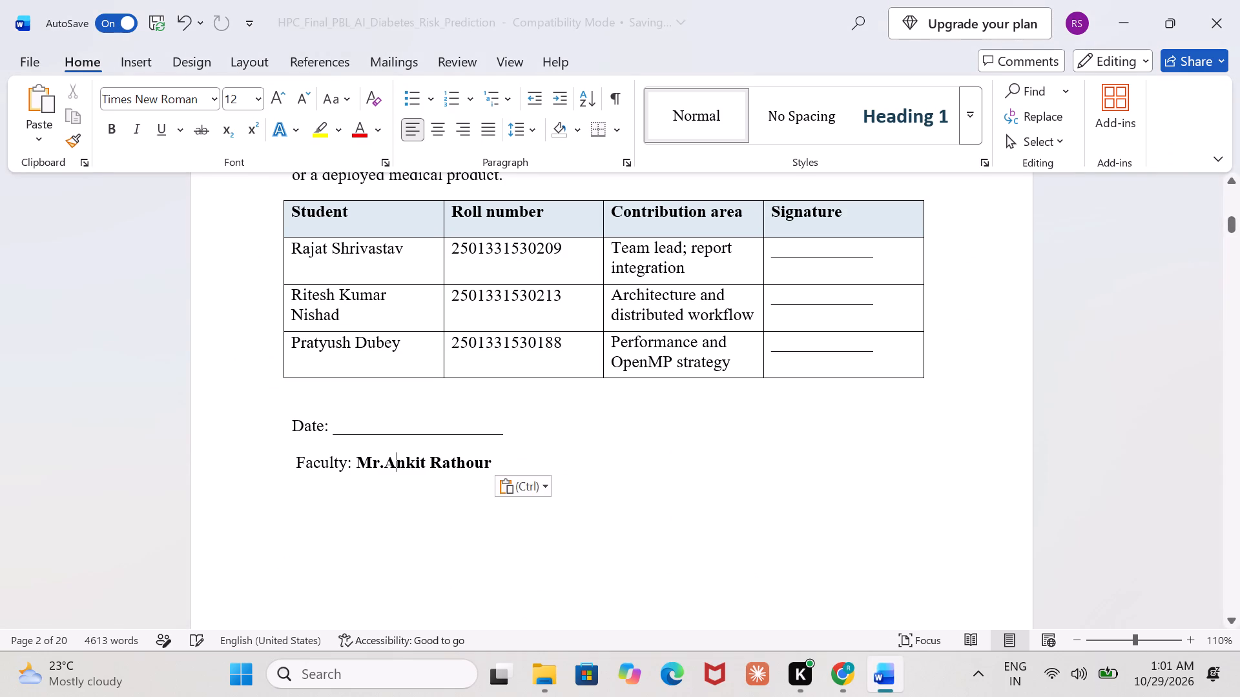
{"action": "left_click_drag", "start_coordinate": [496, 464], "coordinate": [360, 464]}
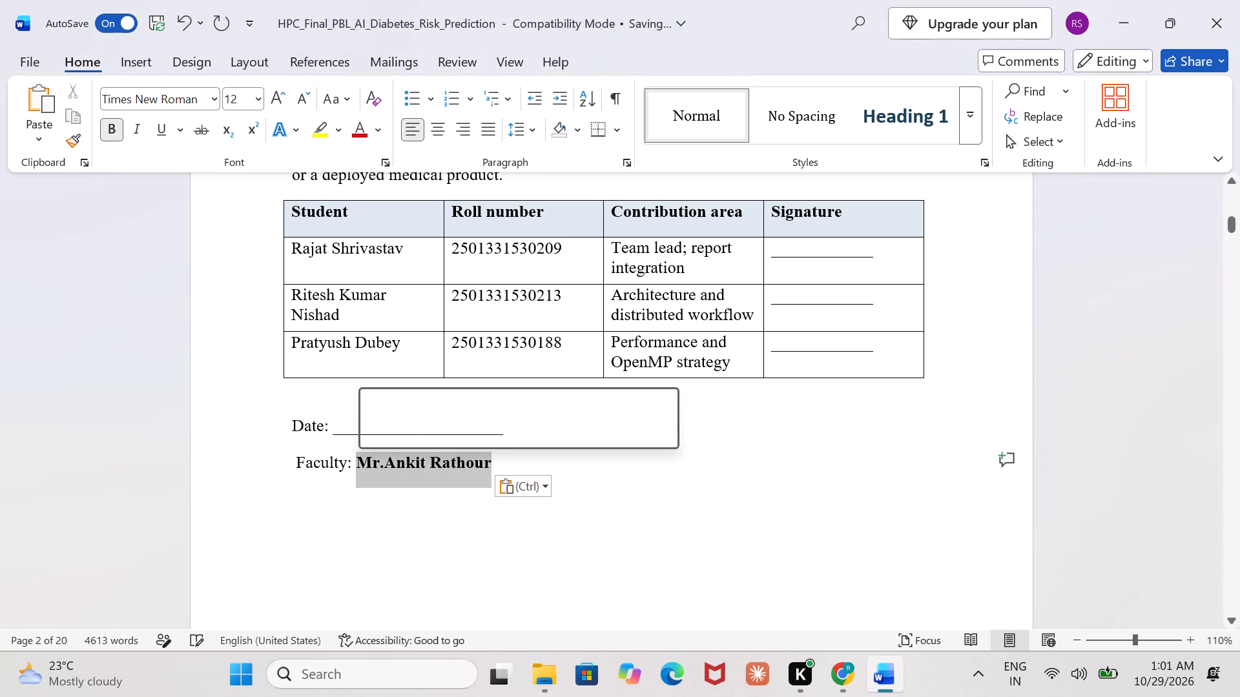
{"action": "left_click", "coordinate": [383, 432]}
{"action": "left_click", "coordinate": [449, 555]}
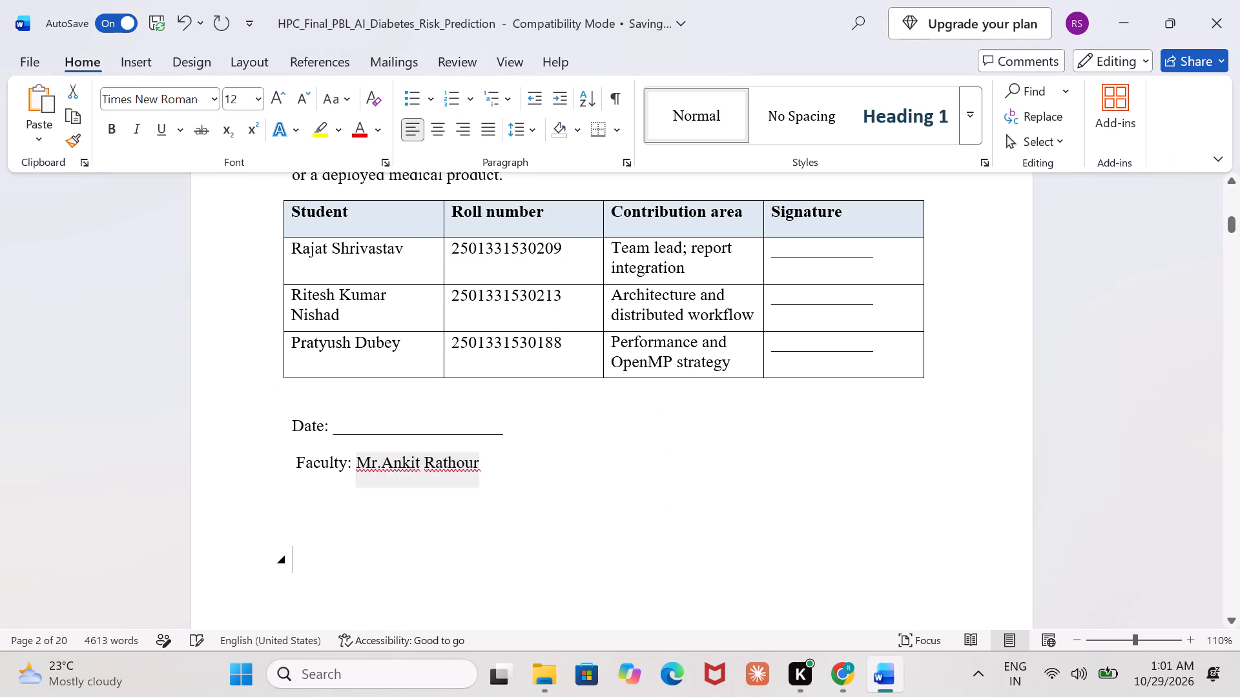
Change the font colour of the "Keywords" heading on page 3 to black, keeping it bold.
{"action": "scroll", "coordinate": [449, 555], "scroll_direction": "down", "scroll_amount": 5}
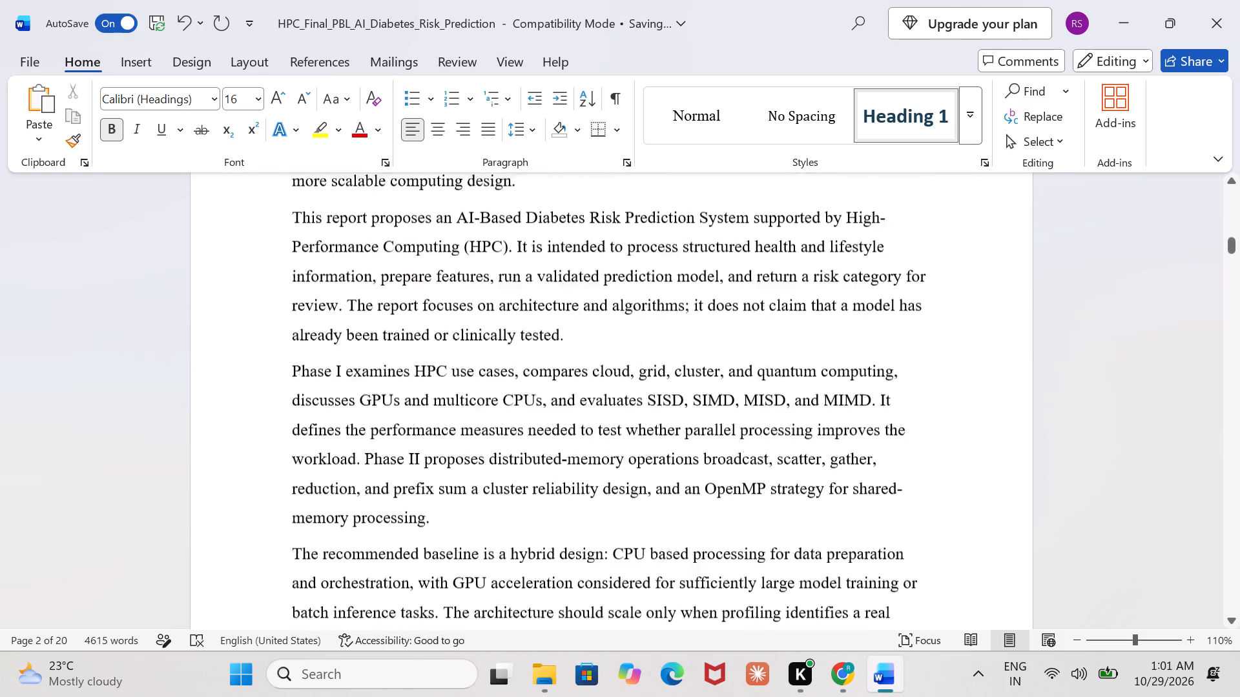
{"action": "scroll", "coordinate": [449, 555], "scroll_direction": "down", "scroll_amount": 2}
{"action": "scroll", "coordinate": [449, 555], "scroll_direction": "up", "scroll_amount": 1}
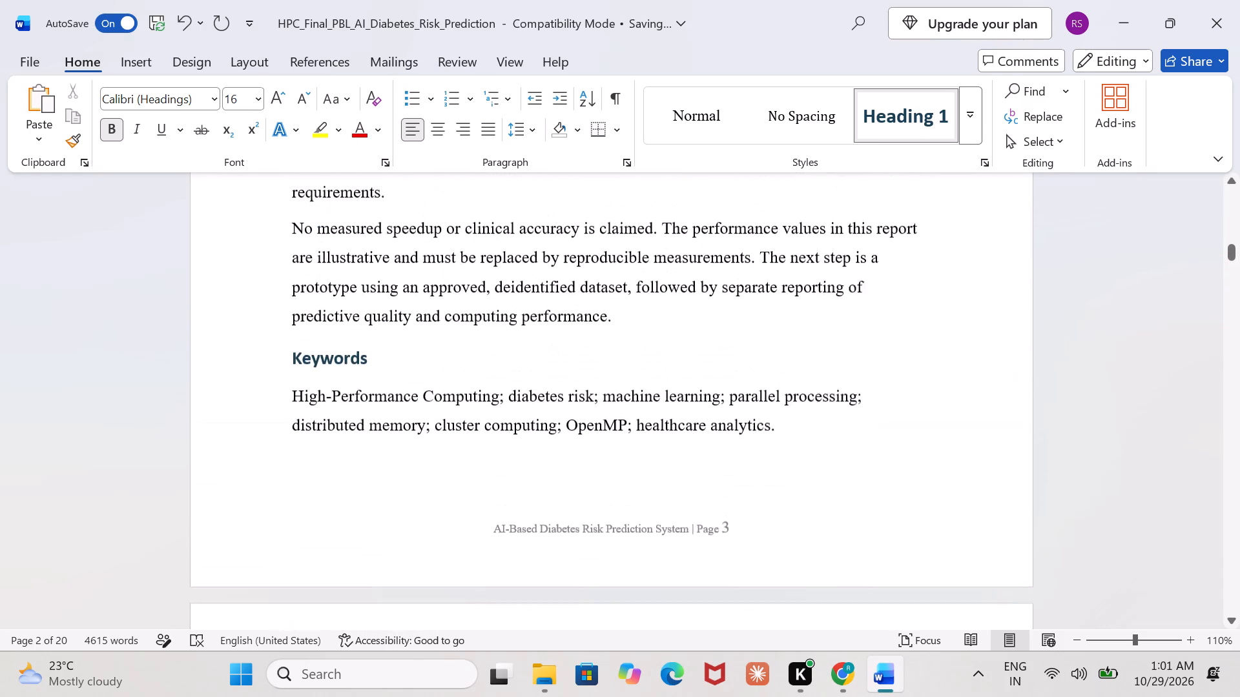
{"action": "left_click_drag", "start_coordinate": [382, 370], "coordinate": [288, 370]}
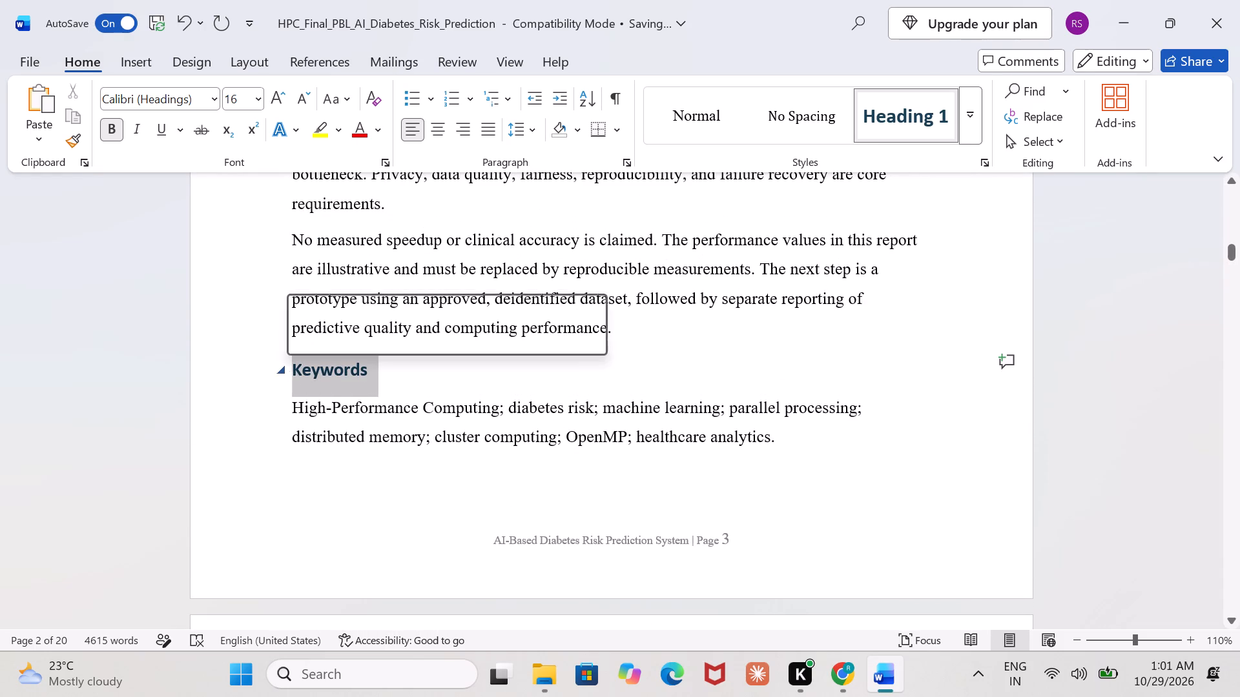
{"action": "left_click", "coordinate": [303, 339]}
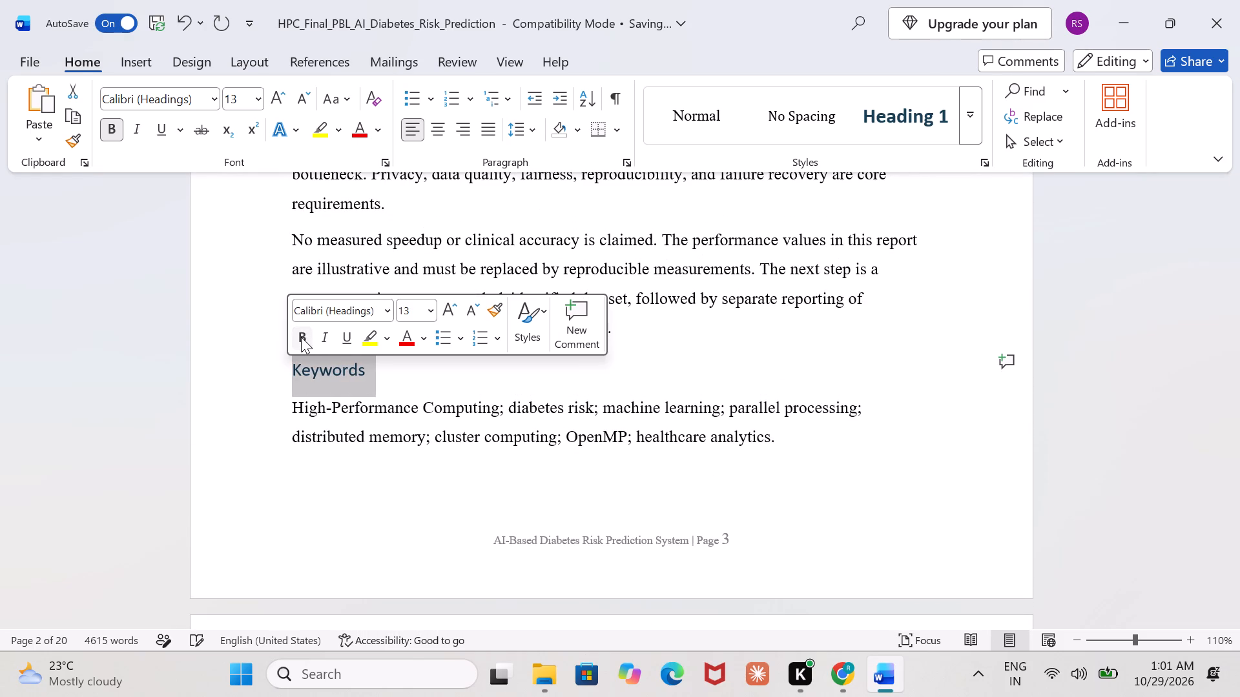
{"action": "left_click", "coordinate": [301, 337]}
{"action": "left_click", "coordinate": [421, 339]}
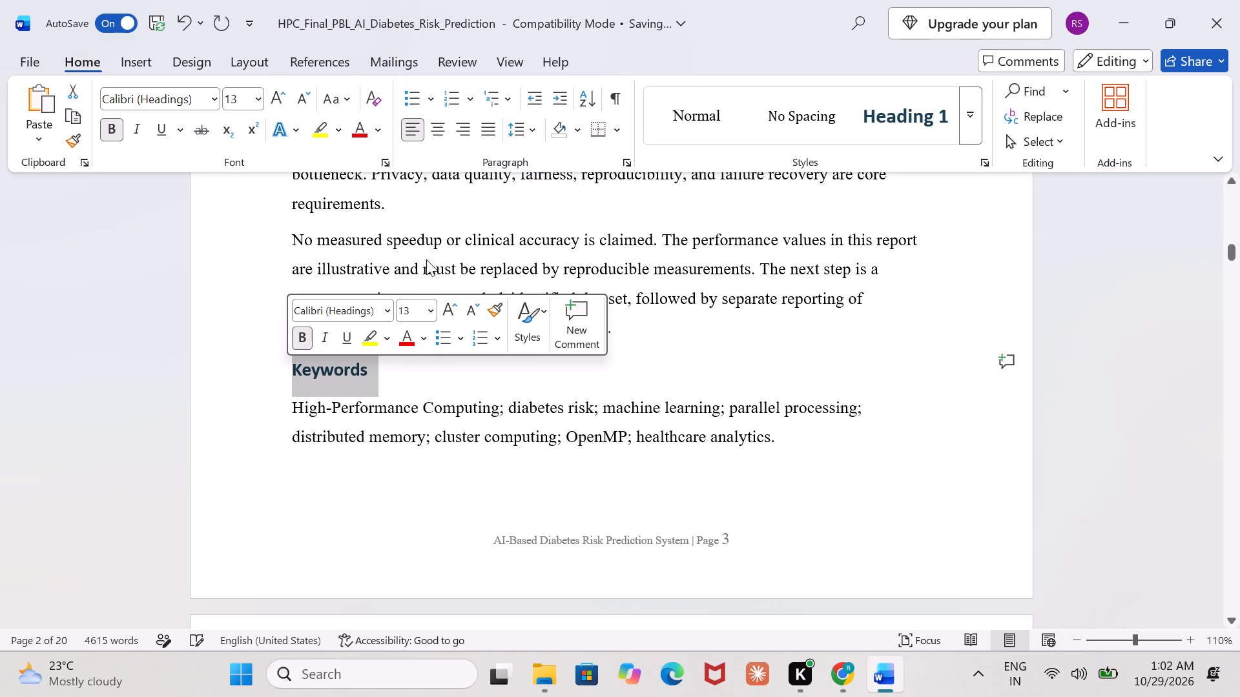
{"action": "left_click", "coordinate": [423, 339]}
{"action": "left_click", "coordinate": [444, 112]}
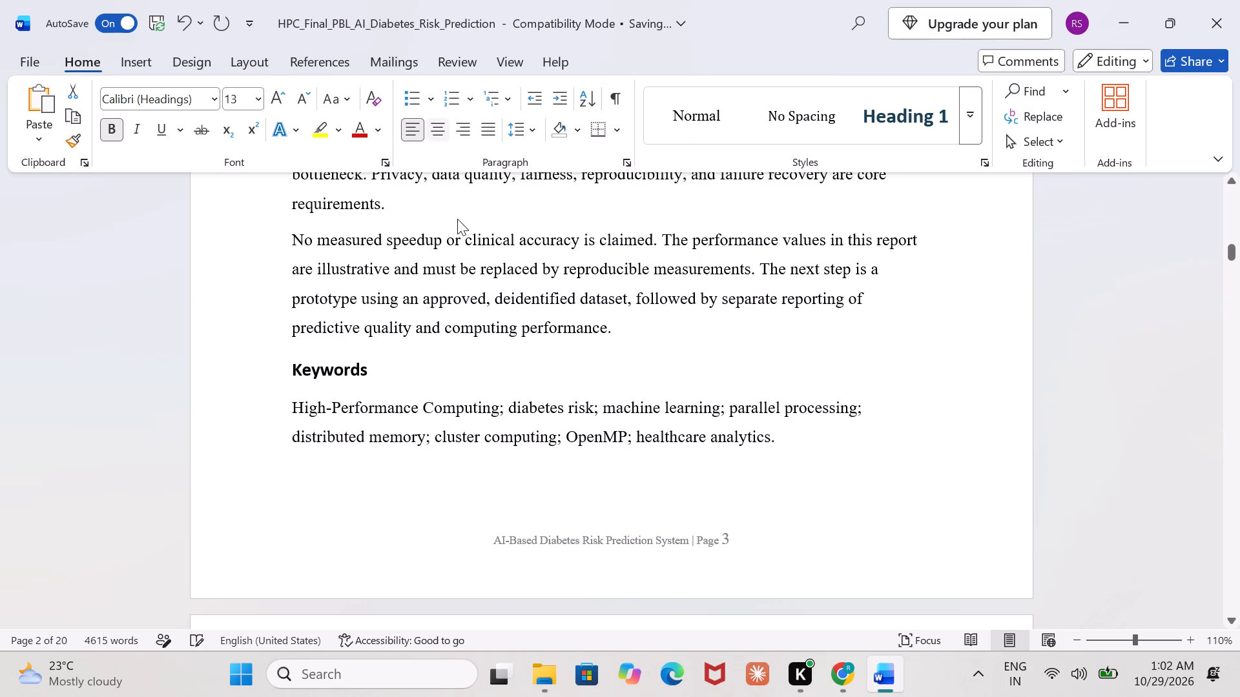
Look through the rest of the report, checking the contents table, section headings and tables.
{"action": "scroll", "coordinate": [490, 367], "scroll_direction": "down", "scroll_amount": 3}
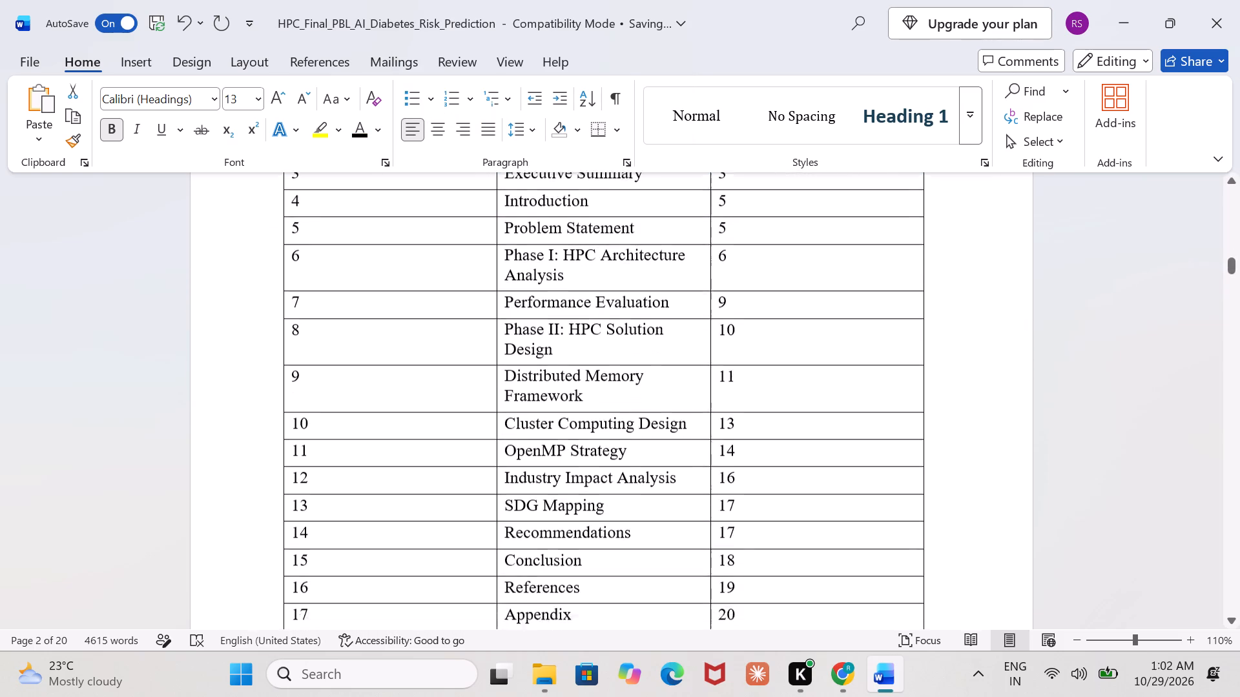
{"action": "scroll", "coordinate": [490, 367], "scroll_direction": "down", "scroll_amount": 4}
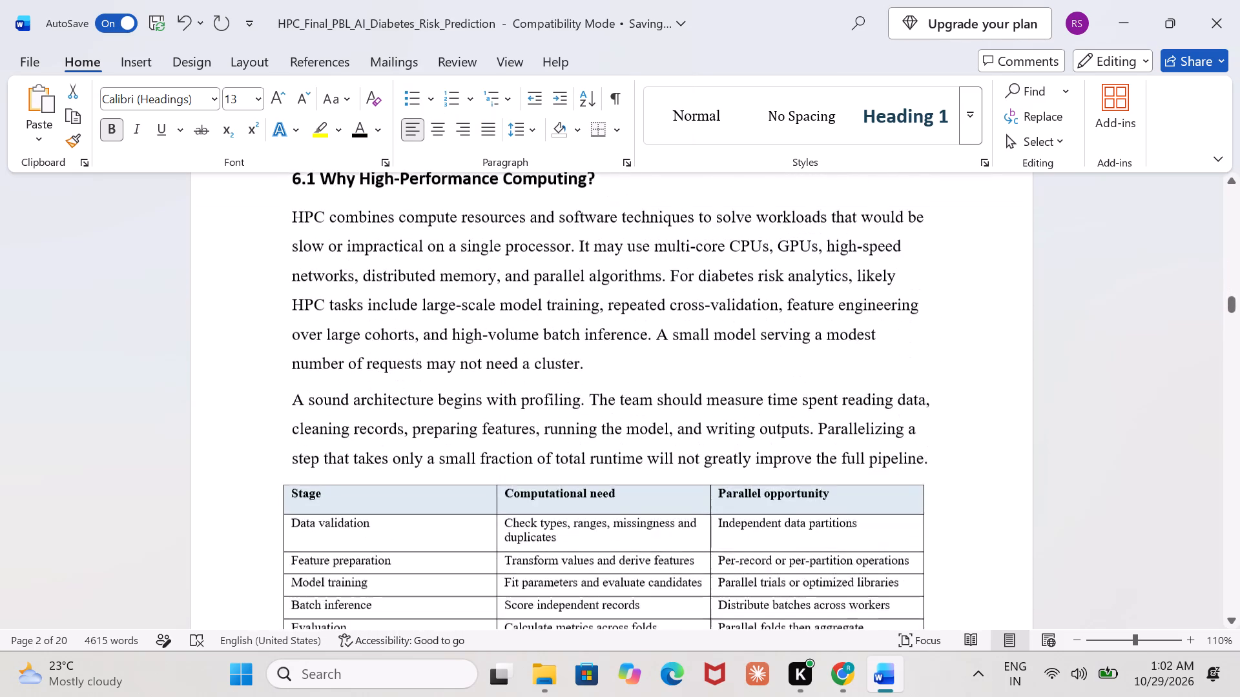
{"action": "scroll", "coordinate": [490, 367], "scroll_direction": "down", "scroll_amount": 4}
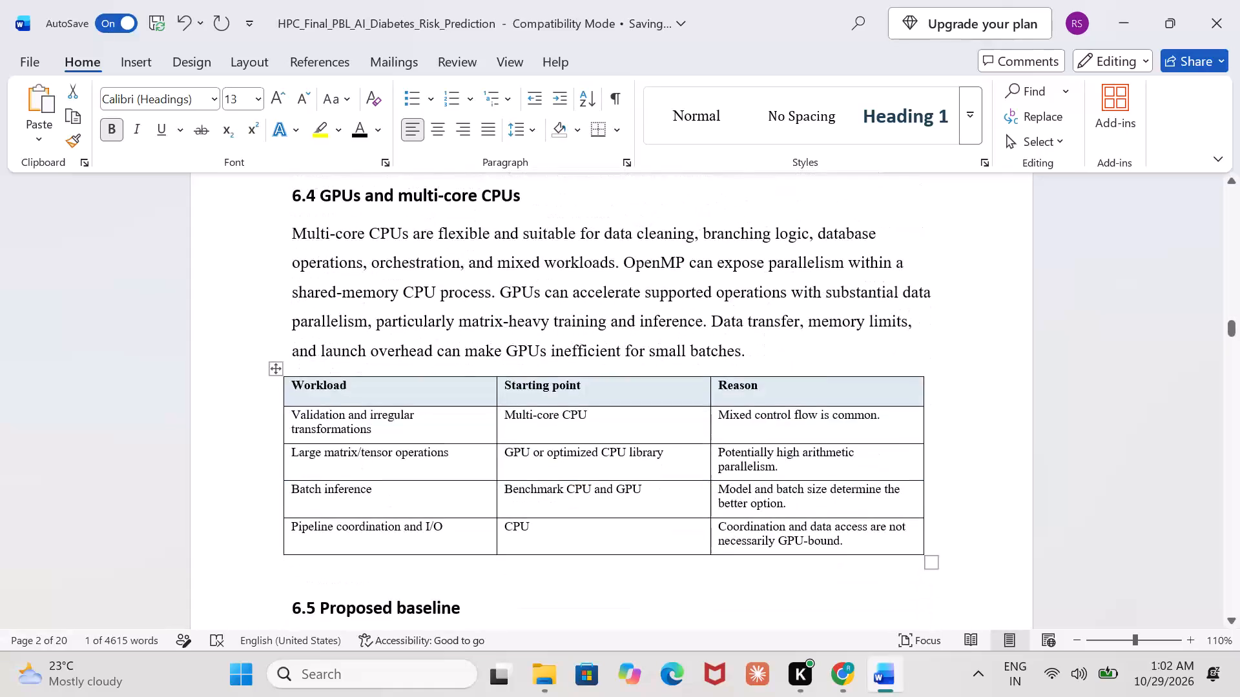
{"action": "scroll", "coordinate": [490, 367], "scroll_direction": "down", "scroll_amount": 5}
Copy the three-line "Submitted to" block with the department and institute names from the cover page.
{"action": "scroll", "coordinate": [490, 367], "scroll_direction": "up", "scroll_amount": 20}
{"action": "scroll", "coordinate": [490, 367], "scroll_direction": "up", "scroll_amount": 13}
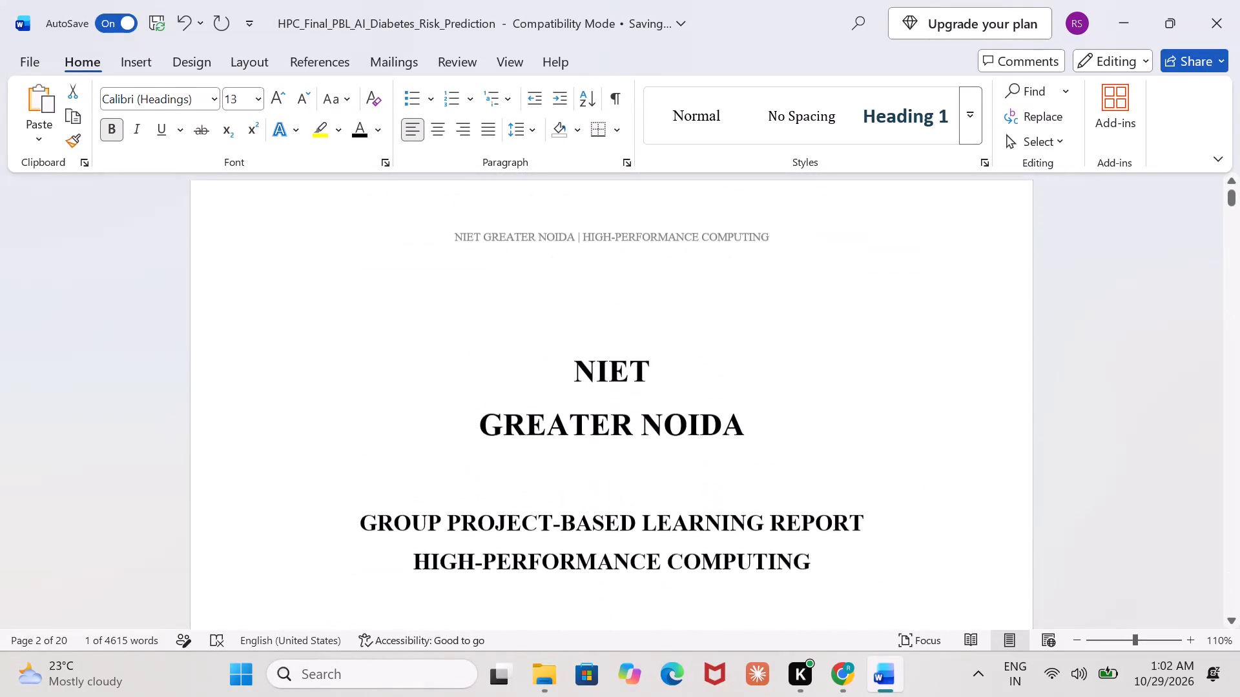
{"action": "scroll", "coordinate": [636, 480], "scroll_direction": "down", "scroll_amount": 3}
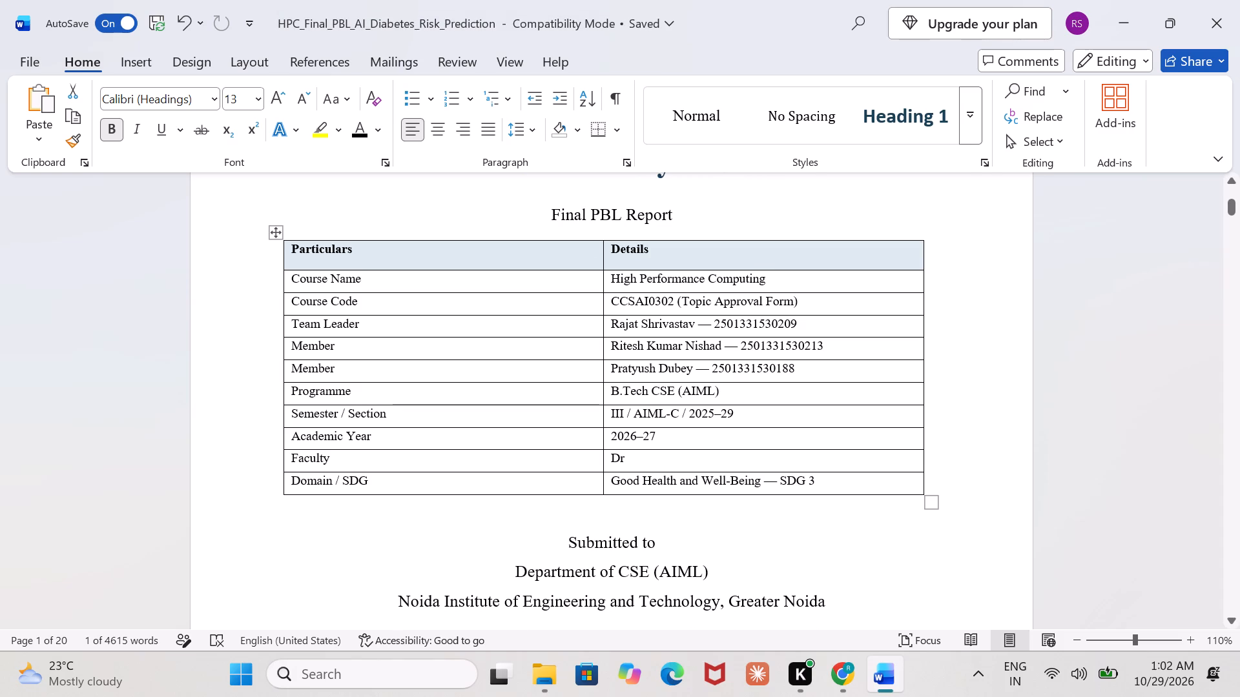
{"action": "left_click_drag", "start_coordinate": [838, 598], "coordinate": [508, 552]}
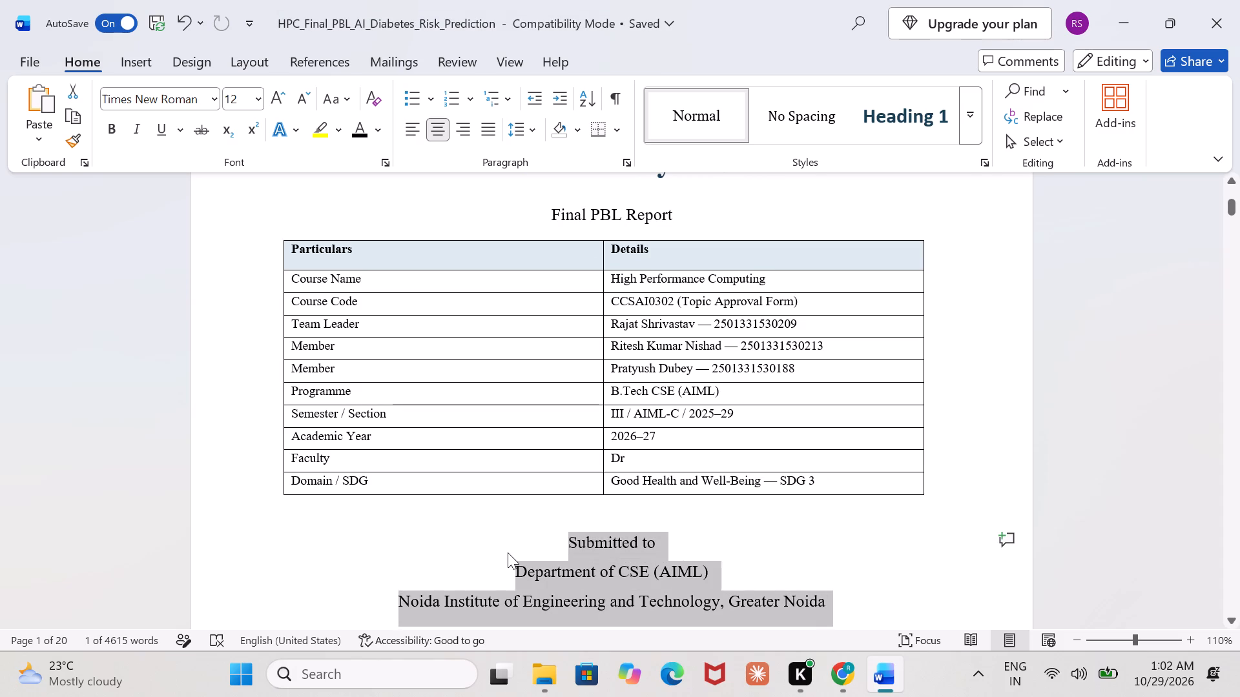
{"action": "key", "text": "ctrl+c"}
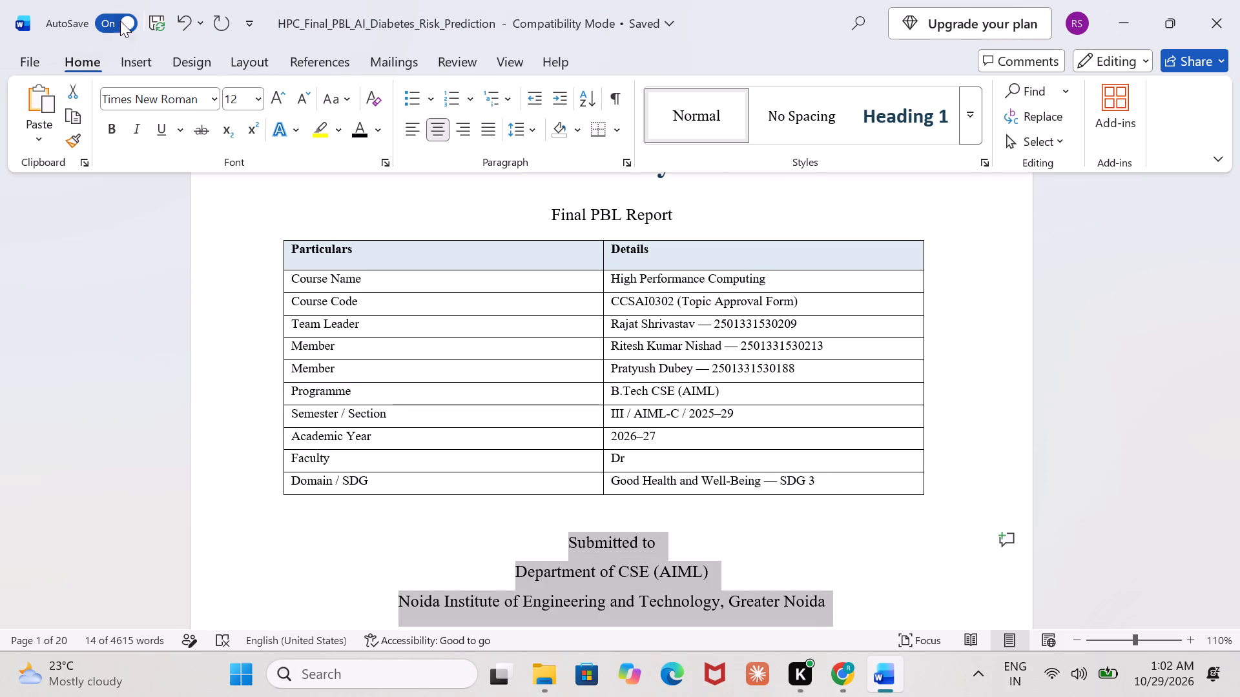
Open the recent document "final report".
{"action": "left_click", "coordinate": [46, 56]}
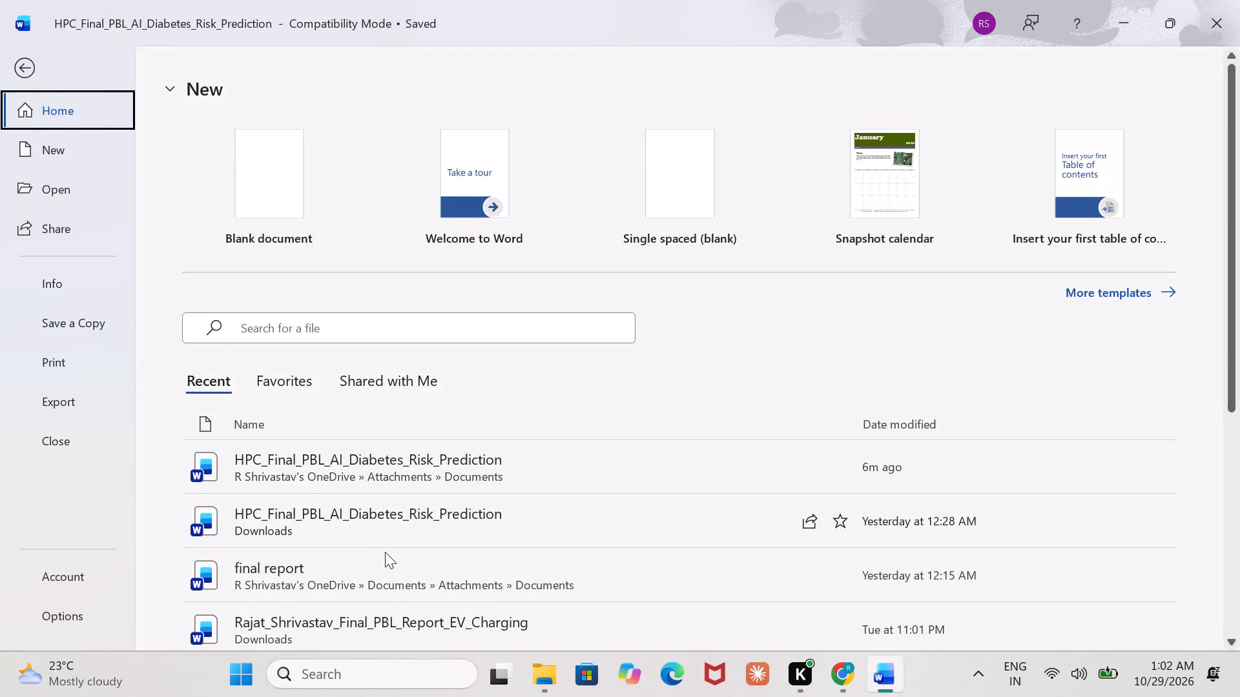
{"action": "double_click", "coordinate": [422, 587]}
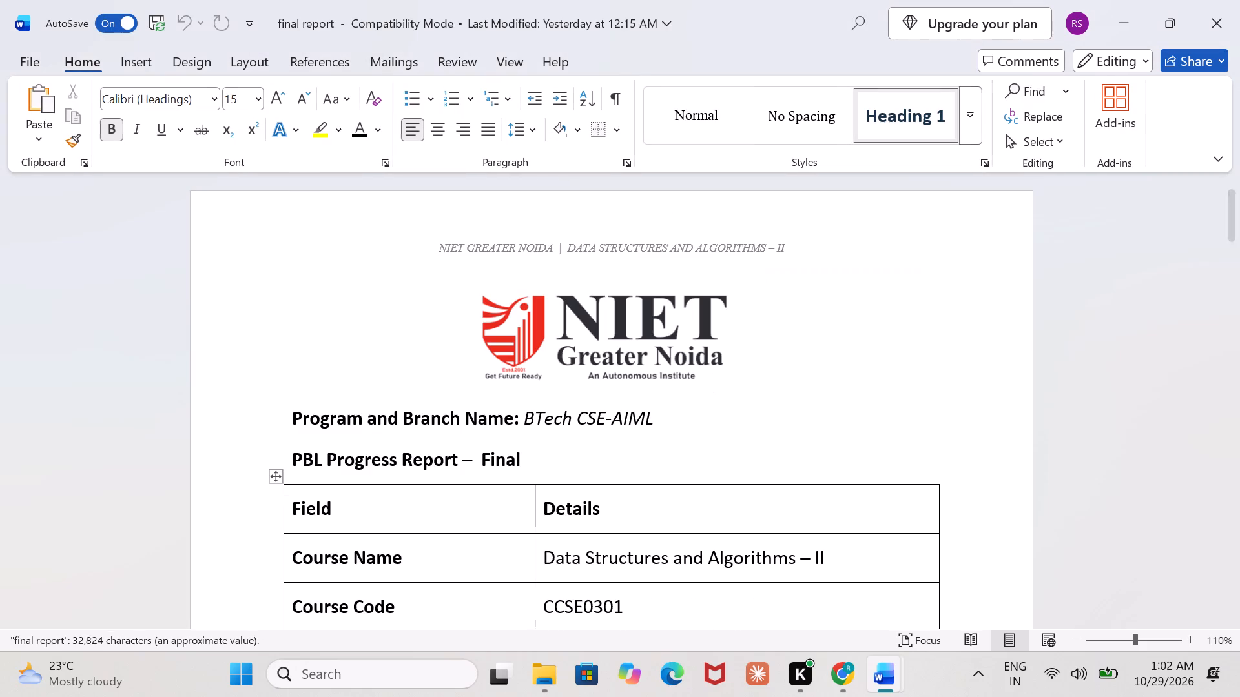
Set the font size of all text in the cover page's Field/Details table to 12.
{"action": "scroll", "coordinate": [510, 510], "scroll_direction": "down", "scroll_amount": 3}
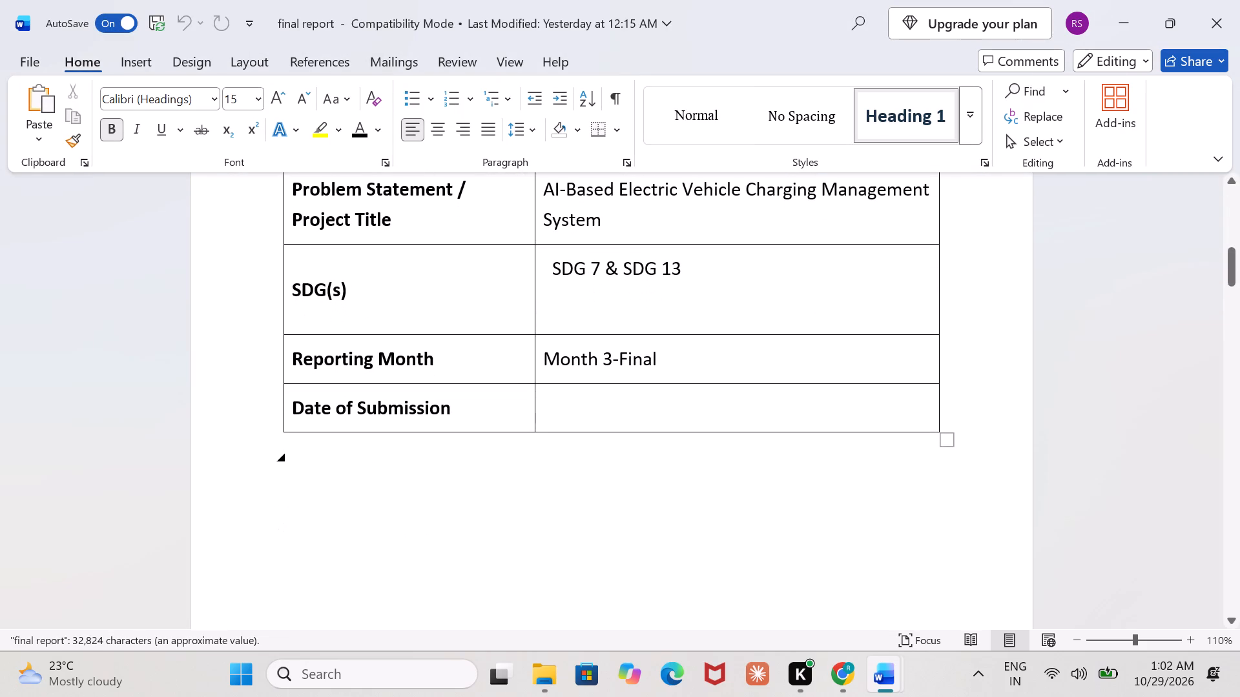
{"action": "left_click_drag", "start_coordinate": [947, 444], "coordinate": [938, 433]}
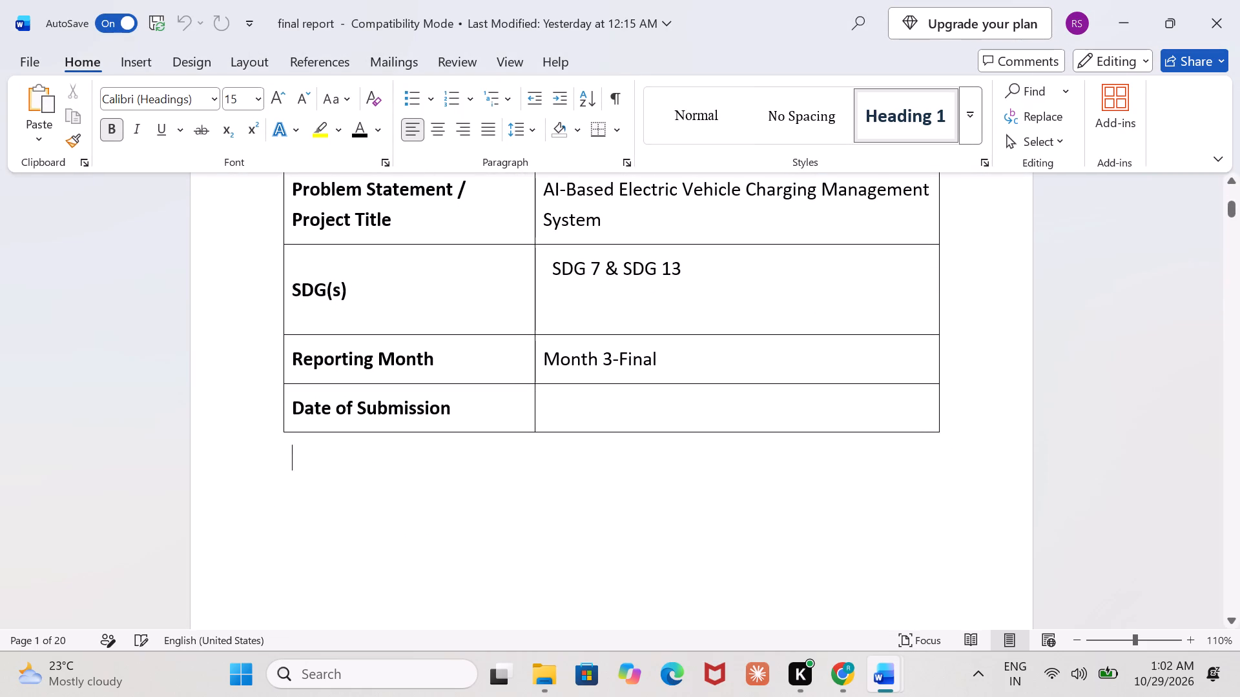
{"action": "left_click_drag", "start_coordinate": [938, 433], "coordinate": [914, 414]}
{"action": "left_click", "coordinate": [940, 456]}
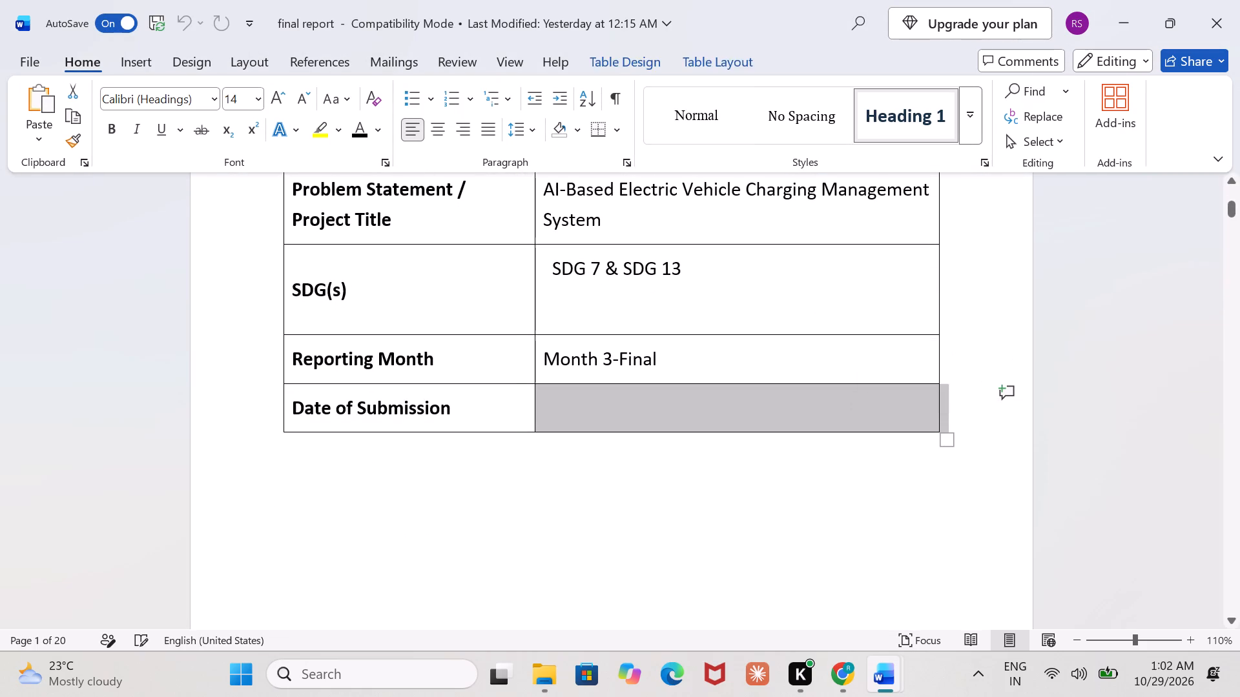
{"action": "left_click_drag", "start_coordinate": [940, 456], "coordinate": [482, 141]}
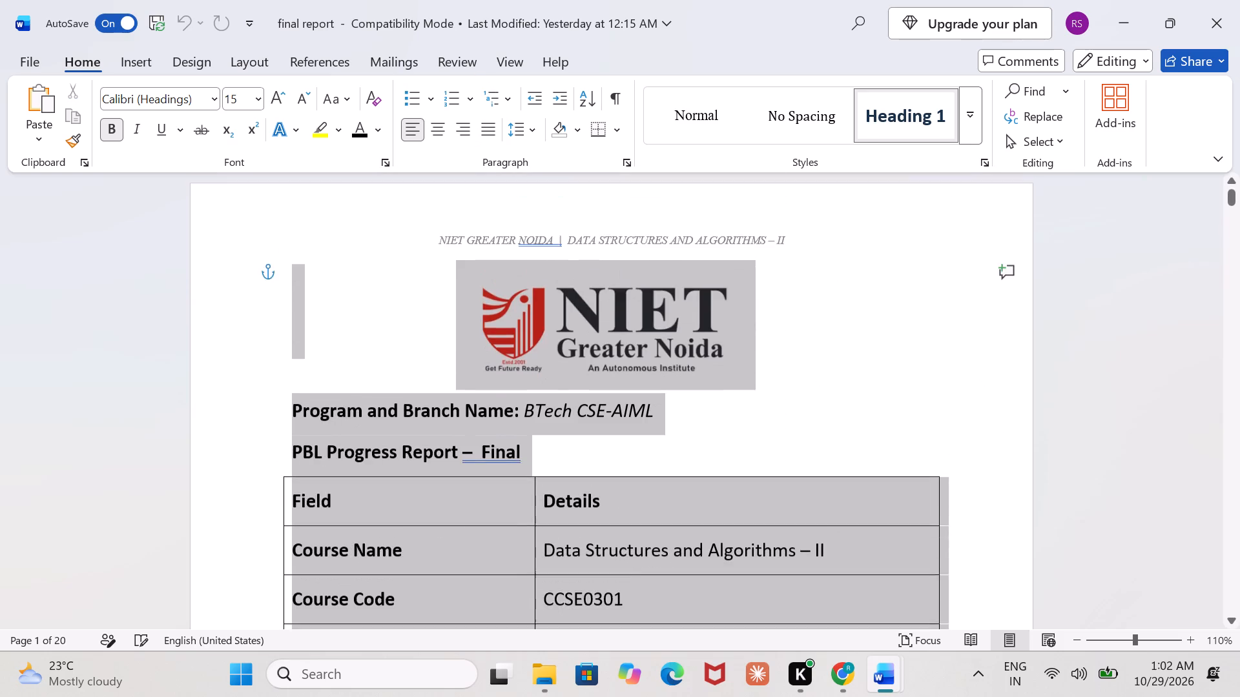
{"action": "left_click_drag", "start_coordinate": [482, 141], "coordinate": [317, 505]}
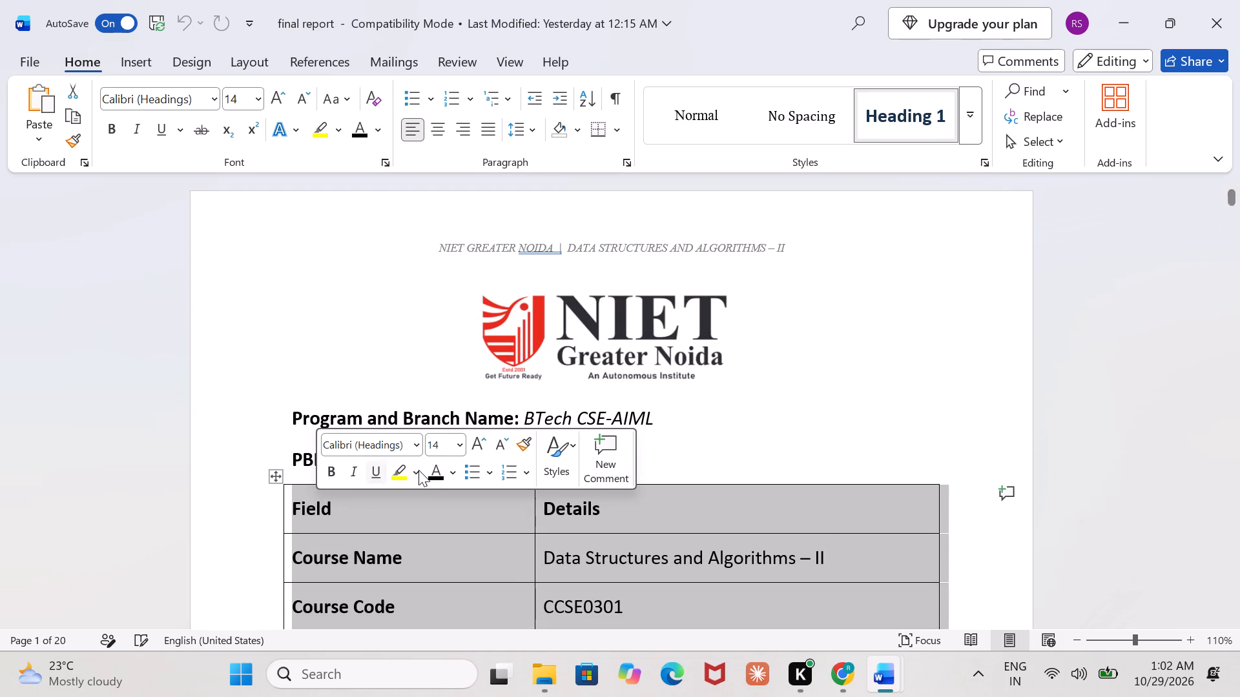
{"action": "left_click", "coordinate": [466, 447]}
{"action": "left_click", "coordinate": [465, 444]}
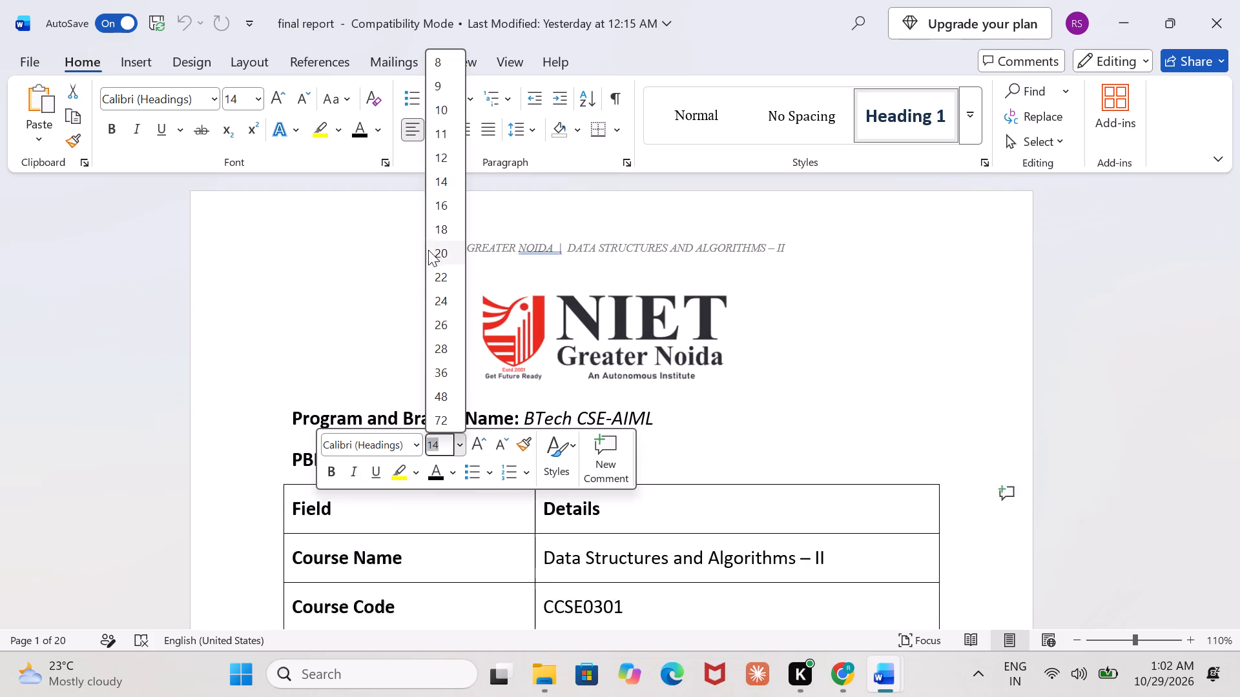
{"action": "left_click", "coordinate": [449, 165]}
Paste the copied "Submitted to" block below the cover page table.
{"action": "scroll", "coordinate": [628, 414], "scroll_direction": "down", "scroll_amount": 3}
{"action": "left_click", "coordinate": [584, 454]}
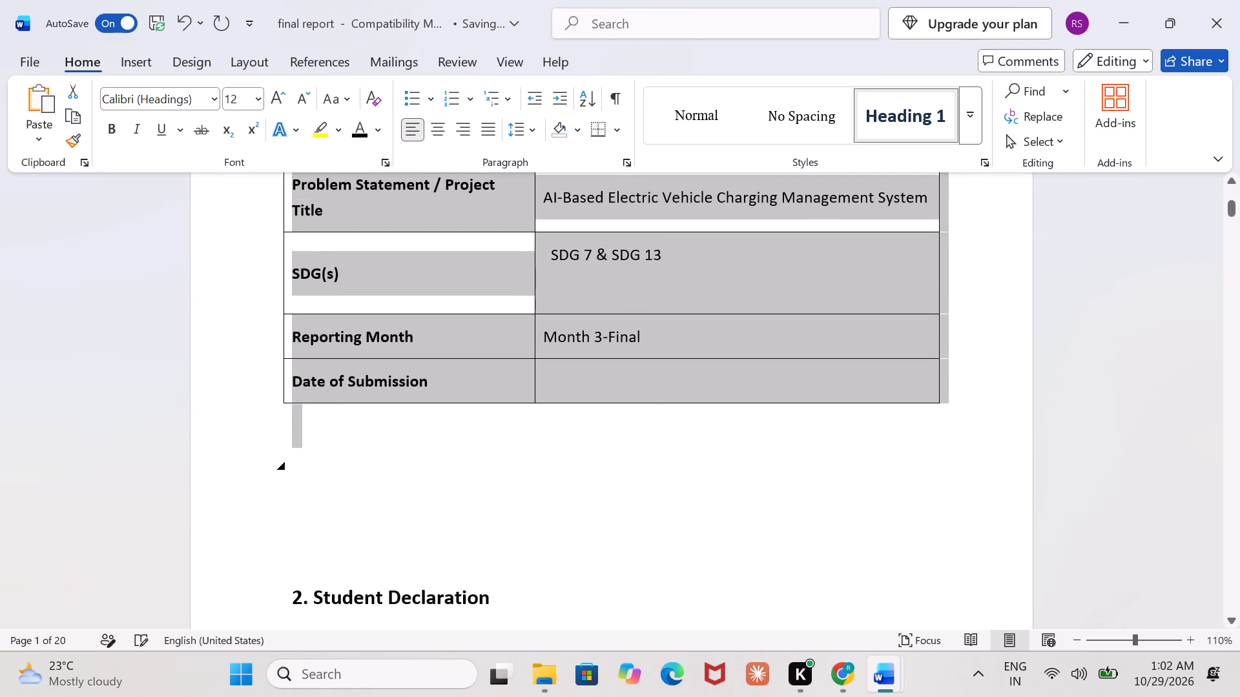
{"action": "key", "text": "ctrl+v"}
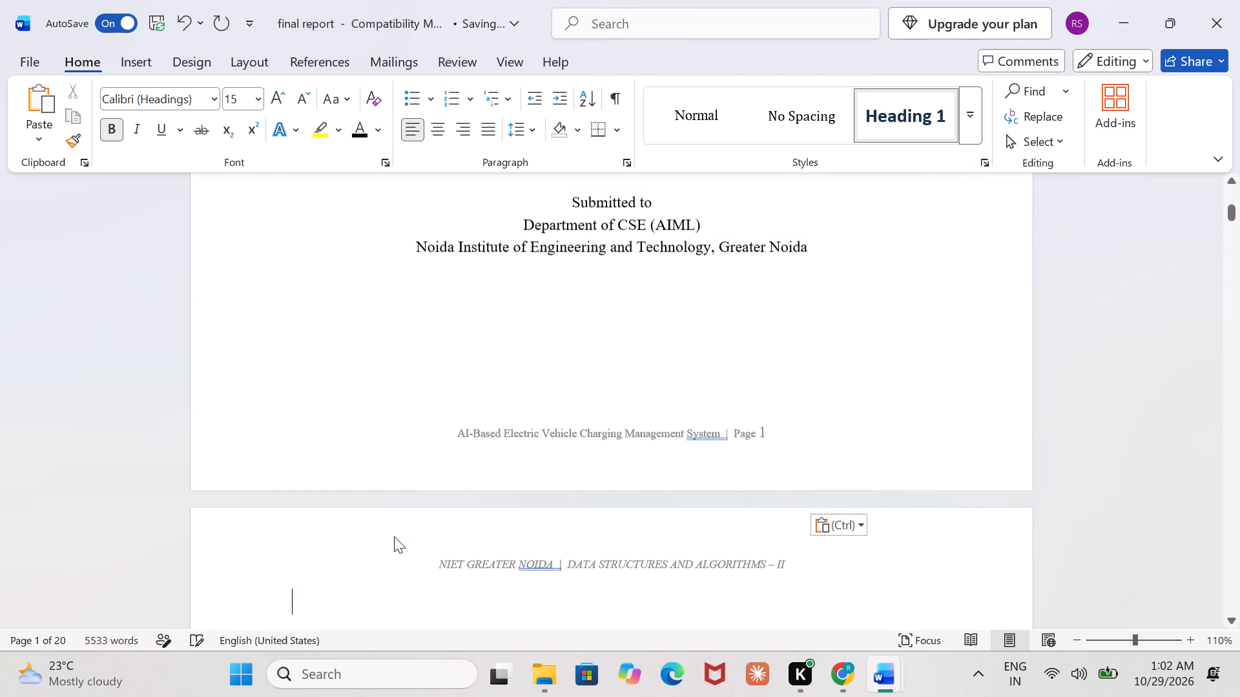
Delete the blank lines above "2. Student Declaration" and add two line breaks after the pasted block so the heading starts page 2.
{"action": "scroll", "coordinate": [418, 505], "scroll_direction": "down", "scroll_amount": 2}
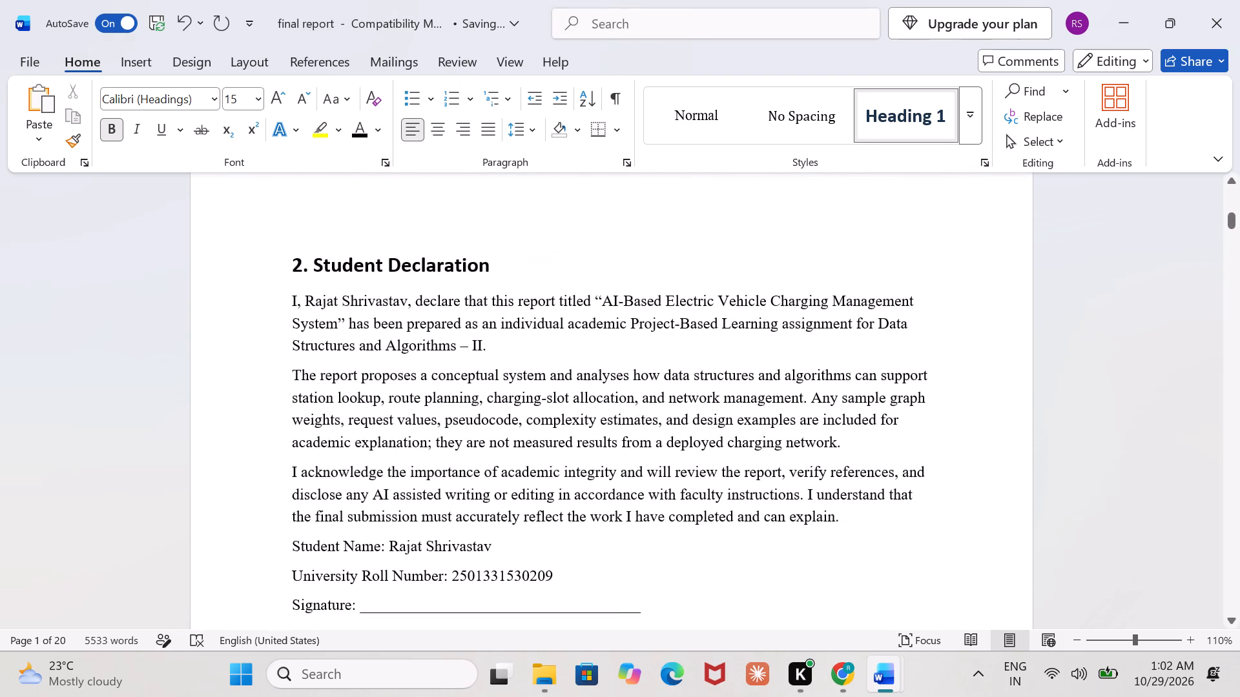
{"action": "scroll", "coordinate": [365, 361], "scroll_direction": "up", "scroll_amount": 1}
{"action": "left_click", "coordinate": [338, 431]}
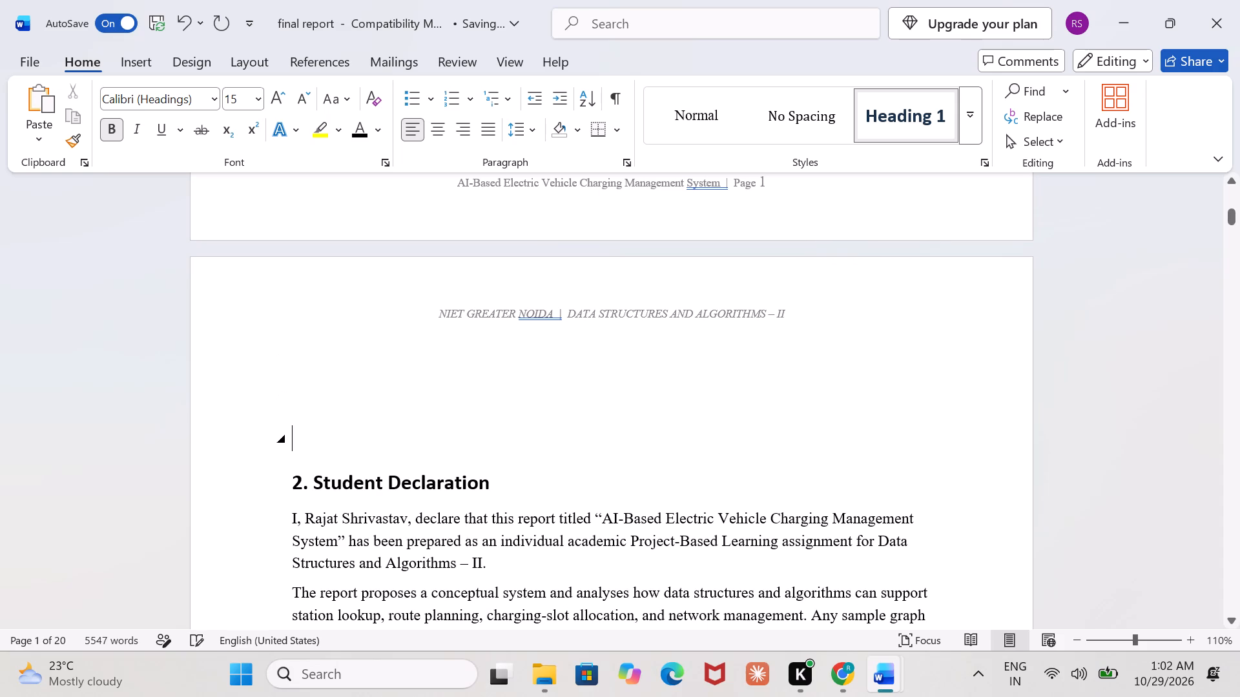
{"action": "key", "text": "BackSpace"}
{"action": "key", "text": "BackSpace"}
{"action": "key", "text": "BackSpace"}
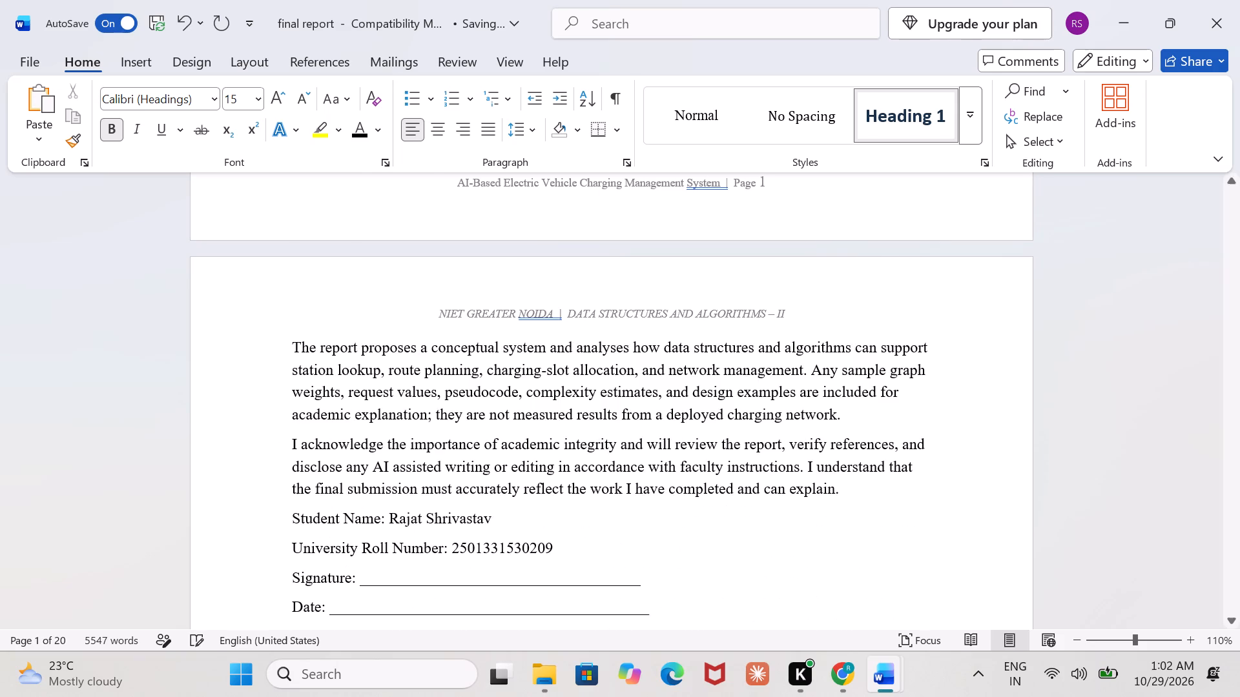
{"action": "key", "text": "Return"}
{"action": "key", "text": "Return"}
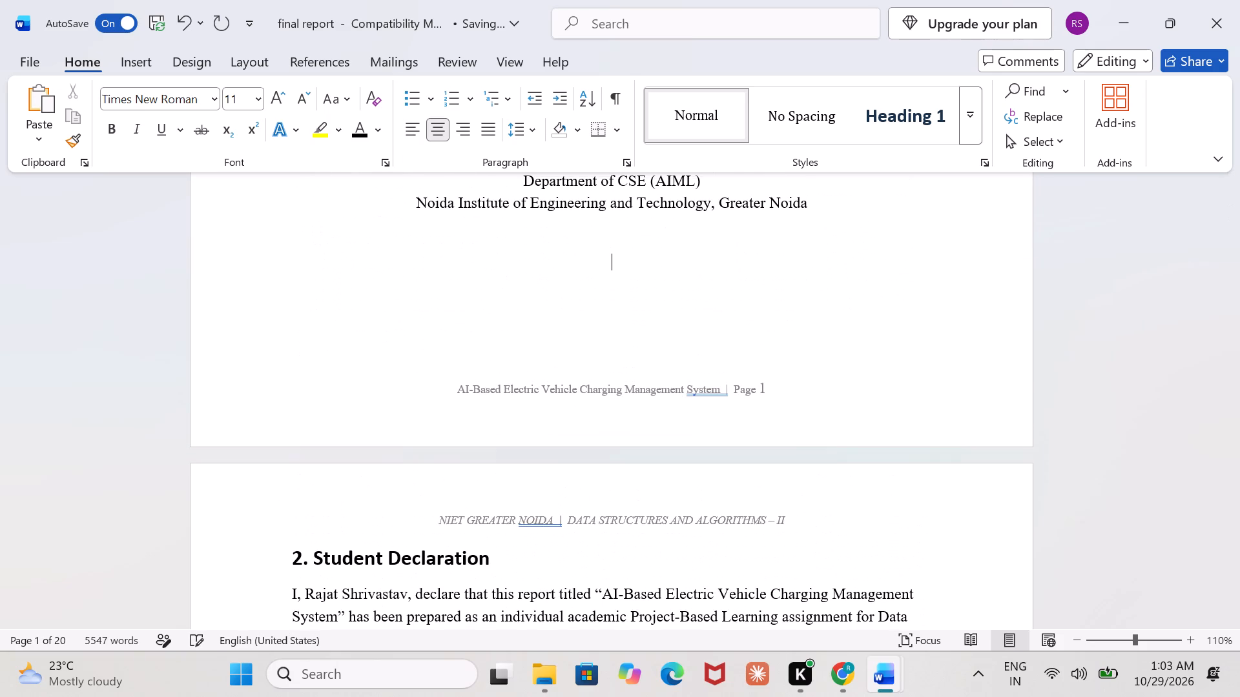
Set the font size of the three-line "Submitted to" block below the cover page table to 14.
{"action": "scroll", "coordinate": [342, 504], "scroll_direction": "down", "scroll_amount": 5}
{"action": "scroll", "coordinate": [342, 504], "scroll_direction": "up", "scroll_amount": 3}
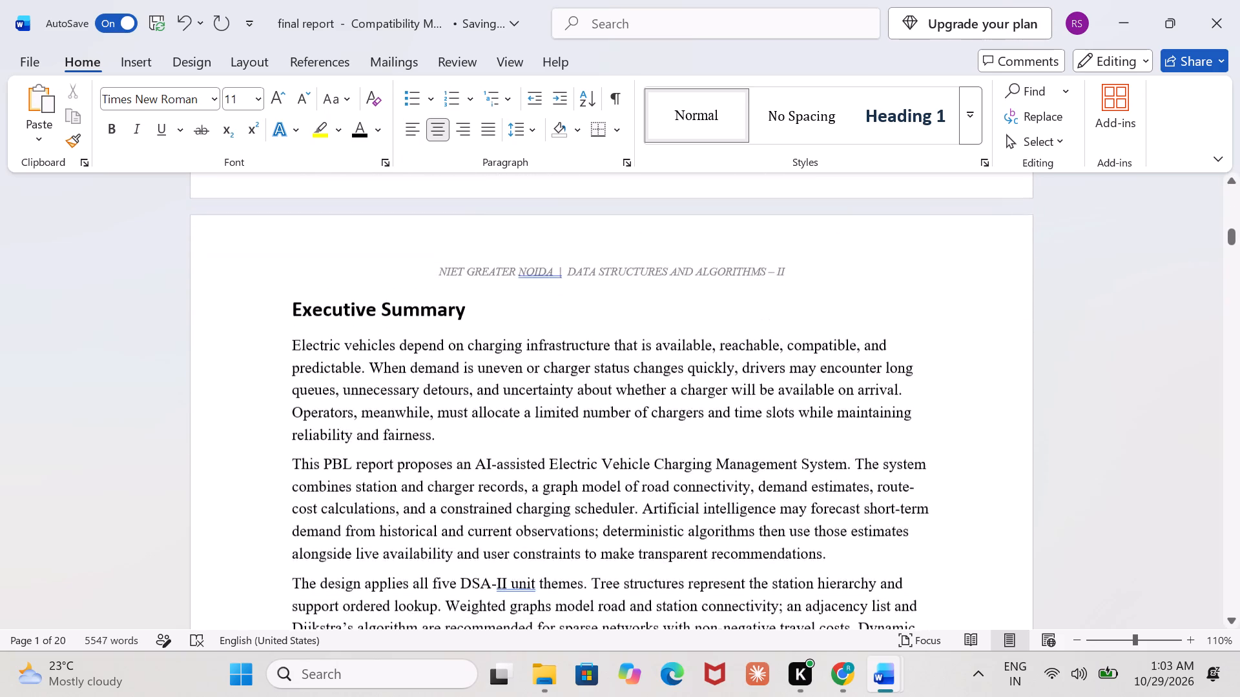
{"action": "scroll", "coordinate": [342, 504], "scroll_direction": "up", "scroll_amount": 1}
{"action": "scroll", "coordinate": [342, 504], "scroll_direction": "down", "scroll_amount": 4}
{"action": "scroll", "coordinate": [342, 504], "scroll_direction": "up", "scroll_amount": 1}
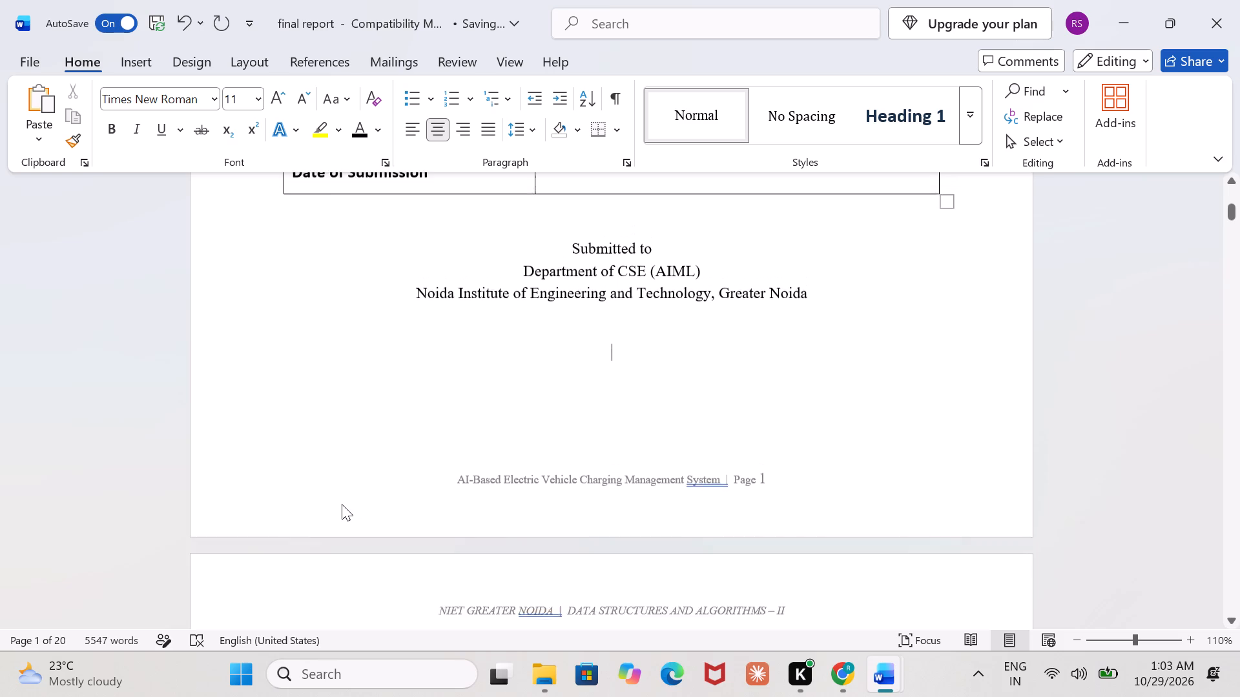
{"action": "scroll", "coordinate": [342, 504], "scroll_direction": "up", "scroll_amount": 1}
{"action": "left_click_drag", "start_coordinate": [832, 319], "coordinate": [462, 323]}
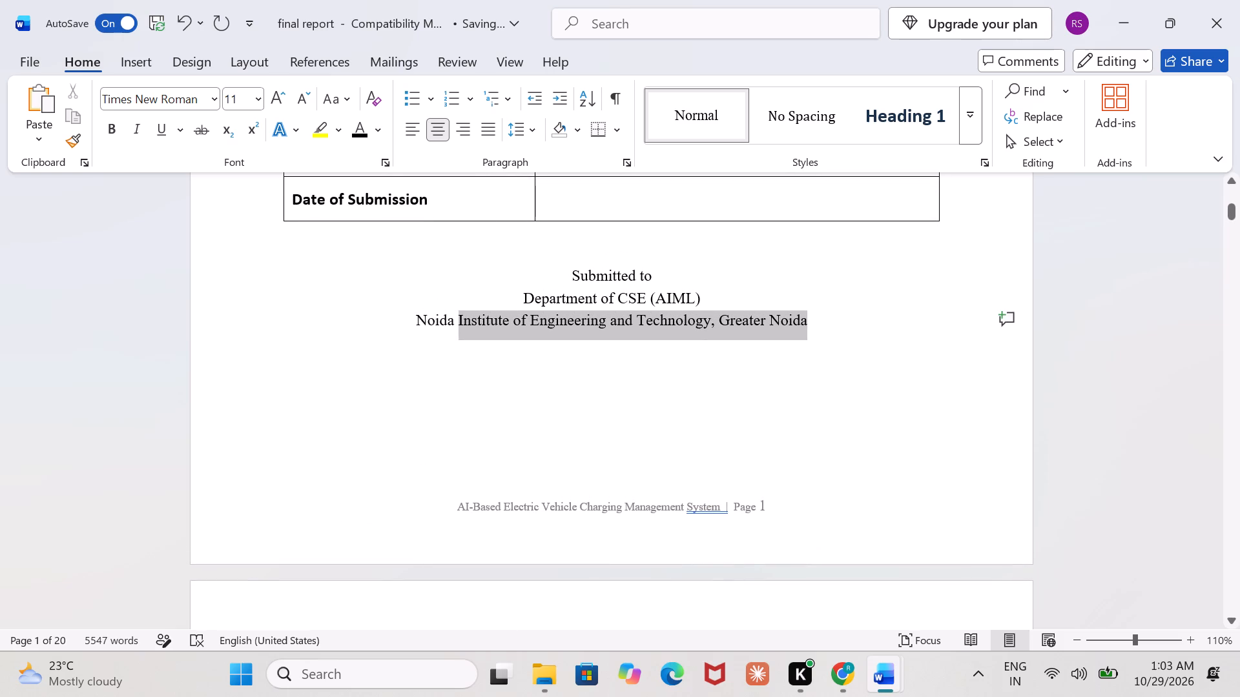
{"action": "left_click_drag", "start_coordinate": [462, 323], "coordinate": [455, 279]}
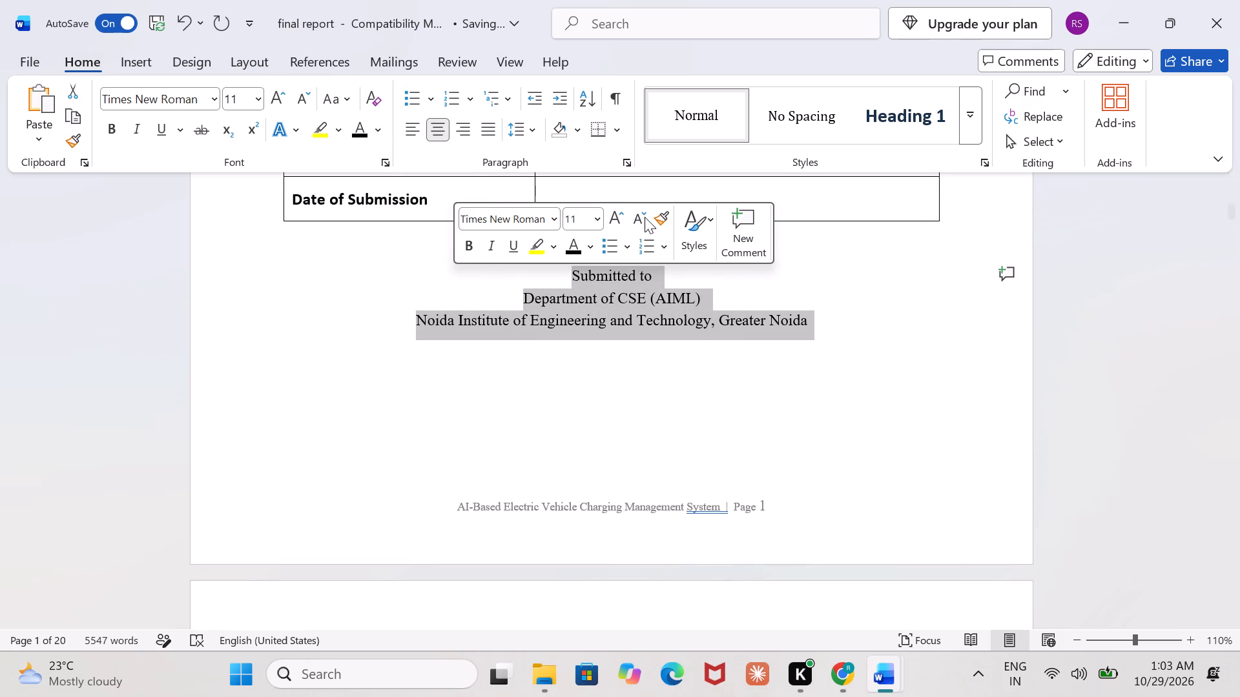
{"action": "left_click", "coordinate": [590, 221]}
{"action": "left_click", "coordinate": [593, 221]}
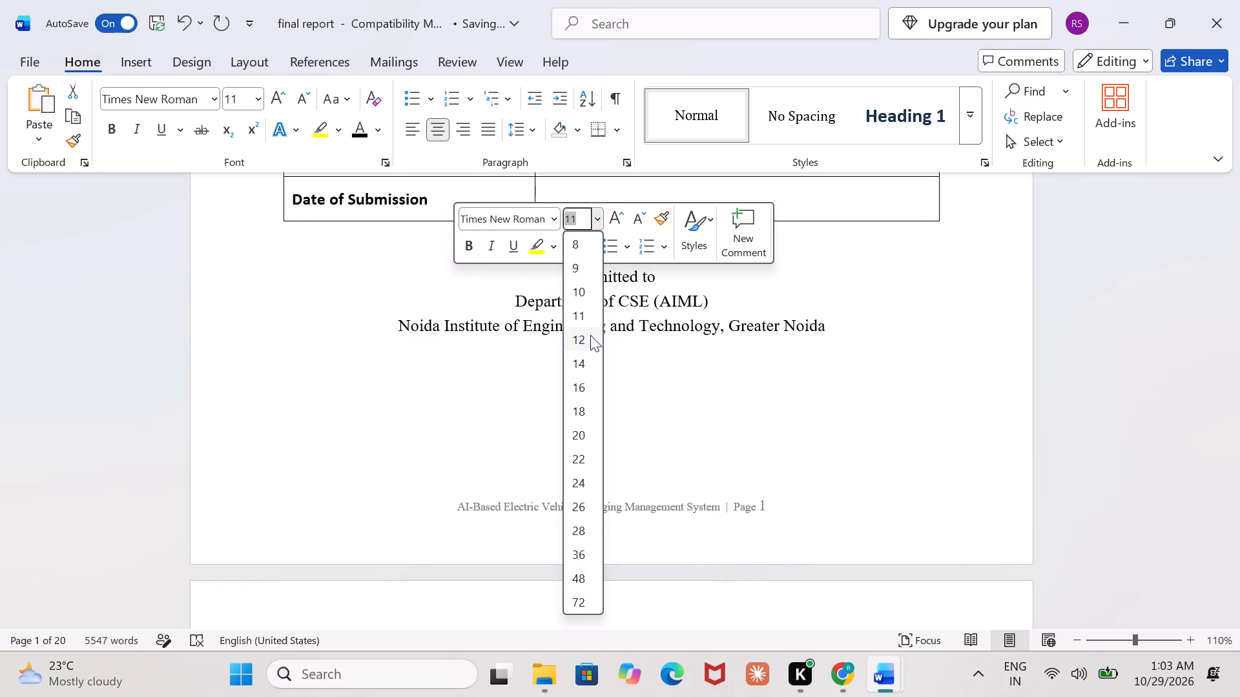
{"action": "left_click", "coordinate": [588, 354]}
{"action": "left_click", "coordinate": [648, 381]}
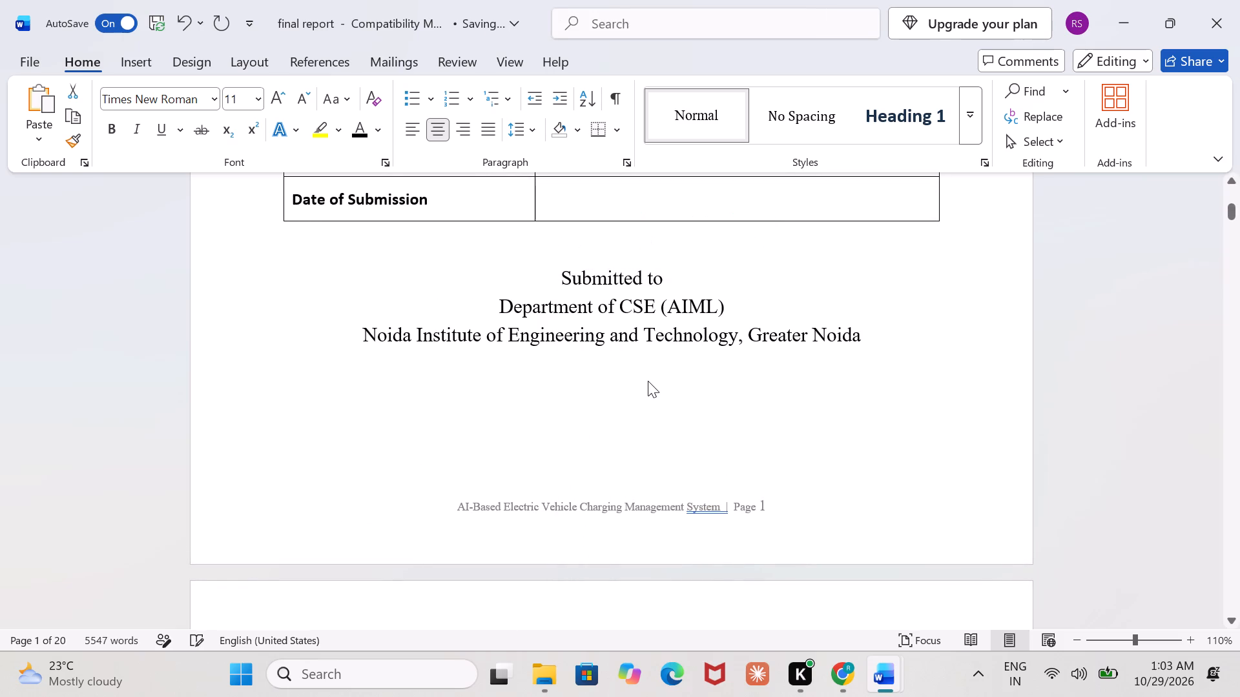
Review the cover page layout from the college logo and details table down to the "Submitted to" block.
{"action": "scroll", "coordinate": [648, 381], "scroll_direction": "up", "scroll_amount": 1}
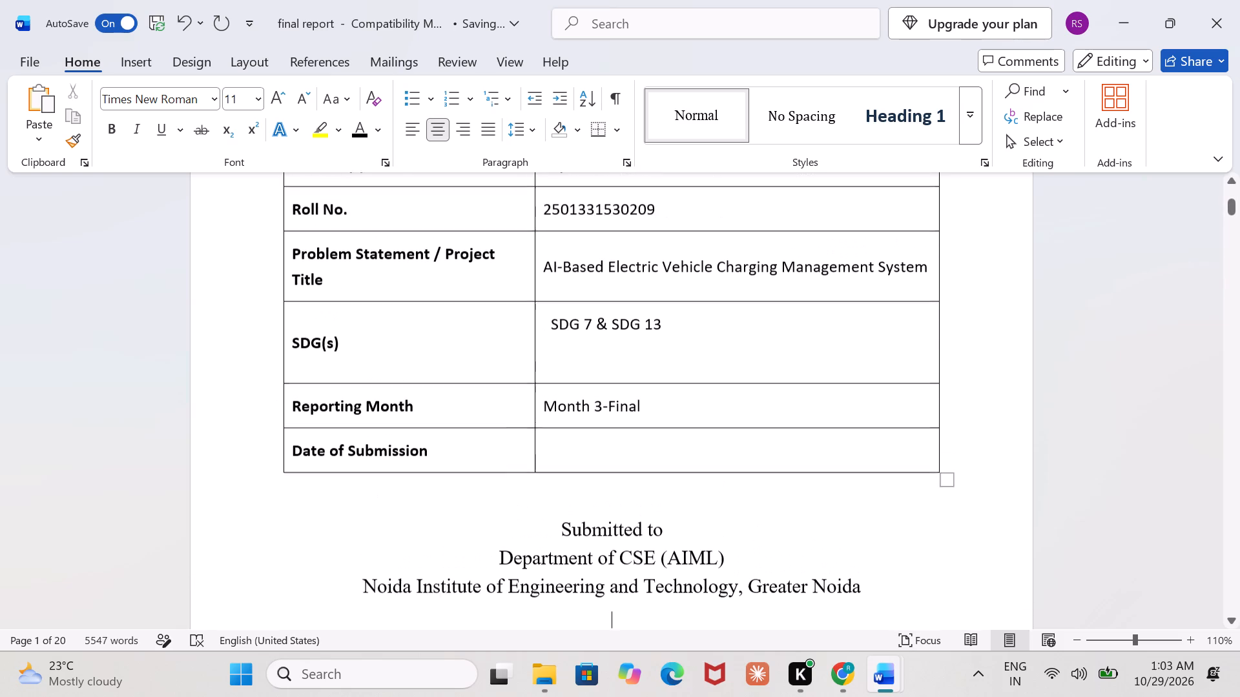
{"action": "scroll", "coordinate": [648, 381], "scroll_direction": "up", "scroll_amount": 1}
{"action": "scroll", "coordinate": [648, 381], "scroll_direction": "down", "scroll_amount": 1}
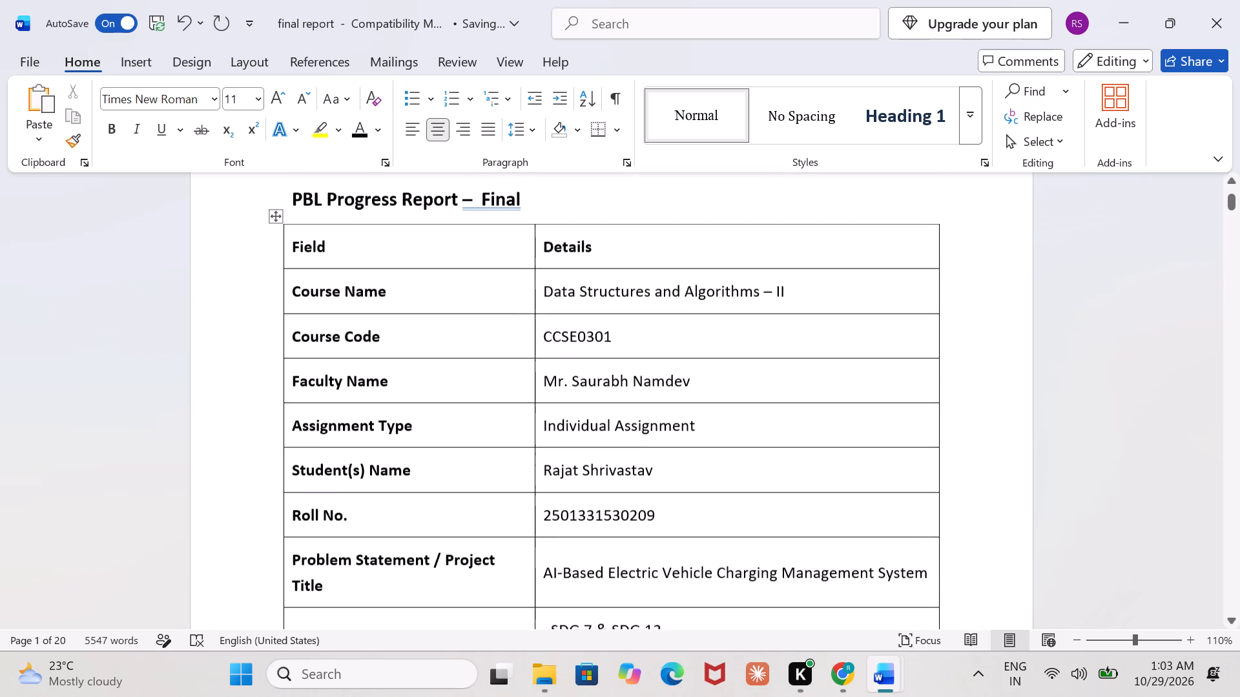
{"action": "scroll", "coordinate": [648, 381], "scroll_direction": "down", "scroll_amount": 2}
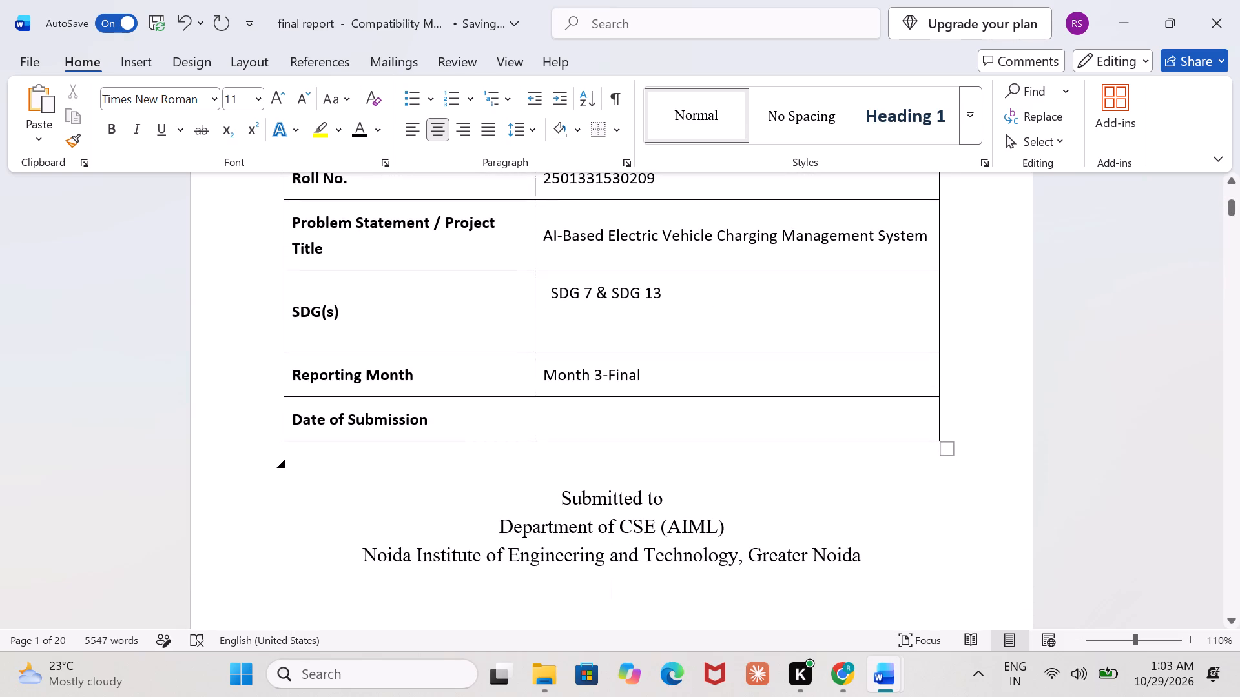
{"action": "scroll", "coordinate": [704, 532], "scroll_direction": "up", "scroll_amount": 1}
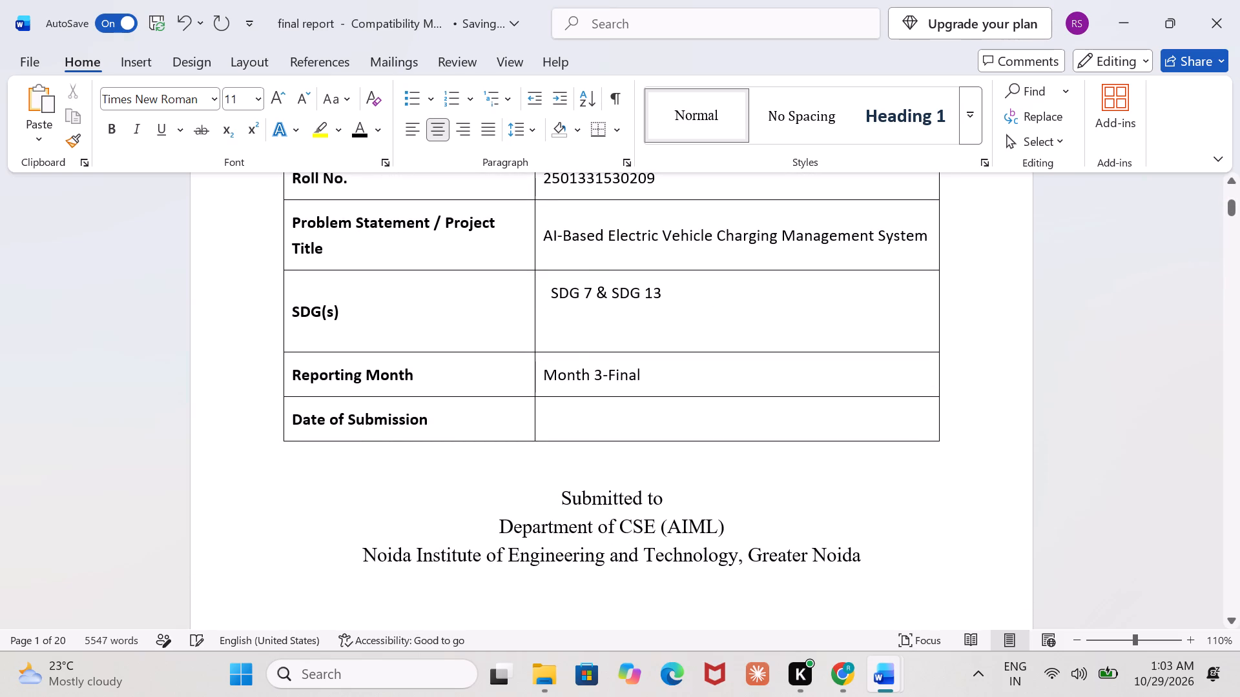
{"action": "scroll", "coordinate": [704, 532], "scroll_direction": "up", "scroll_amount": 2}
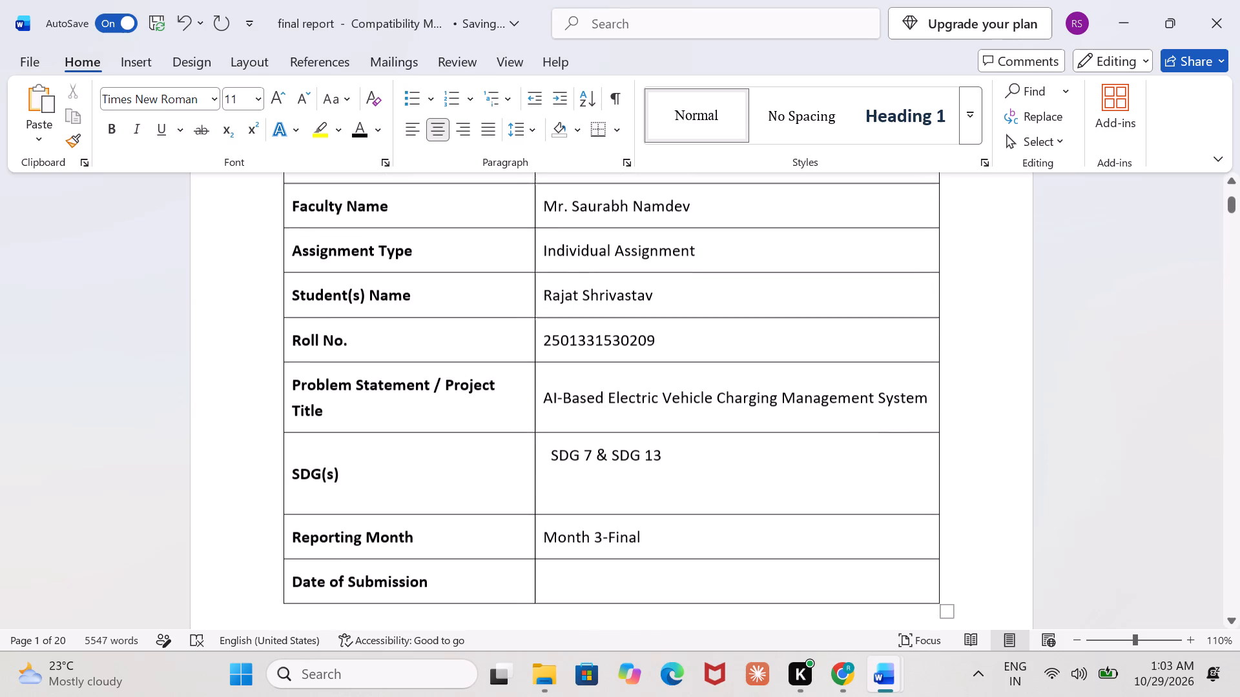
{"action": "scroll", "coordinate": [675, 545], "scroll_direction": "up", "scroll_amount": 1}
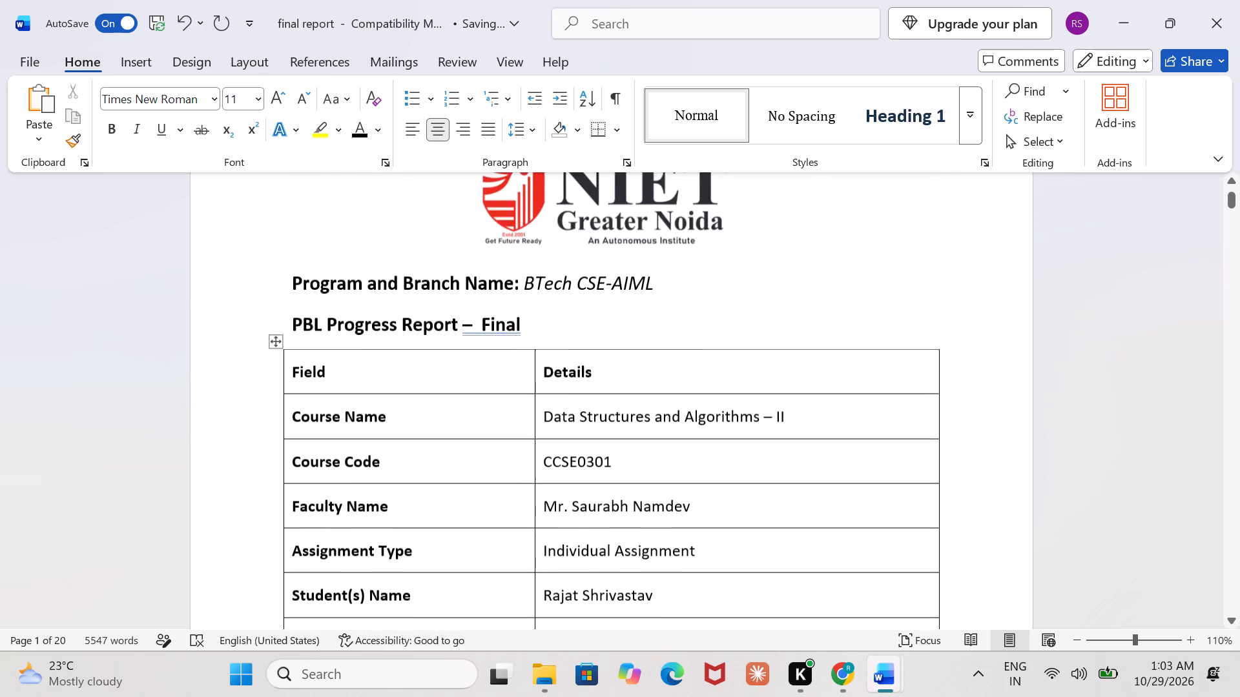
{"action": "scroll", "coordinate": [675, 545], "scroll_direction": "down", "scroll_amount": 2}
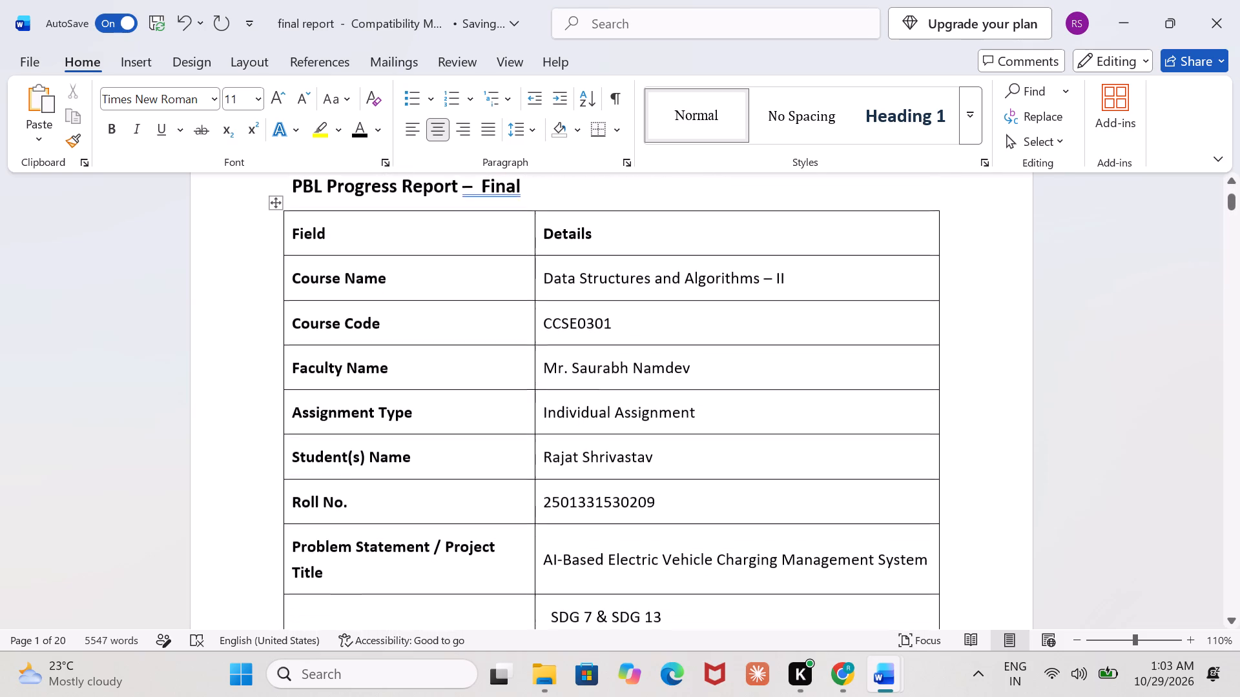
{"action": "scroll", "coordinate": [675, 545], "scroll_direction": "down", "scroll_amount": 2}
{"action": "scroll", "coordinate": [675, 545], "scroll_direction": "up", "scroll_amount": 1}
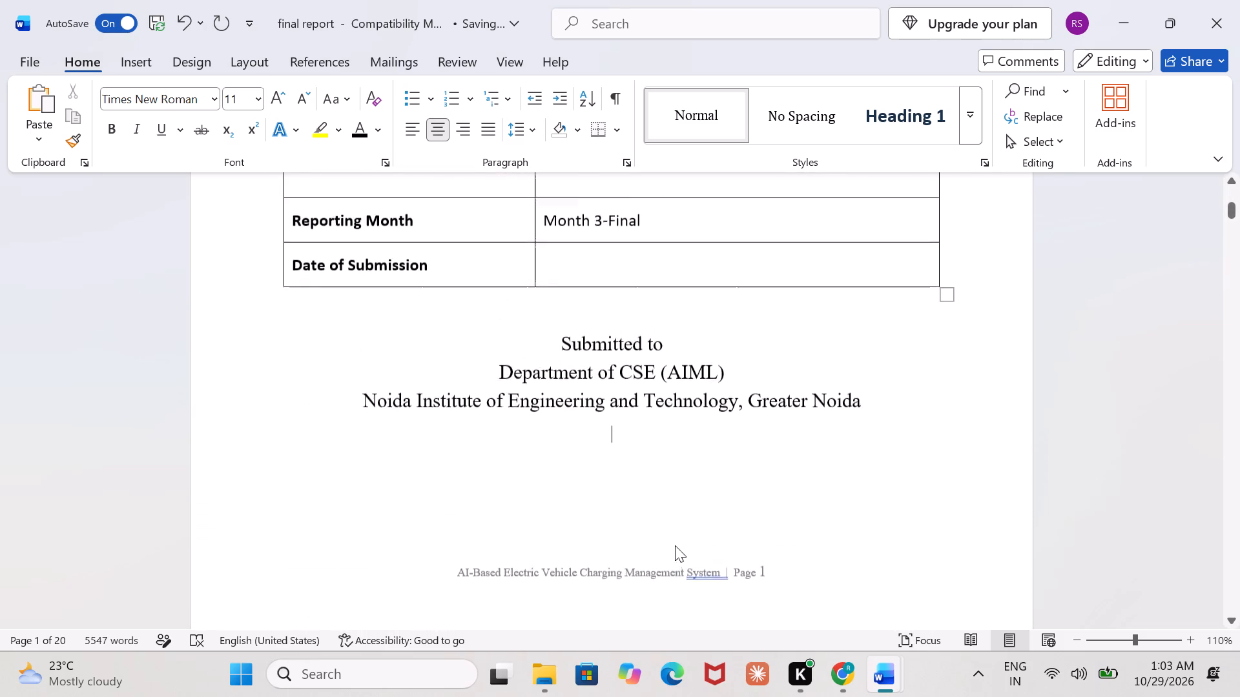
{"action": "scroll", "coordinate": [675, 545], "scroll_direction": "up", "scroll_amount": 2}
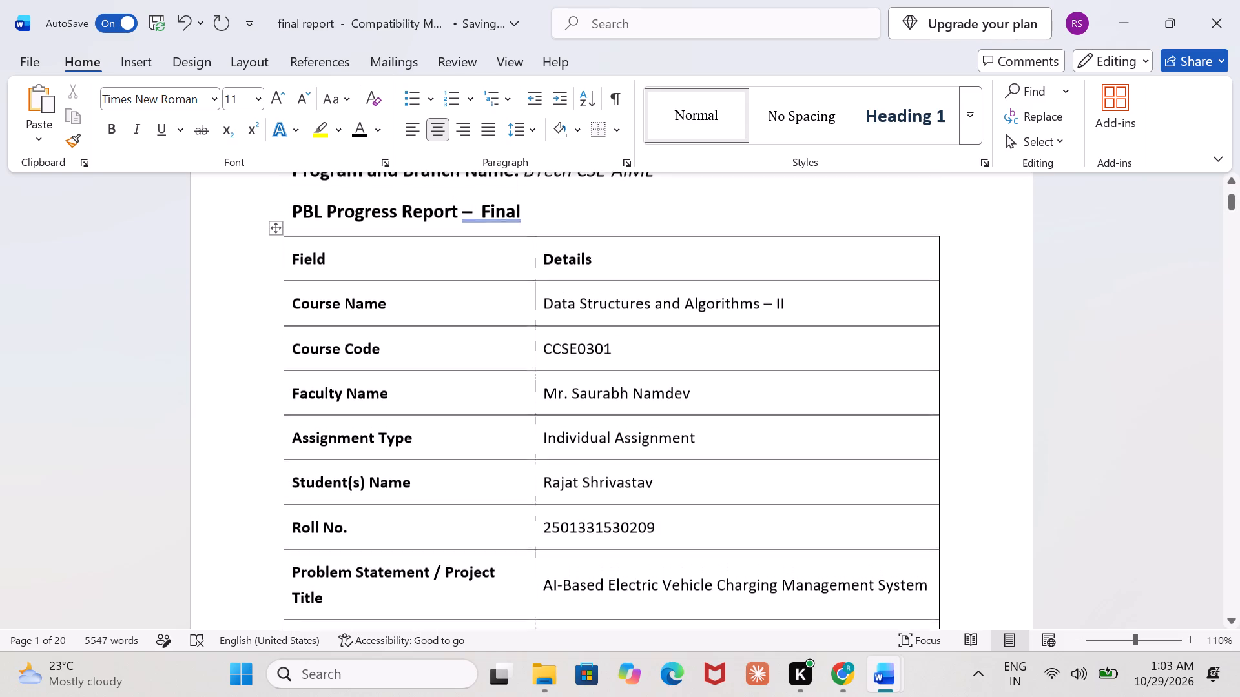
Delete the page header text "NIET GREATER NOIDA | DATA STRUCTURES AND ALGORITHMS – II" and return to the document body.
{"action": "scroll", "coordinate": [705, 525], "scroll_direction": "down", "scroll_amount": 4}
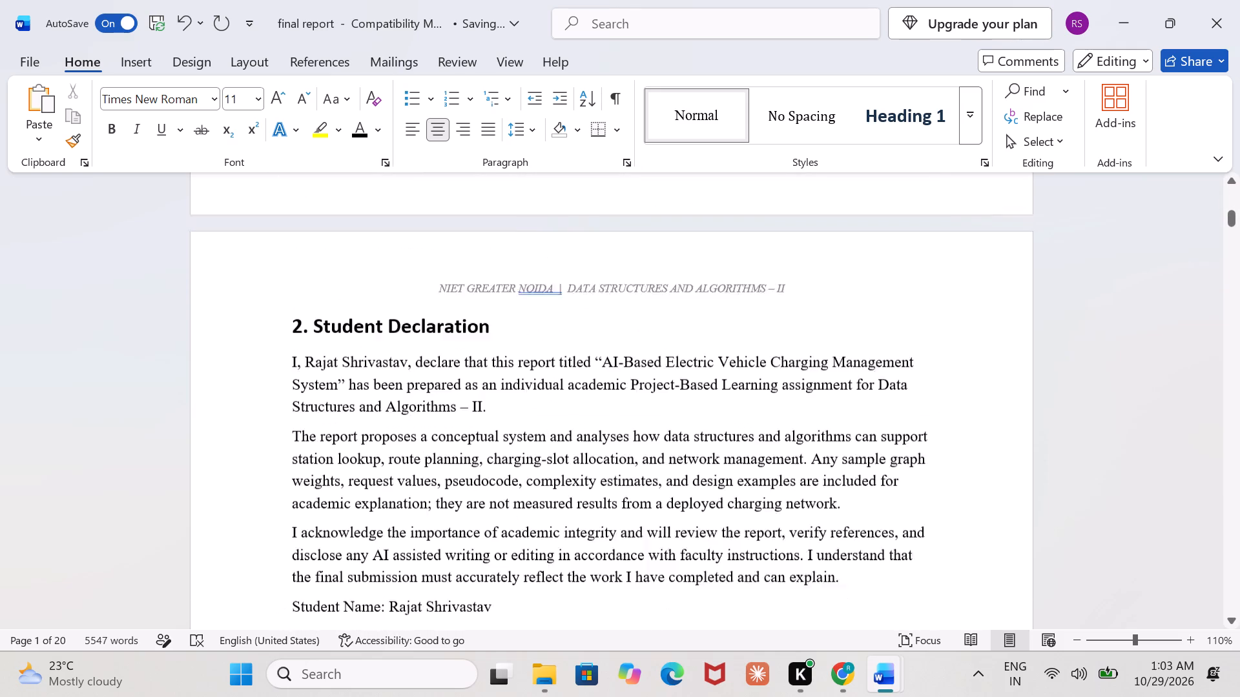
{"action": "scroll", "coordinate": [705, 525], "scroll_direction": "down", "scroll_amount": 1}
{"action": "scroll", "coordinate": [705, 525], "scroll_direction": "up", "scroll_amount": 1}
{"action": "scroll", "coordinate": [705, 525], "scroll_direction": "down", "scroll_amount": 1}
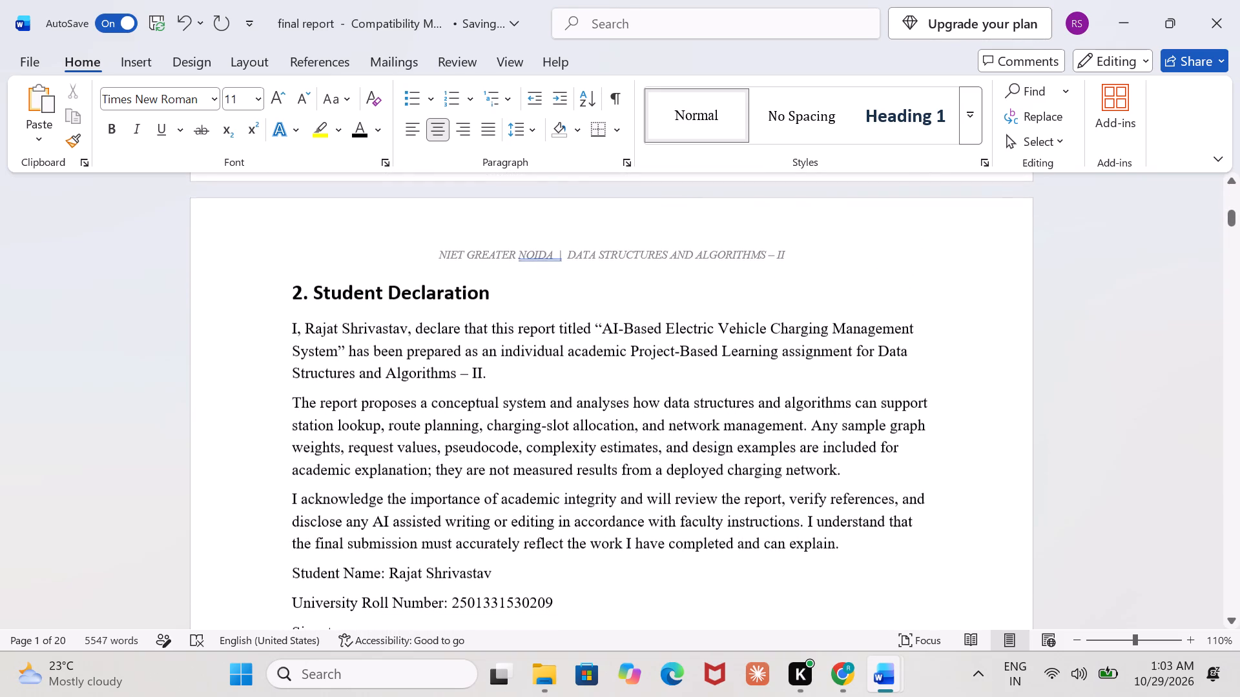
{"action": "left_click", "coordinate": [672, 243]}
{"action": "double_click", "coordinate": [674, 251]}
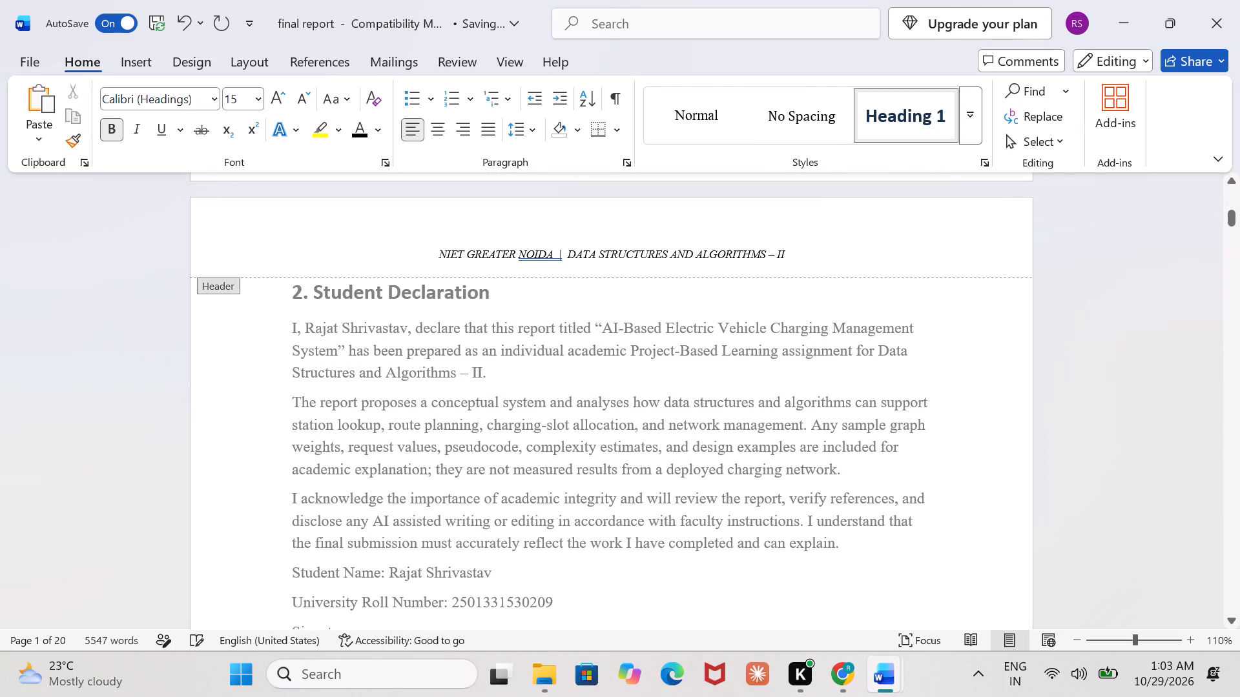
{"action": "left_click_drag", "start_coordinate": [816, 258], "coordinate": [405, 253]}
{"action": "key", "text": "BackSpace"}
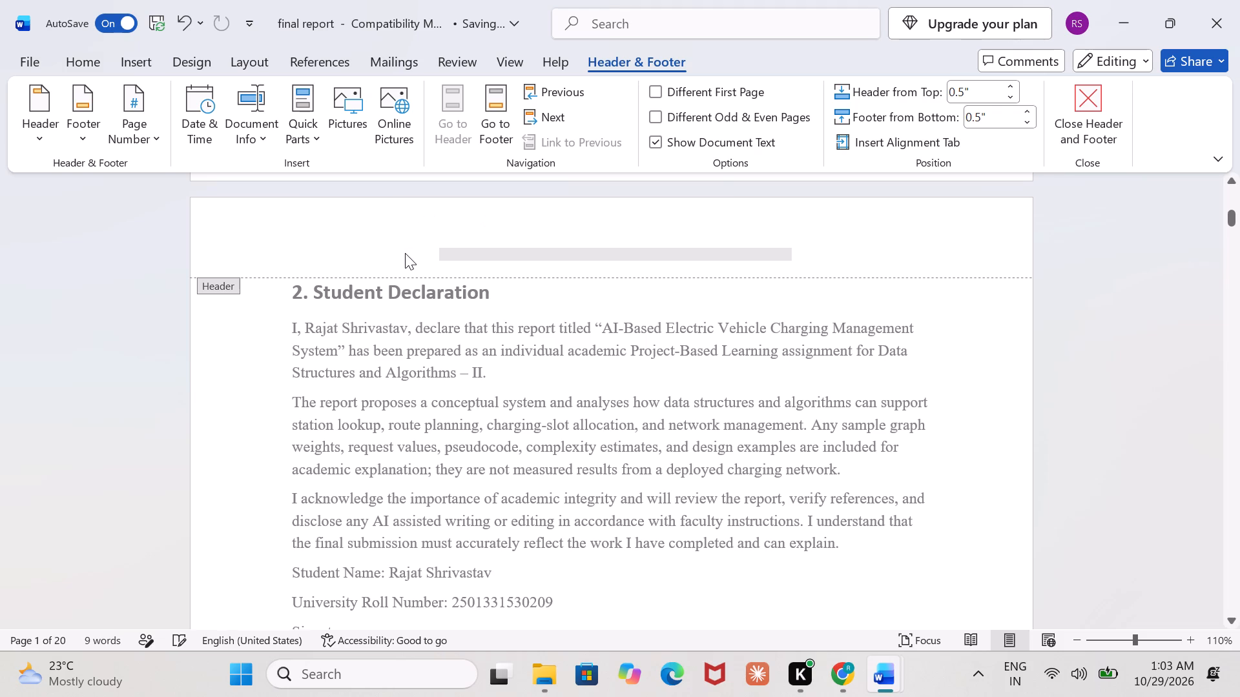
{"action": "scroll", "coordinate": [747, 236], "scroll_direction": "down", "scroll_amount": 3}
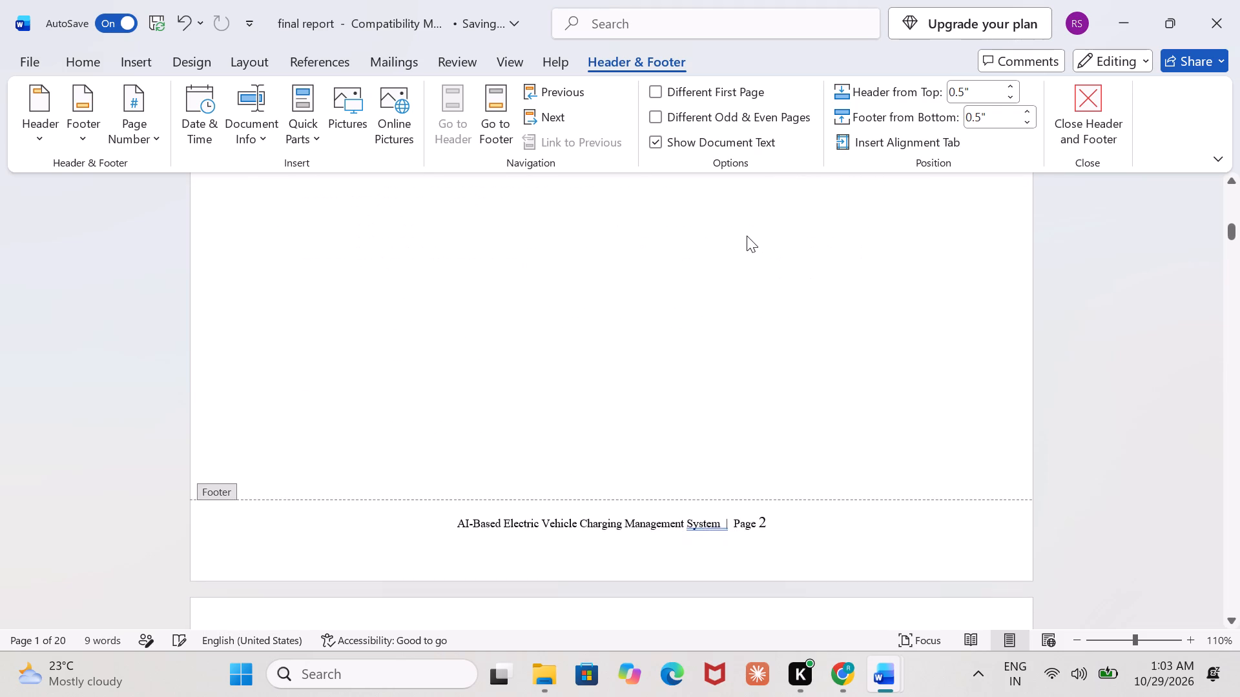
{"action": "left_click", "coordinate": [1110, 440]}
{"action": "left_click", "coordinate": [1110, 440]}
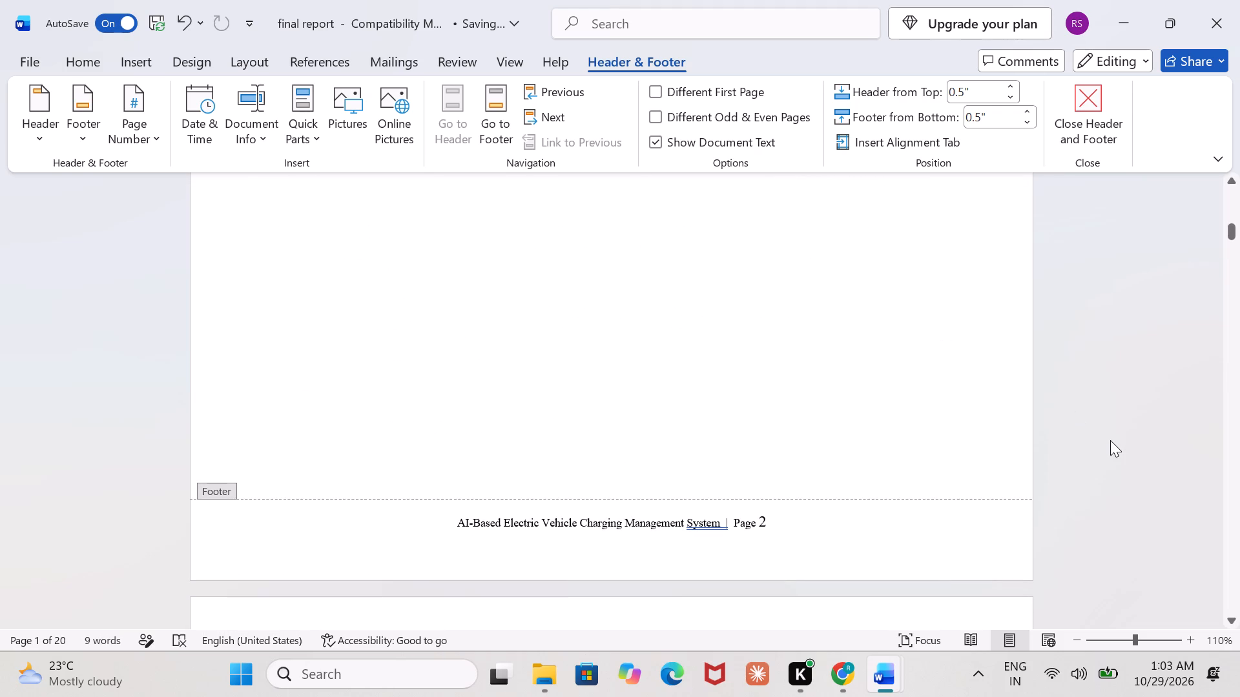
{"action": "left_click", "coordinate": [1077, 393]}
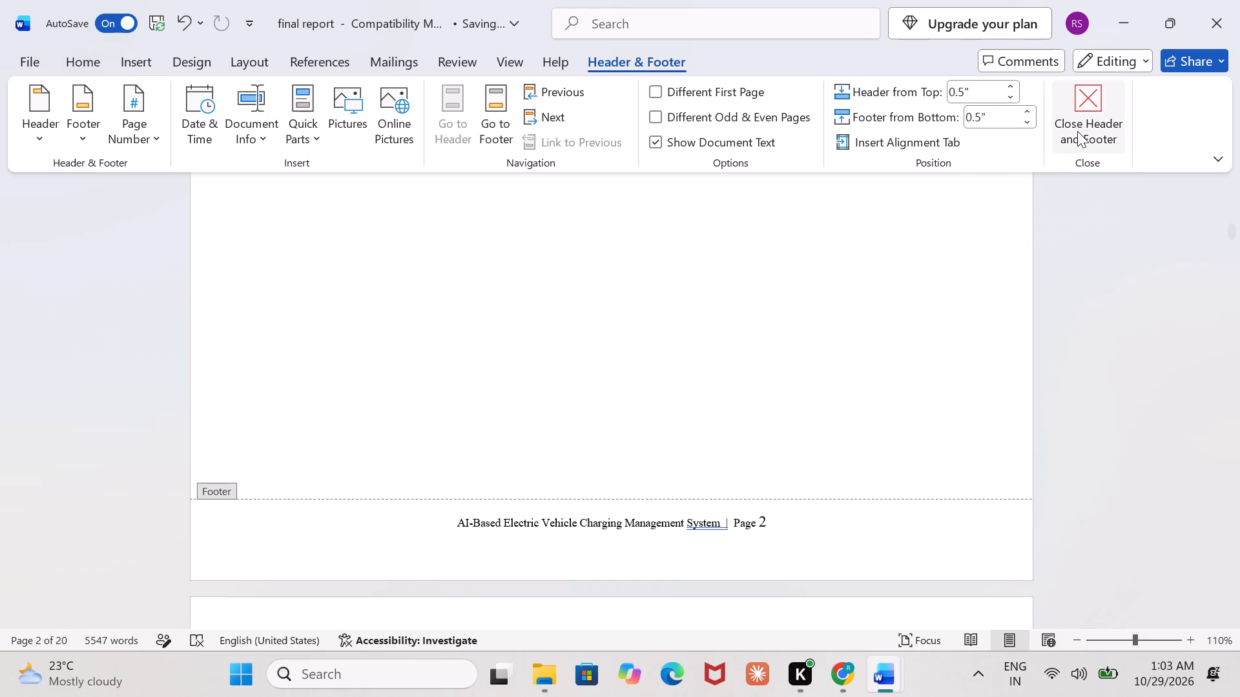
{"action": "left_click", "coordinate": [1077, 131]}
Delete the "Page numbers are indicative…" paragraph between the section list table and the "Assignment rubric alignment" heading.
{"action": "scroll", "coordinate": [930, 316], "scroll_direction": "up", "scroll_amount": 2}
{"action": "scroll", "coordinate": [930, 316], "scroll_direction": "down", "scroll_amount": 1}
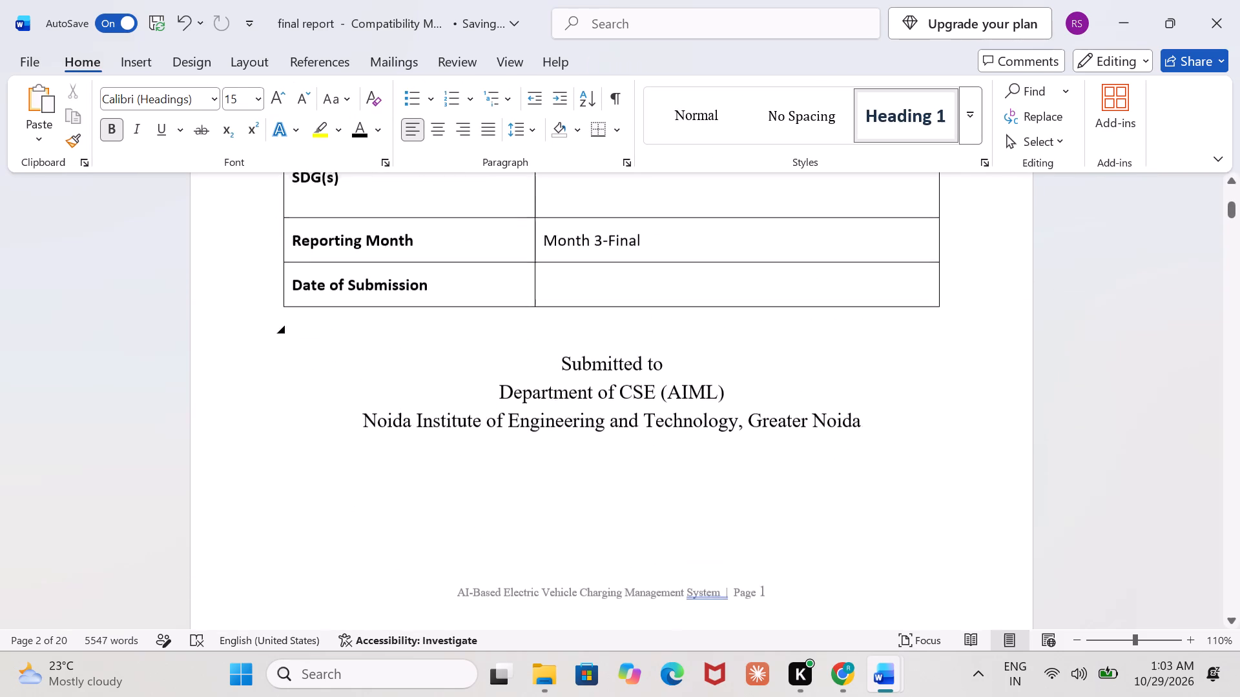
{"action": "scroll", "coordinate": [930, 316], "scroll_direction": "down", "scroll_amount": 1}
{"action": "scroll", "coordinate": [930, 316], "scroll_direction": "up", "scroll_amount": 3}
{"action": "scroll", "coordinate": [930, 316], "scroll_direction": "down", "scroll_amount": 3}
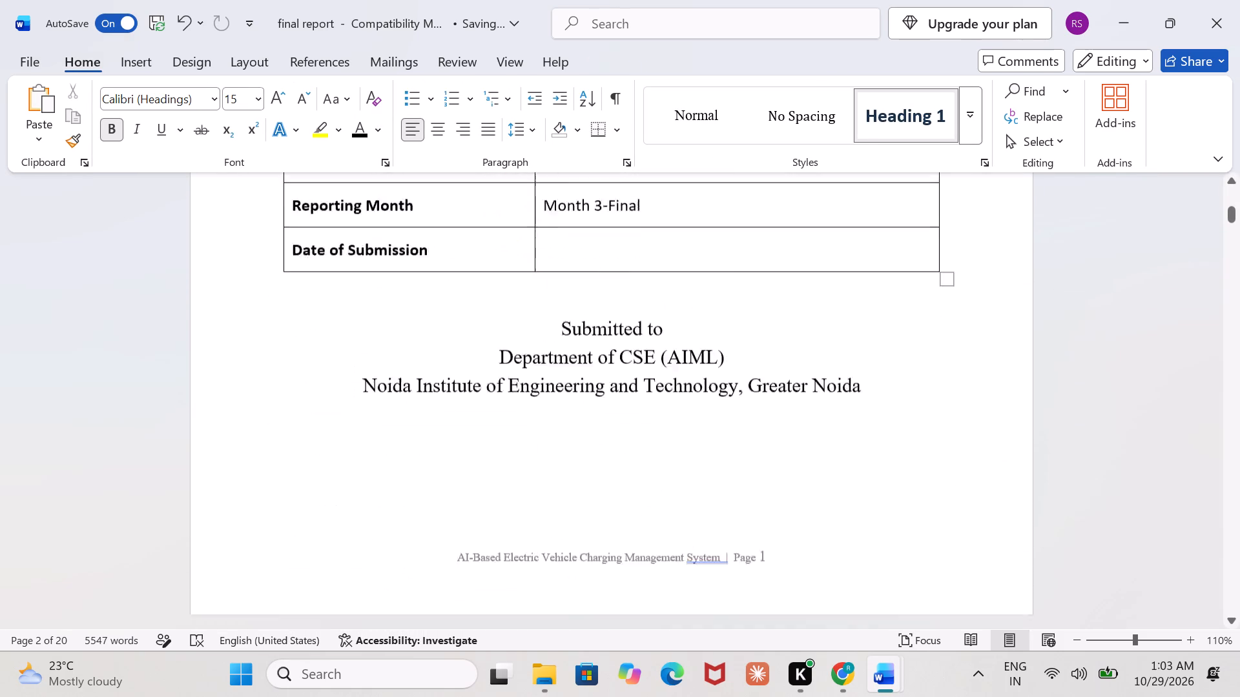
{"action": "scroll", "coordinate": [930, 316], "scroll_direction": "down", "scroll_amount": 6}
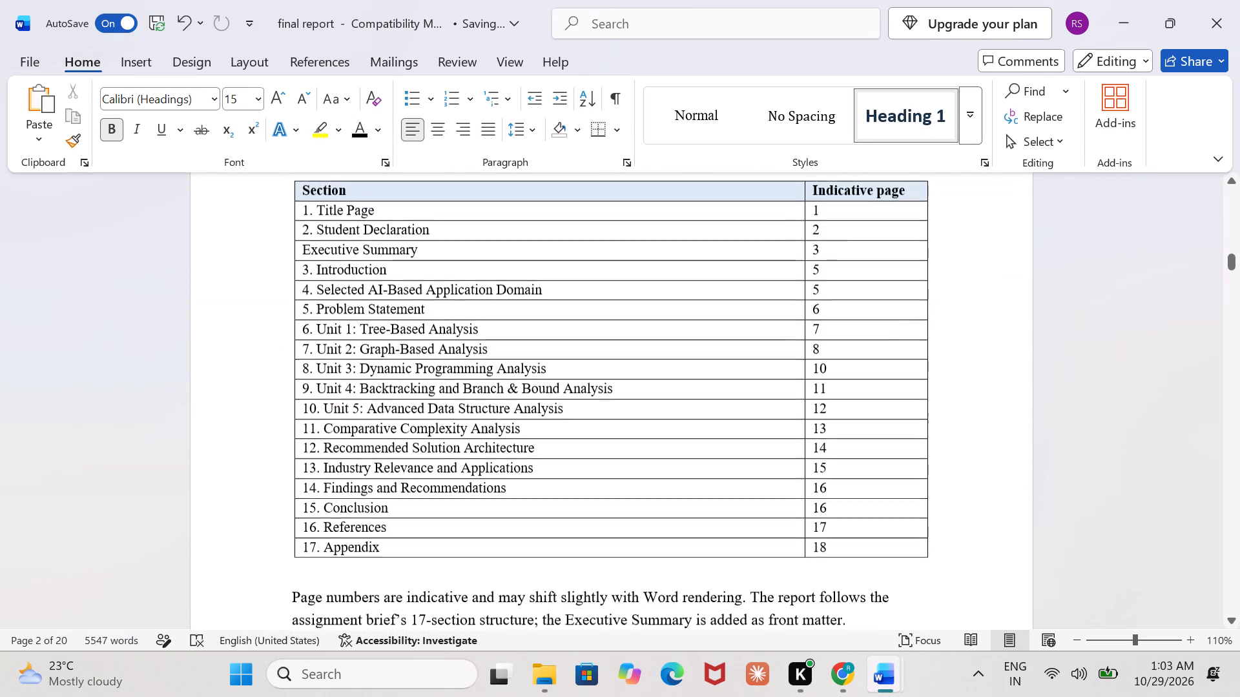
{"action": "scroll", "coordinate": [930, 316], "scroll_direction": "down", "scroll_amount": 2}
{"action": "scroll", "coordinate": [930, 316], "scroll_direction": "up", "scroll_amount": 1}
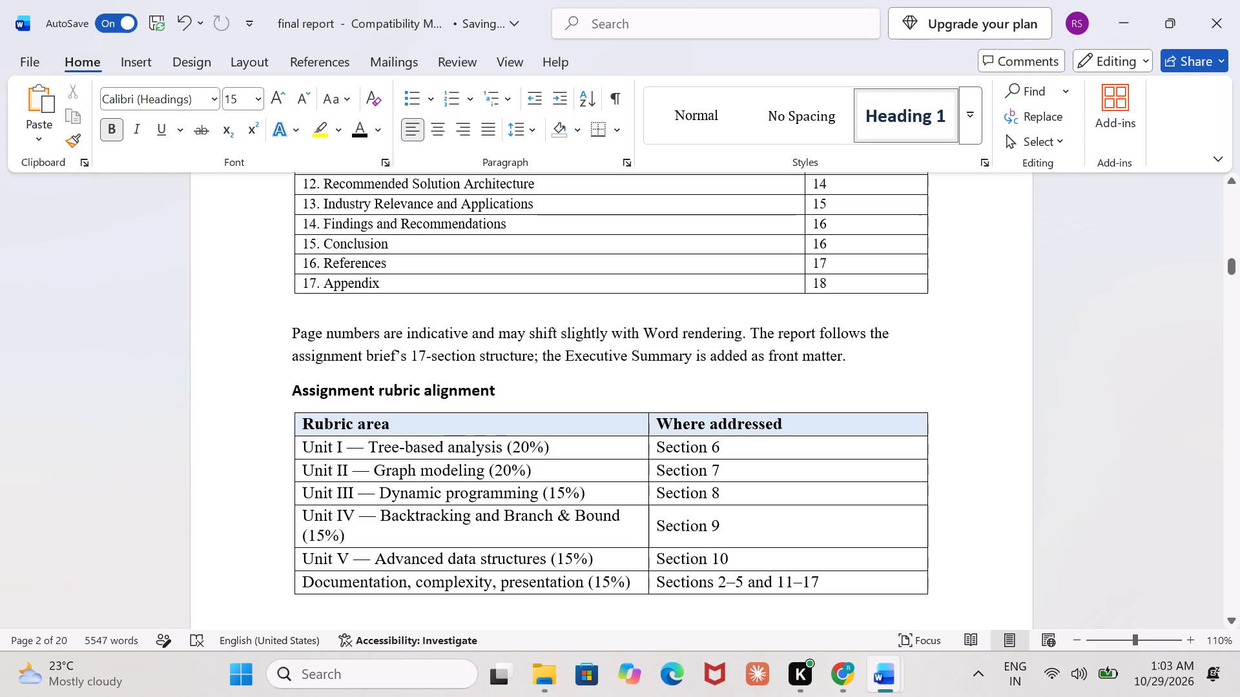
{"action": "left_click_drag", "start_coordinate": [869, 357], "coordinate": [327, 344]}
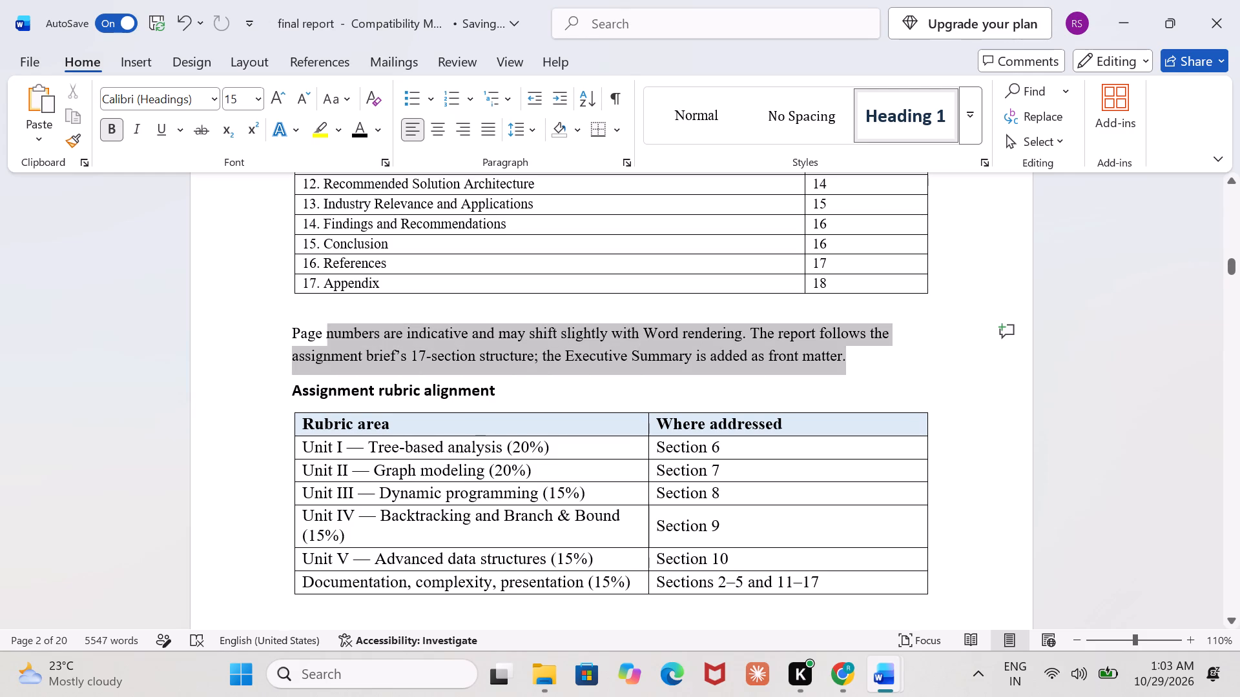
{"action": "left_click_drag", "start_coordinate": [327, 344], "coordinate": [297, 334]}
{"action": "key", "text": "BackSpace"}
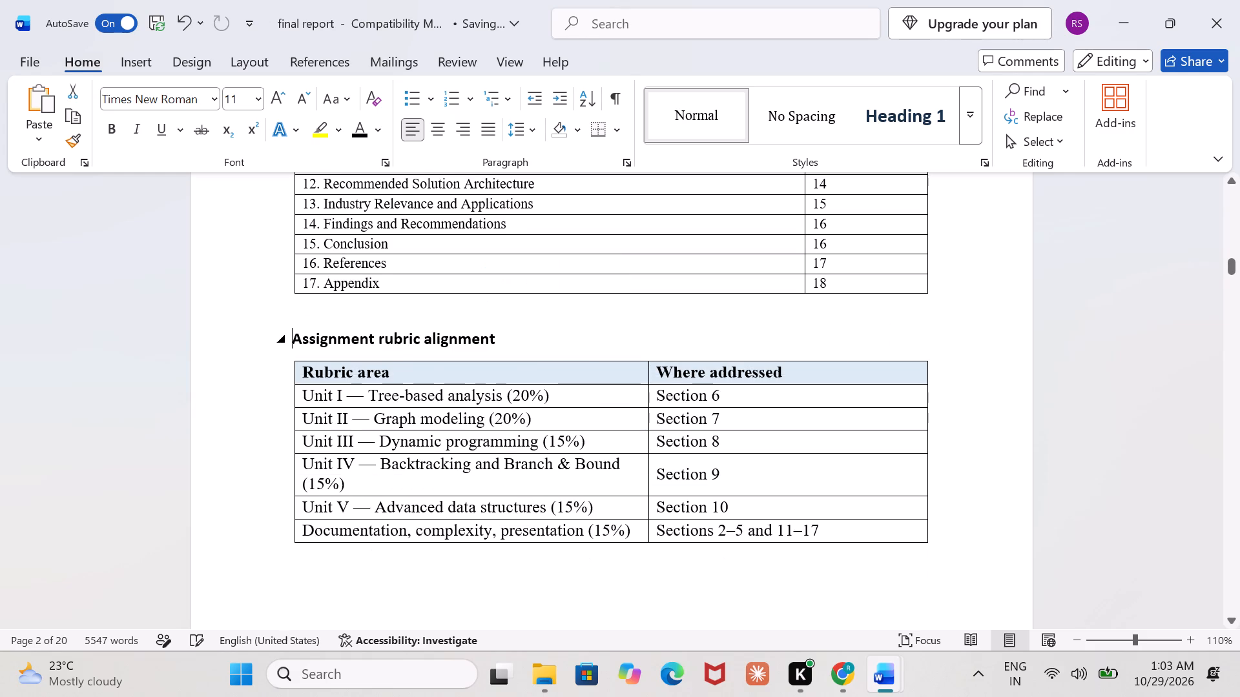
Delete the "Report scope note" heading and its paragraph at the end of the Student Declaration page.
{"action": "scroll", "coordinate": [297, 334], "scroll_direction": "up", "scroll_amount": 5}
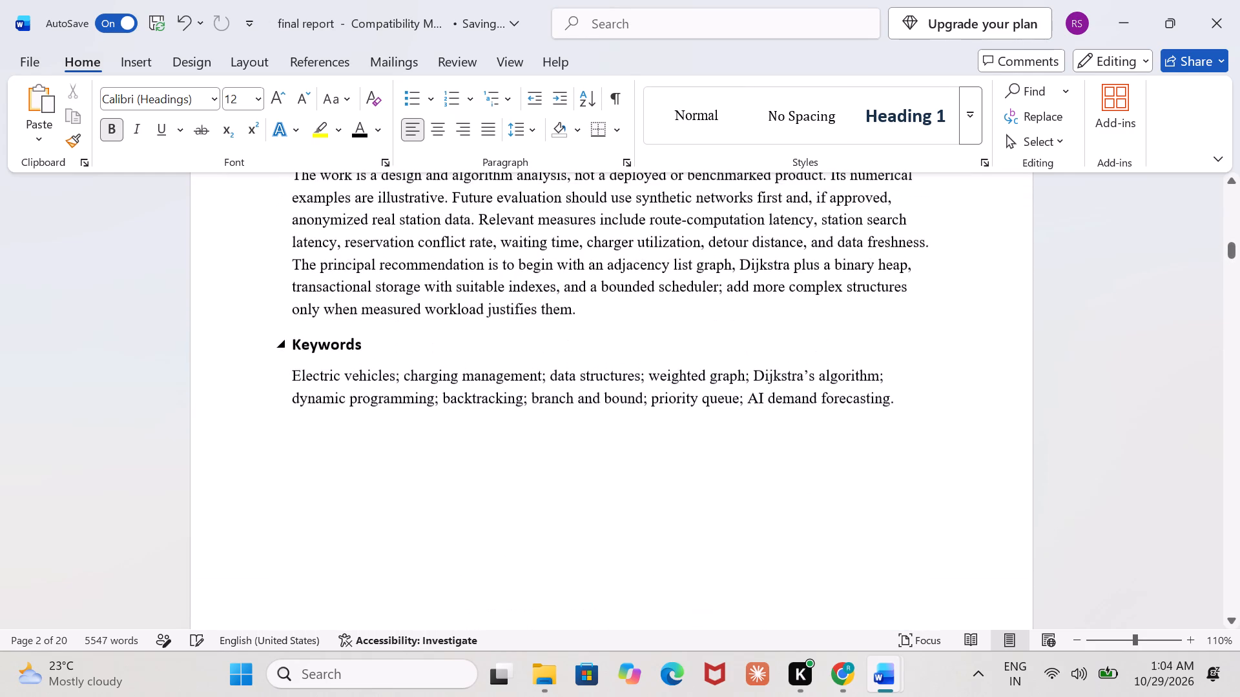
{"action": "scroll", "coordinate": [297, 334], "scroll_direction": "up", "scroll_amount": 4}
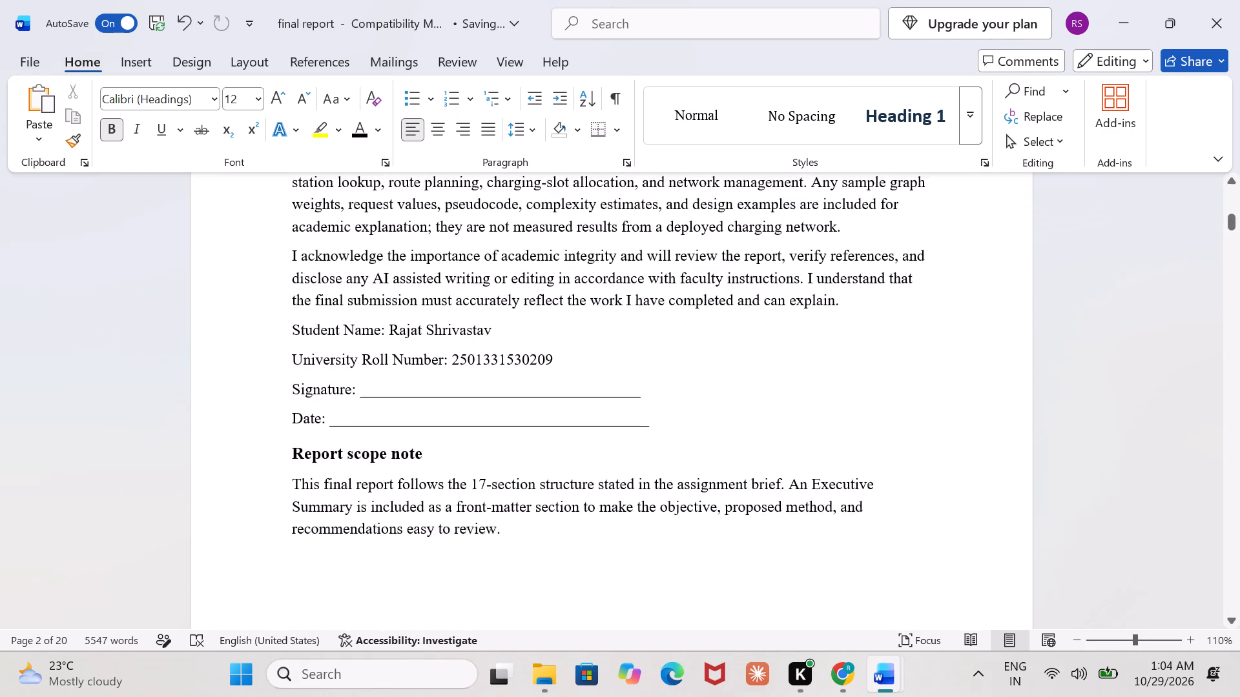
{"action": "left_click_drag", "start_coordinate": [497, 556], "coordinate": [306, 503]}
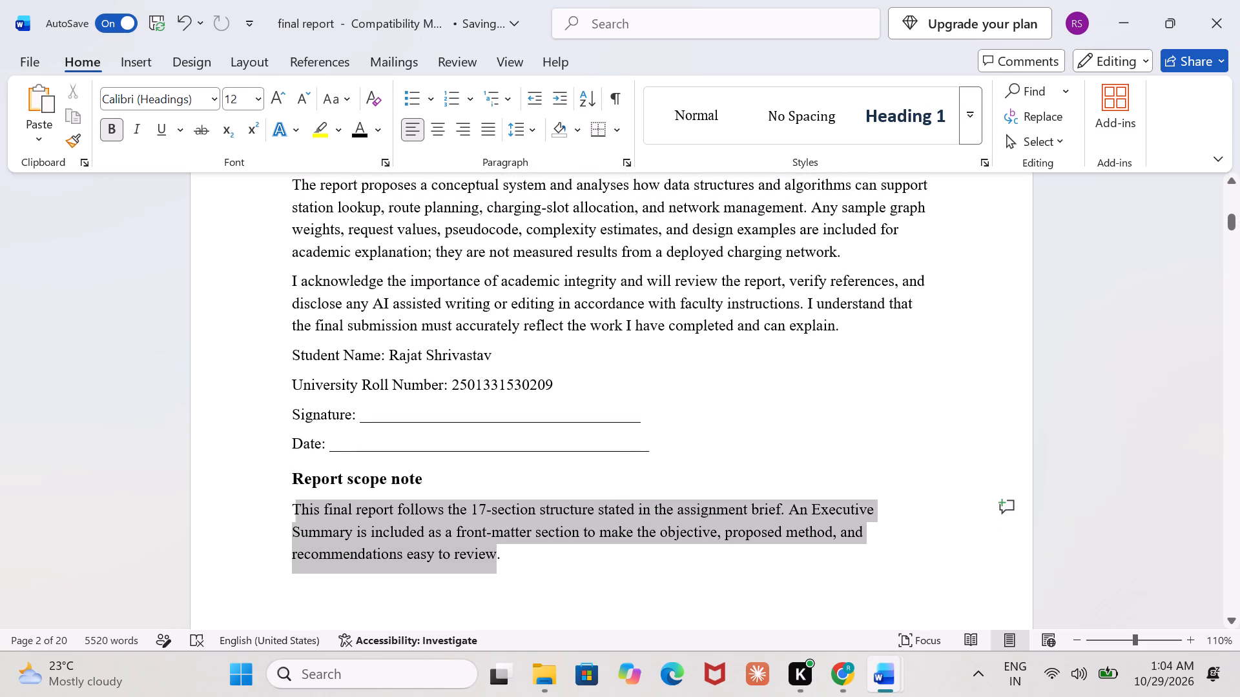
{"action": "left_click_drag", "start_coordinate": [306, 503], "coordinate": [296, 490]}
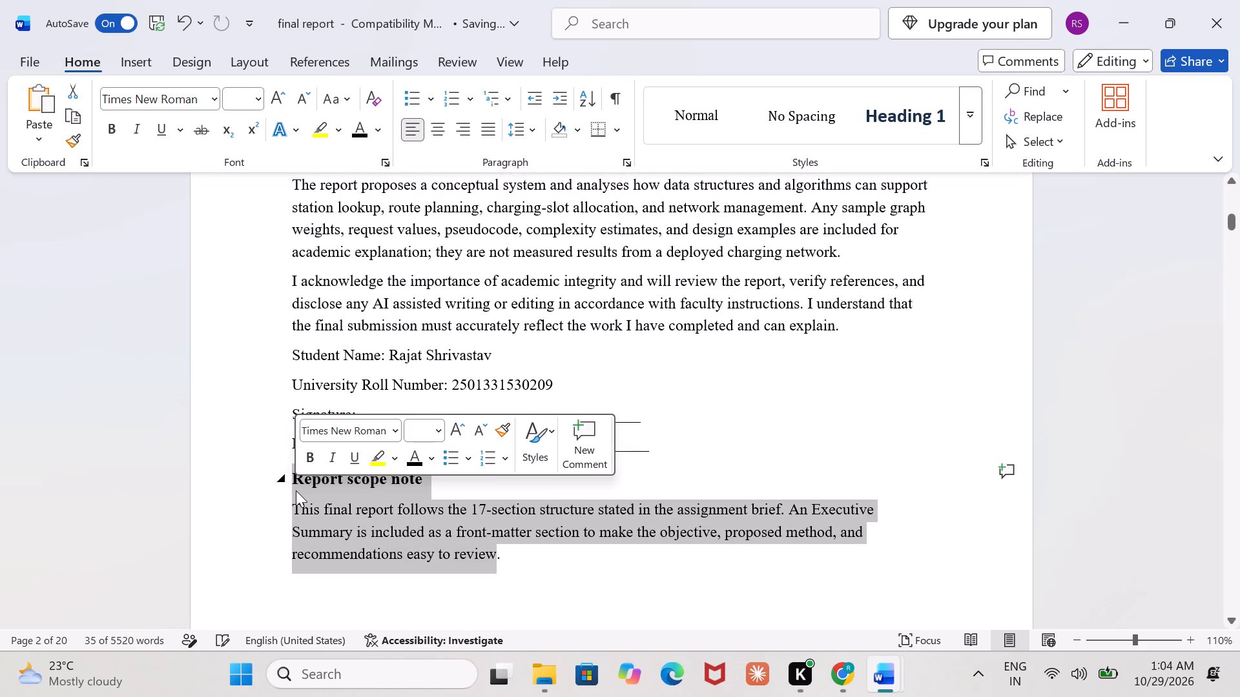
{"action": "key", "text": "BackSpace"}
Review the report from the Student Declaration through to Appendix D and the "End of Report" line for leftover explanatory notes.
{"action": "scroll", "coordinate": [296, 490], "scroll_direction": "down", "scroll_amount": 1}
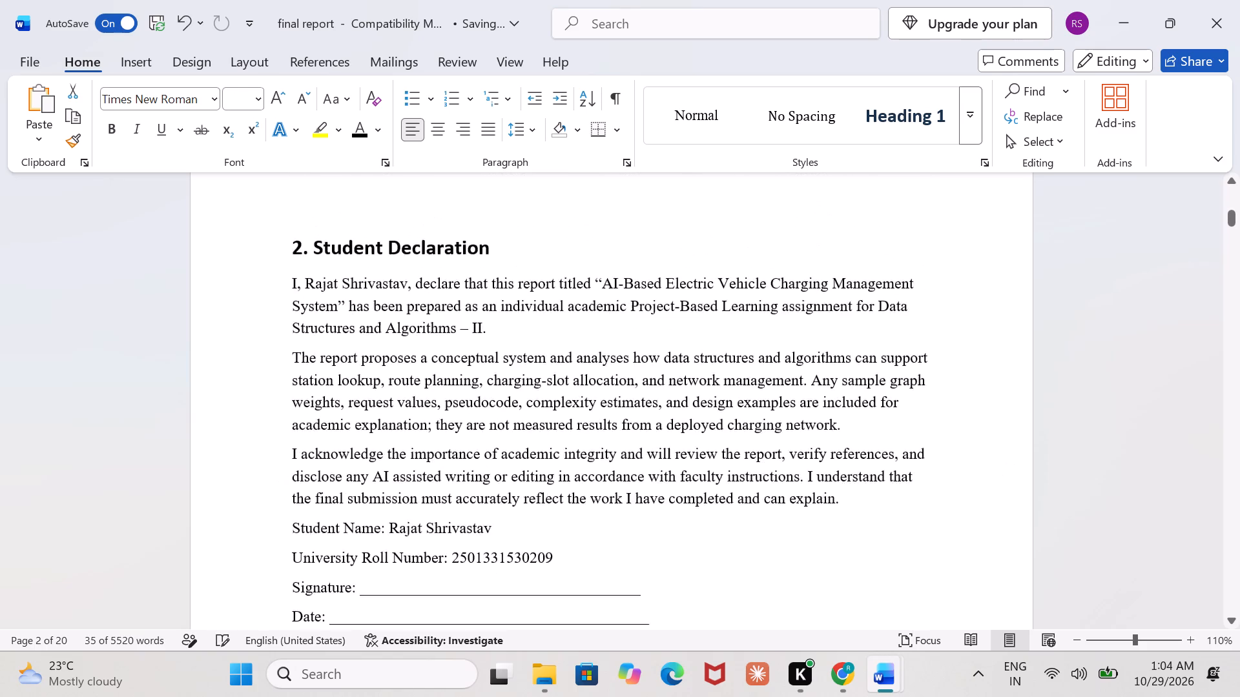
{"action": "scroll", "coordinate": [296, 490], "scroll_direction": "down", "scroll_amount": 5}
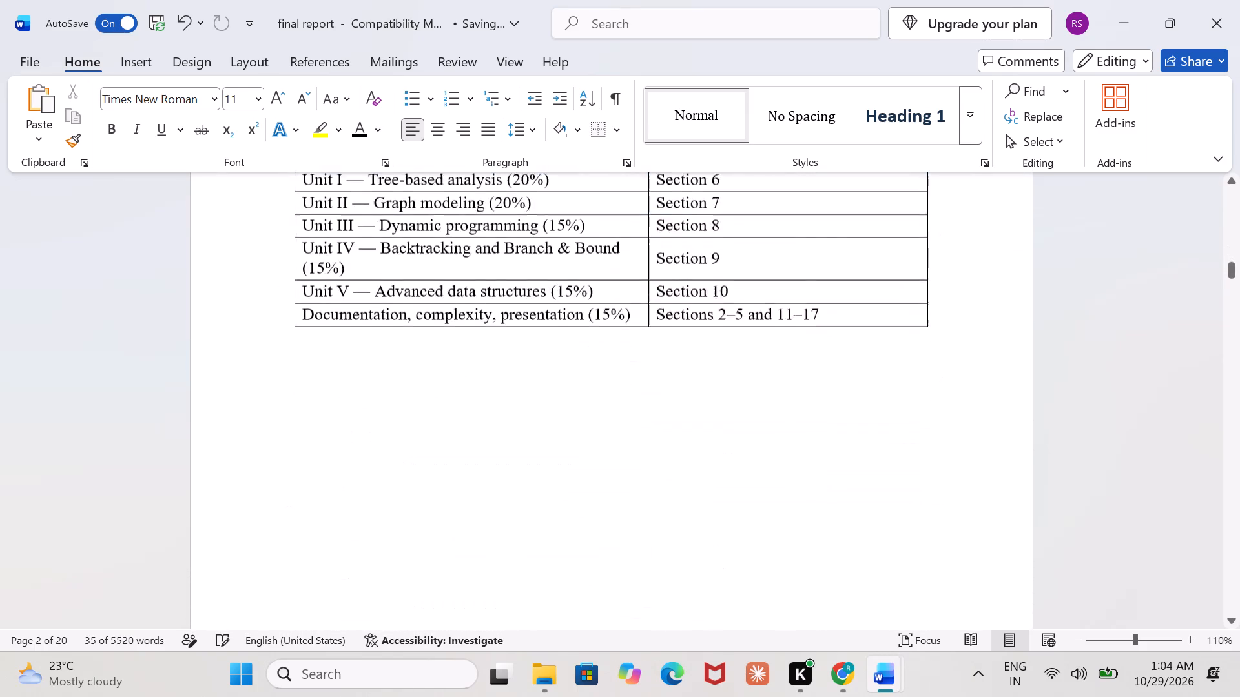
{"action": "scroll", "coordinate": [296, 490], "scroll_direction": "down", "scroll_amount": 9}
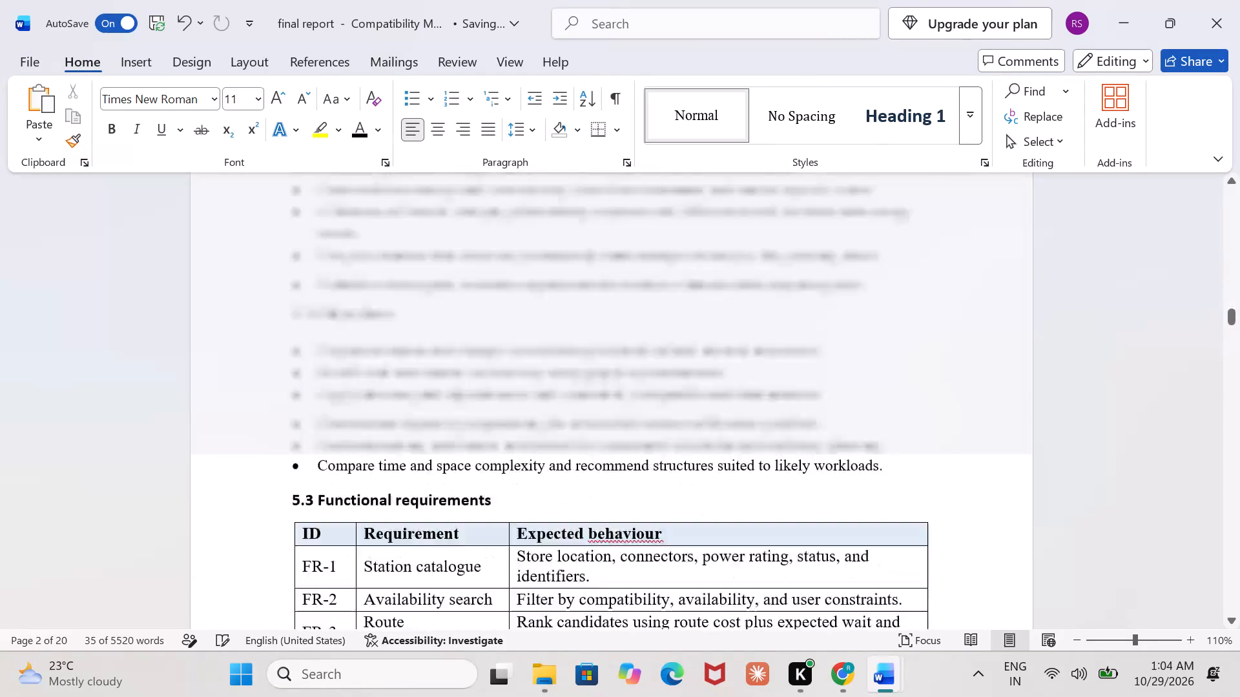
{"action": "scroll", "coordinate": [296, 490], "scroll_direction": "down", "scroll_amount": 7}
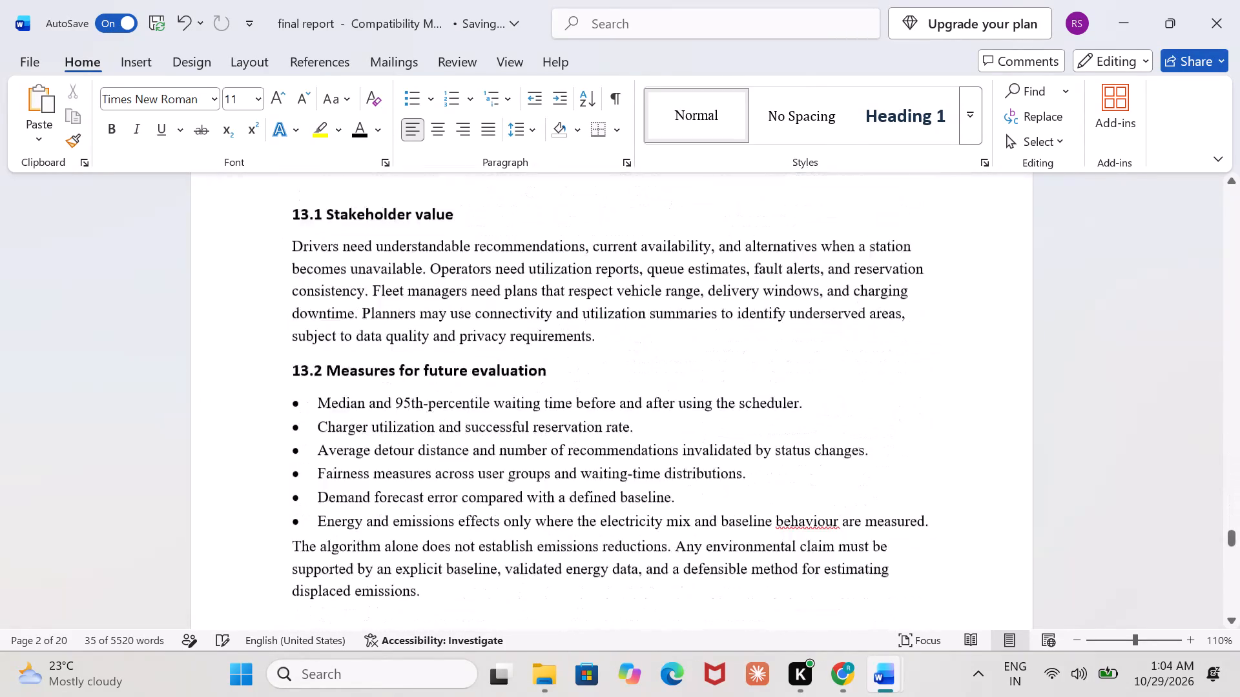
{"action": "scroll", "coordinate": [296, 490], "scroll_direction": "down", "scroll_amount": 5}
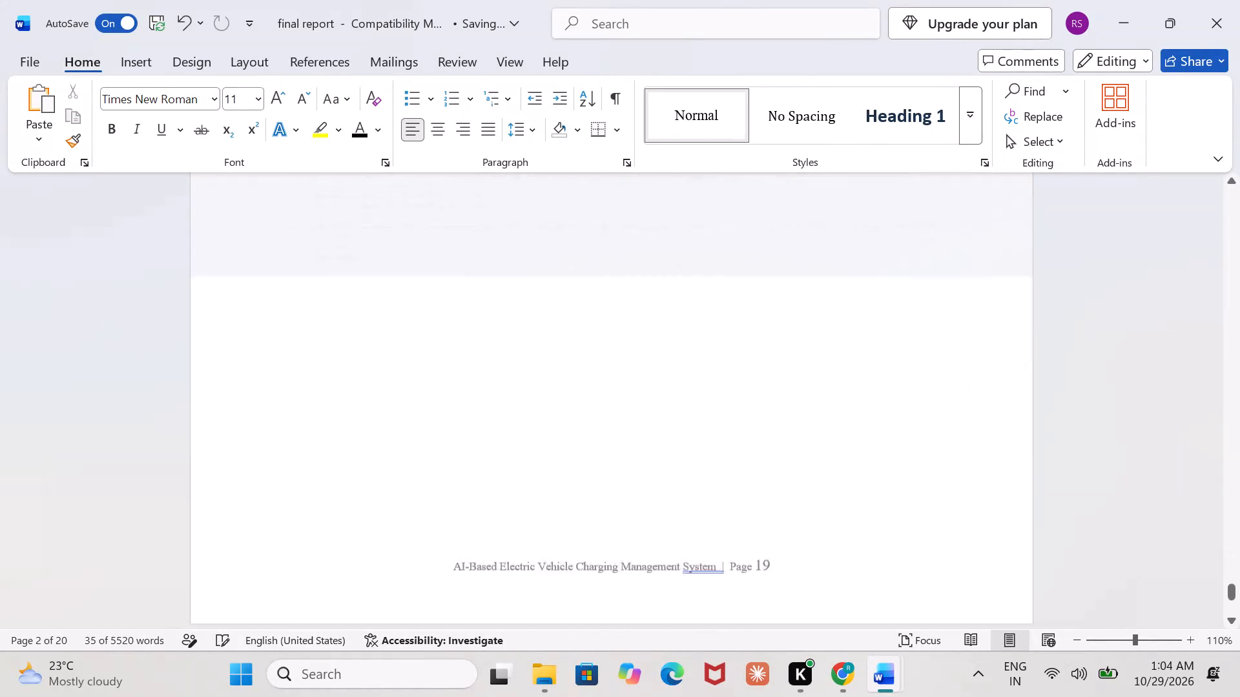
{"action": "scroll", "coordinate": [296, 490], "scroll_direction": "down", "scroll_amount": 6}
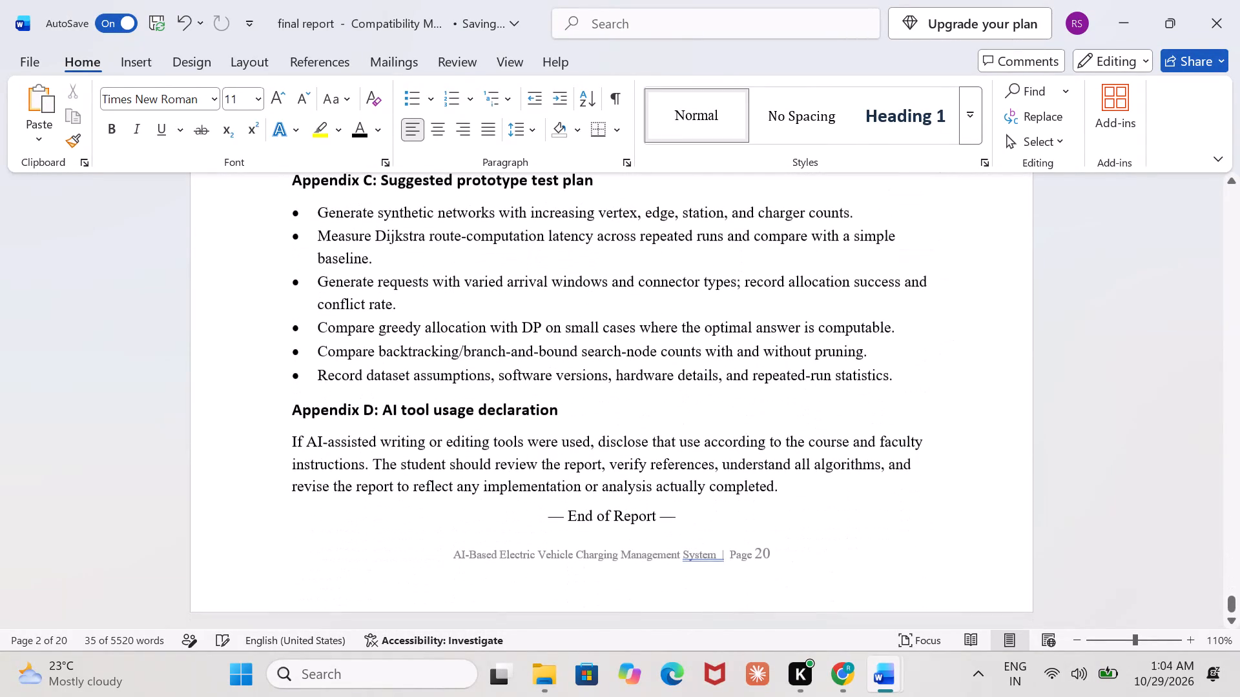
{"action": "scroll", "coordinate": [296, 490], "scroll_direction": "down", "scroll_amount": 1}
Recheck the report's sections from Unit 4 Backtracking through the Conclusion for unneeded notes and inconsistent headings.
{"action": "scroll", "coordinate": [296, 490], "scroll_direction": "up", "scroll_amount": 3}
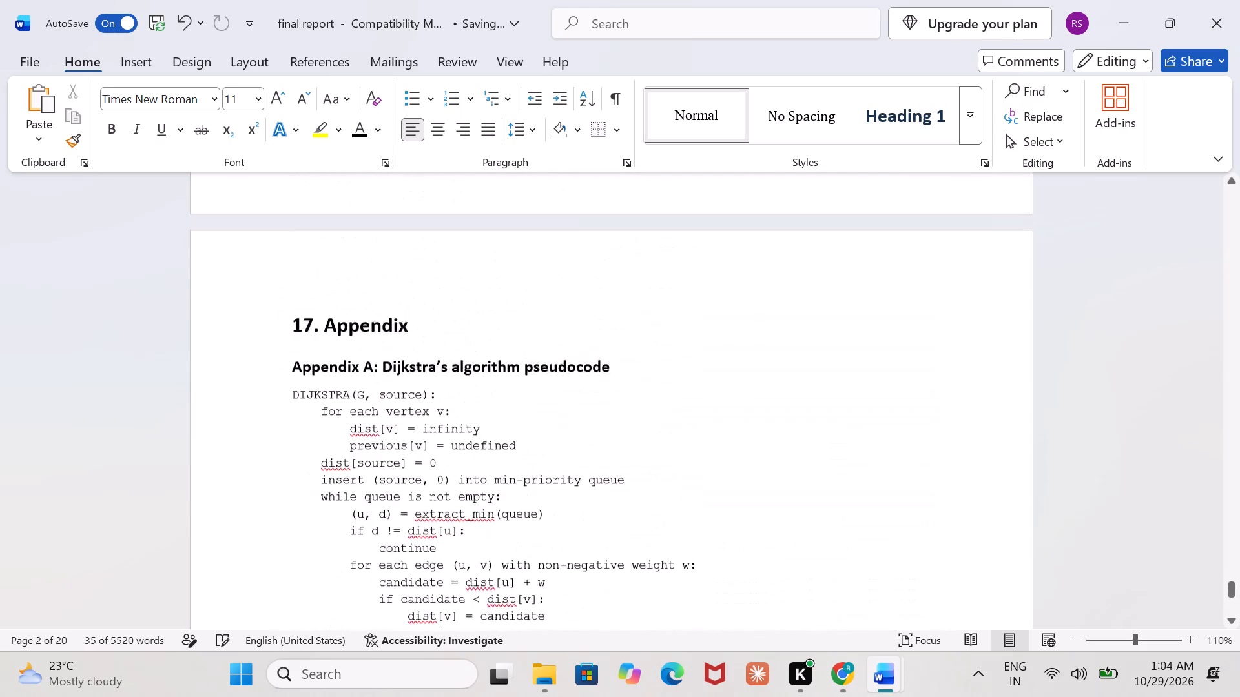
{"action": "scroll", "coordinate": [296, 490], "scroll_direction": "up", "scroll_amount": 6}
{"action": "scroll", "coordinate": [296, 490], "scroll_direction": "right", "scroll_amount": 11}
{"action": "scroll", "coordinate": [296, 490], "scroll_direction": "down", "scroll_amount": 4}
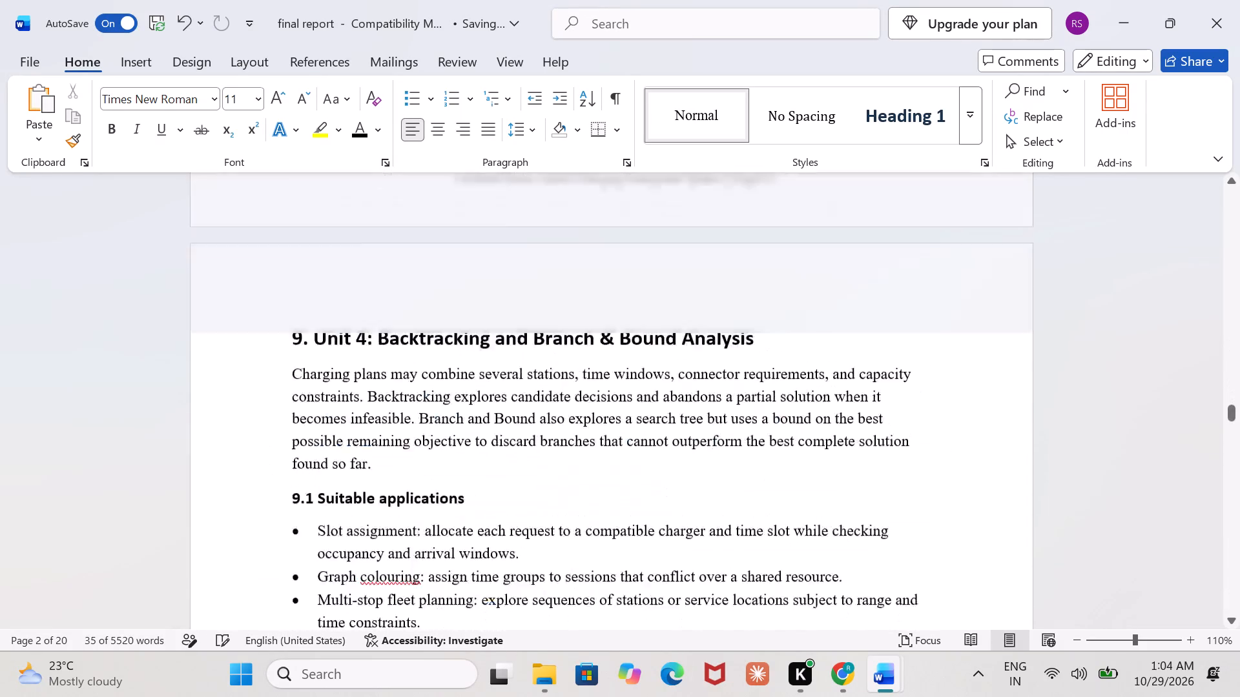
{"action": "scroll", "coordinate": [296, 490], "scroll_direction": "down", "scroll_amount": 5}
{"action": "scroll", "coordinate": [296, 490], "scroll_direction": "up", "scroll_amount": 2}
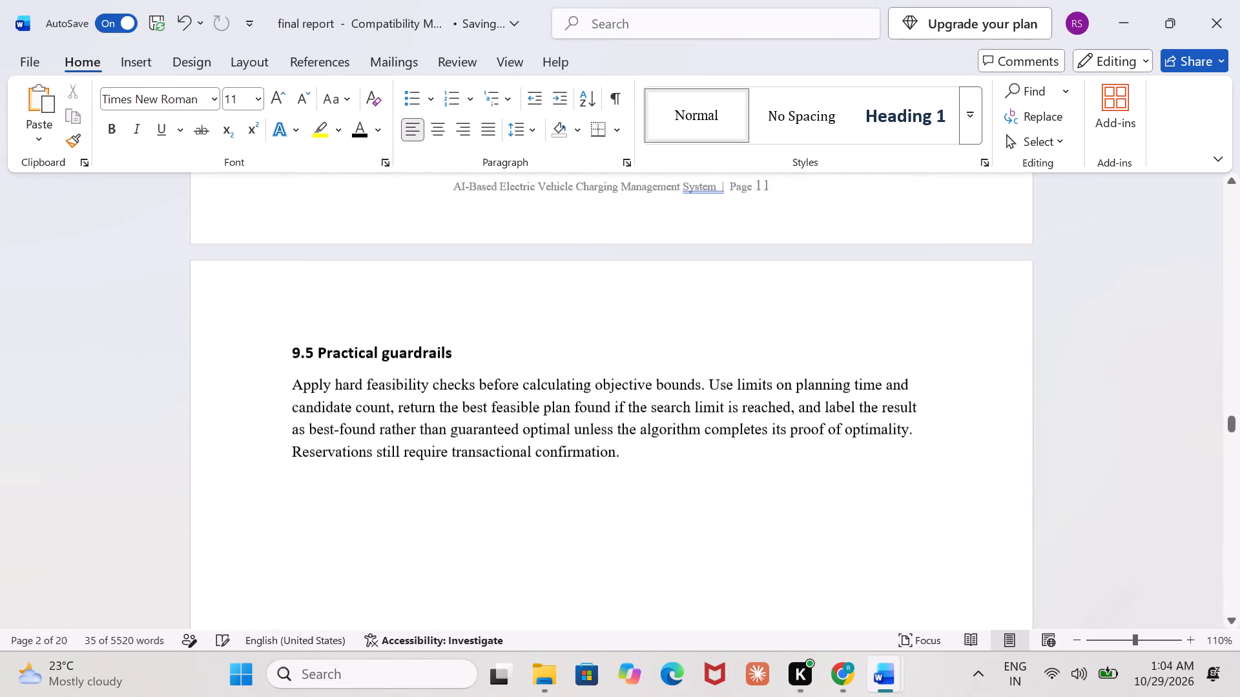
{"action": "scroll", "coordinate": [296, 490], "scroll_direction": "down", "scroll_amount": 5}
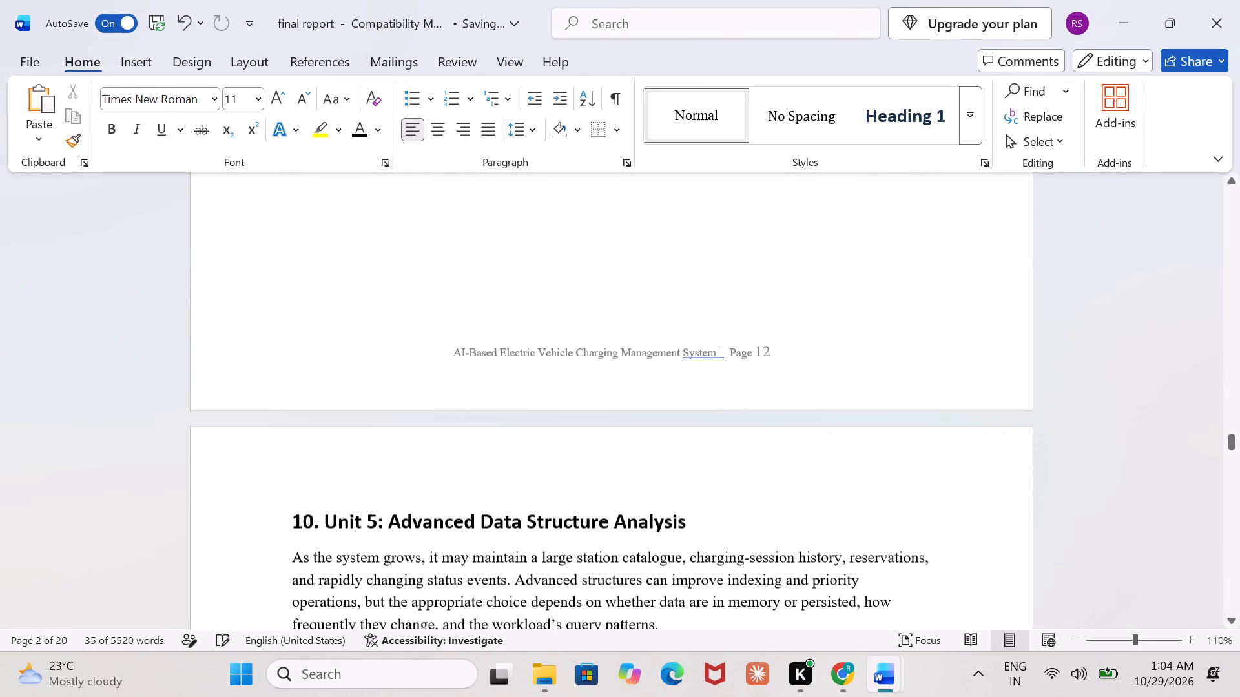
{"action": "scroll", "coordinate": [296, 490], "scroll_direction": "down", "scroll_amount": 6}
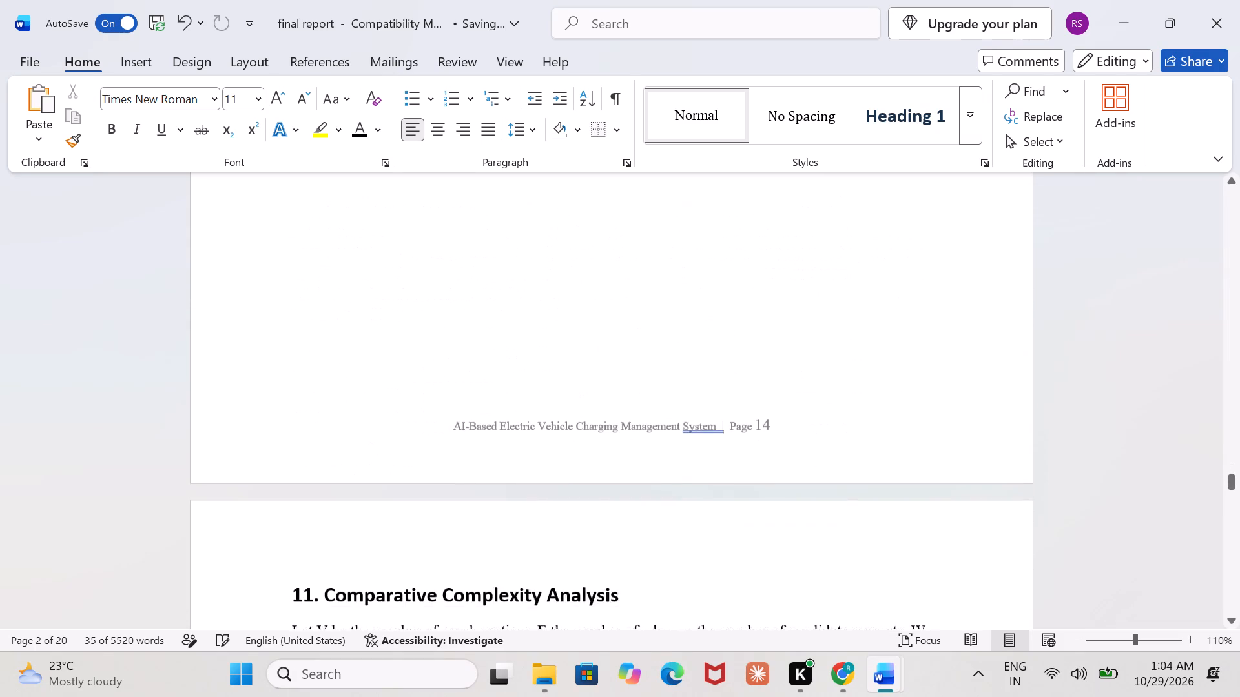
{"action": "scroll", "coordinate": [296, 490], "scroll_direction": "down", "scroll_amount": 6}
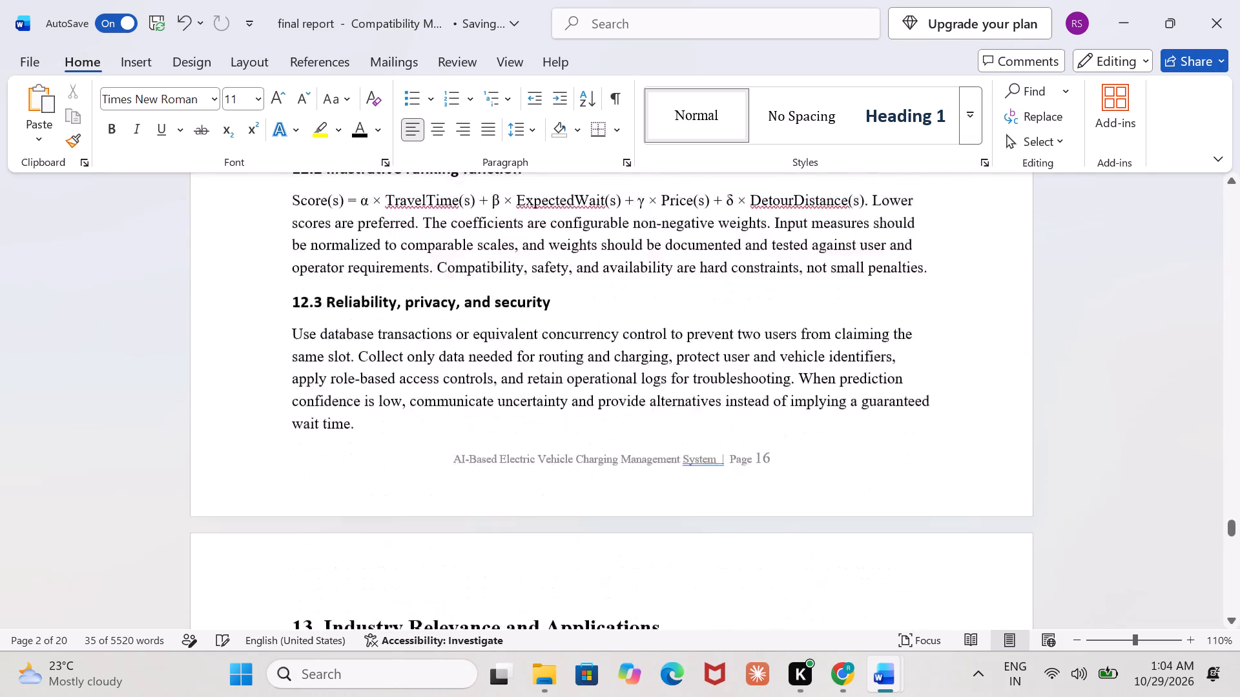
{"action": "scroll", "coordinate": [296, 490], "scroll_direction": "down", "scroll_amount": 3}
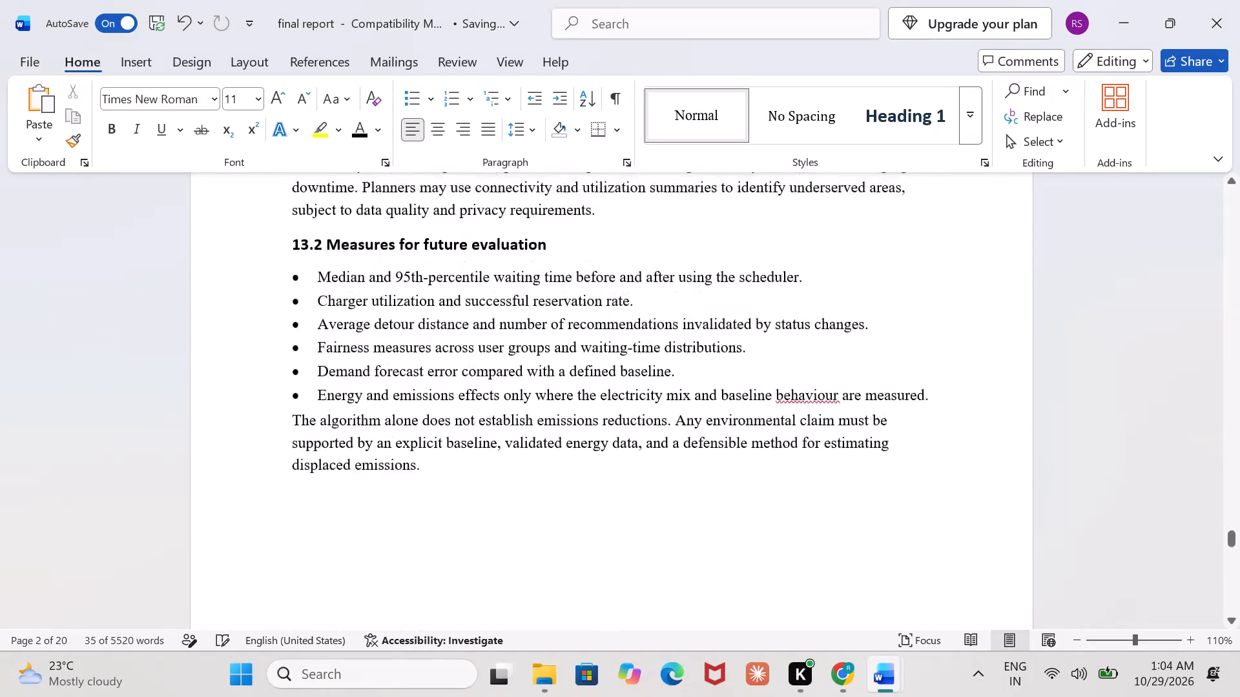
{"action": "scroll", "coordinate": [296, 490], "scroll_direction": "down", "scroll_amount": 5}
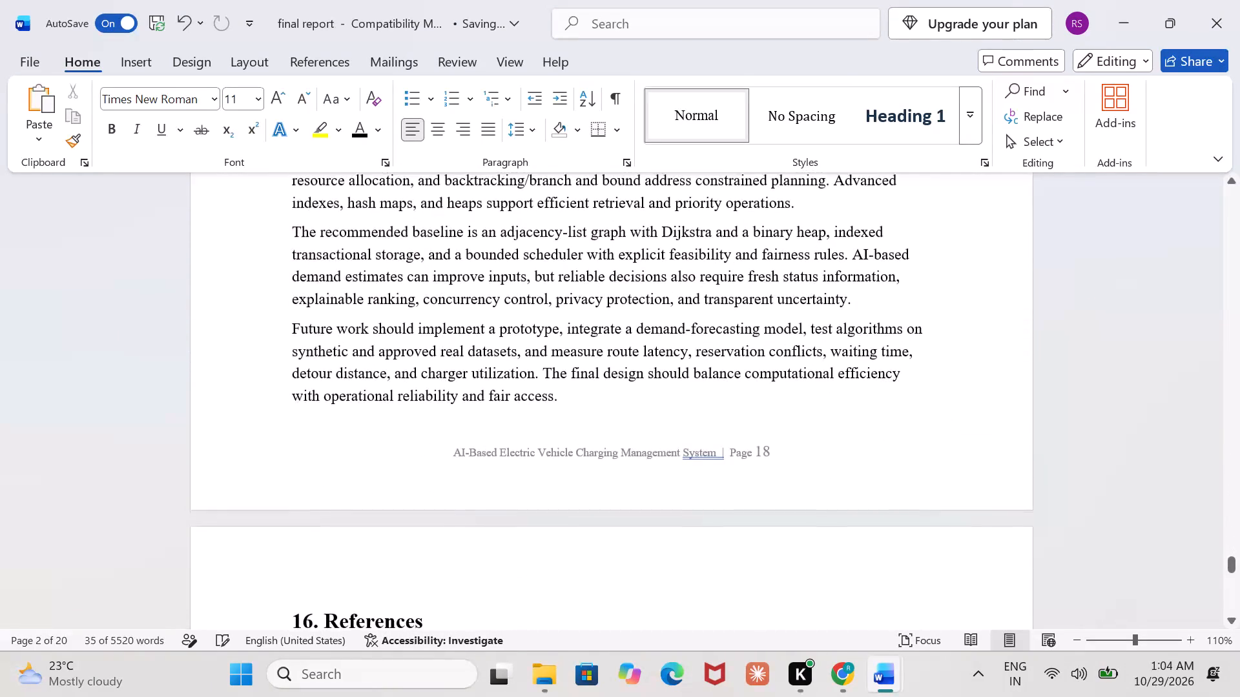
Delete the "Reference-use note" heading, its paragraph and the page break before "17. Appendix".
{"action": "scroll", "coordinate": [296, 490], "scroll_direction": "up", "scroll_amount": 3}
{"action": "scroll", "coordinate": [296, 490], "scroll_direction": "down", "scroll_amount": 3}
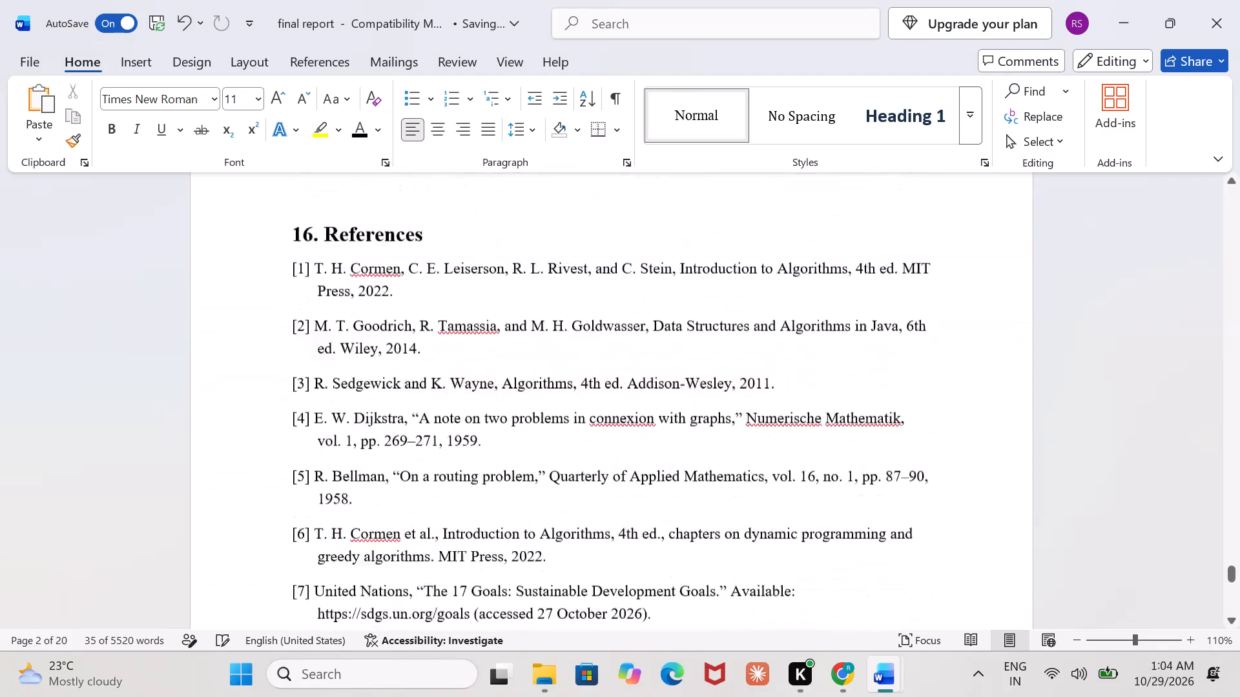
{"action": "scroll", "coordinate": [296, 490], "scroll_direction": "down", "scroll_amount": 2}
{"action": "scroll", "coordinate": [296, 490], "scroll_direction": "up", "scroll_amount": 1}
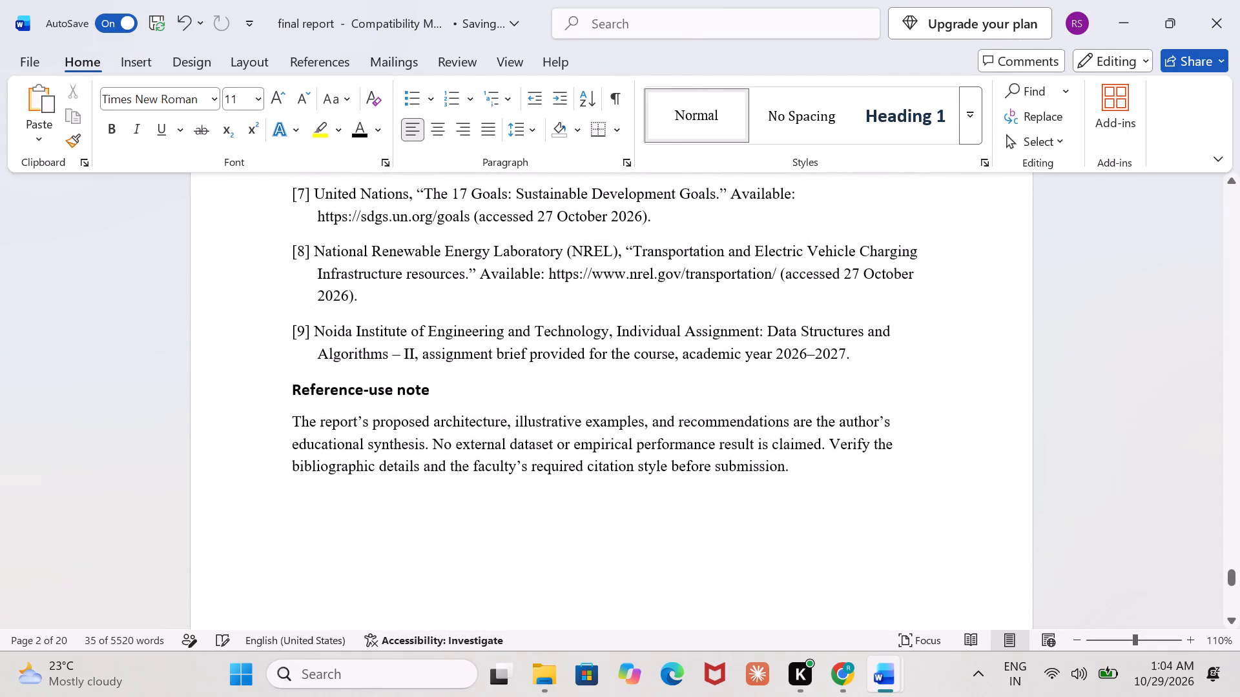
{"action": "left_click_drag", "start_coordinate": [803, 489], "coordinate": [302, 398]}
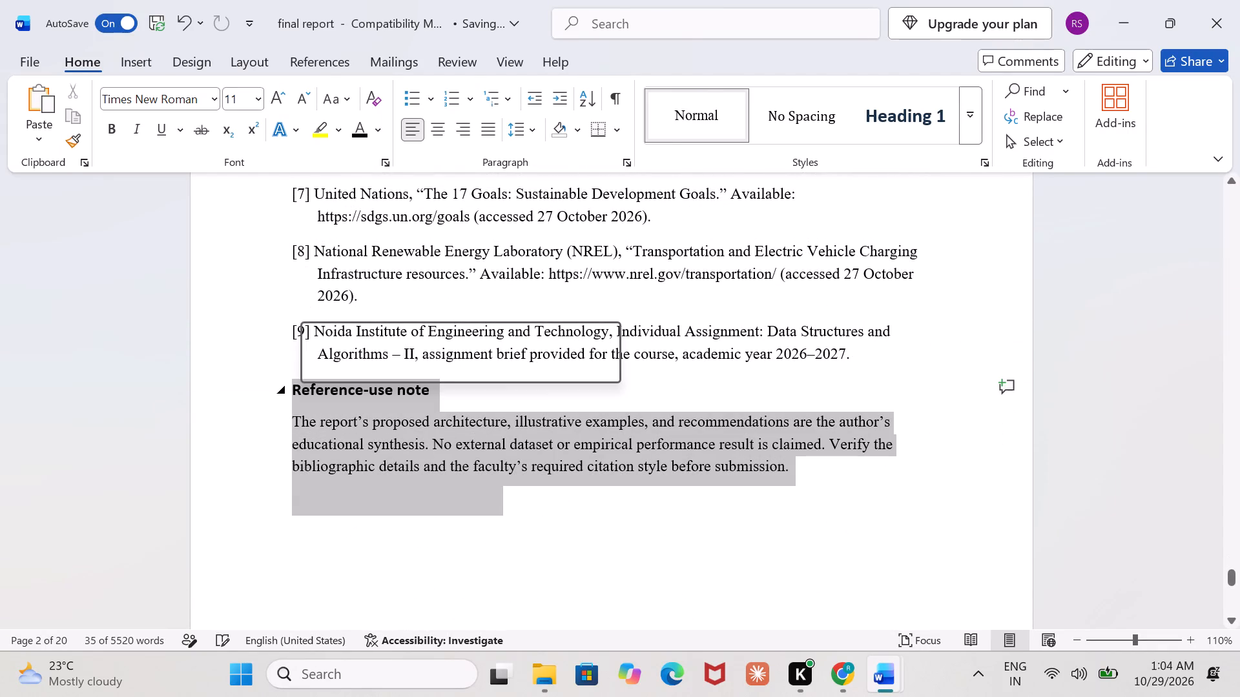
{"action": "key", "text": "BackSpace"}
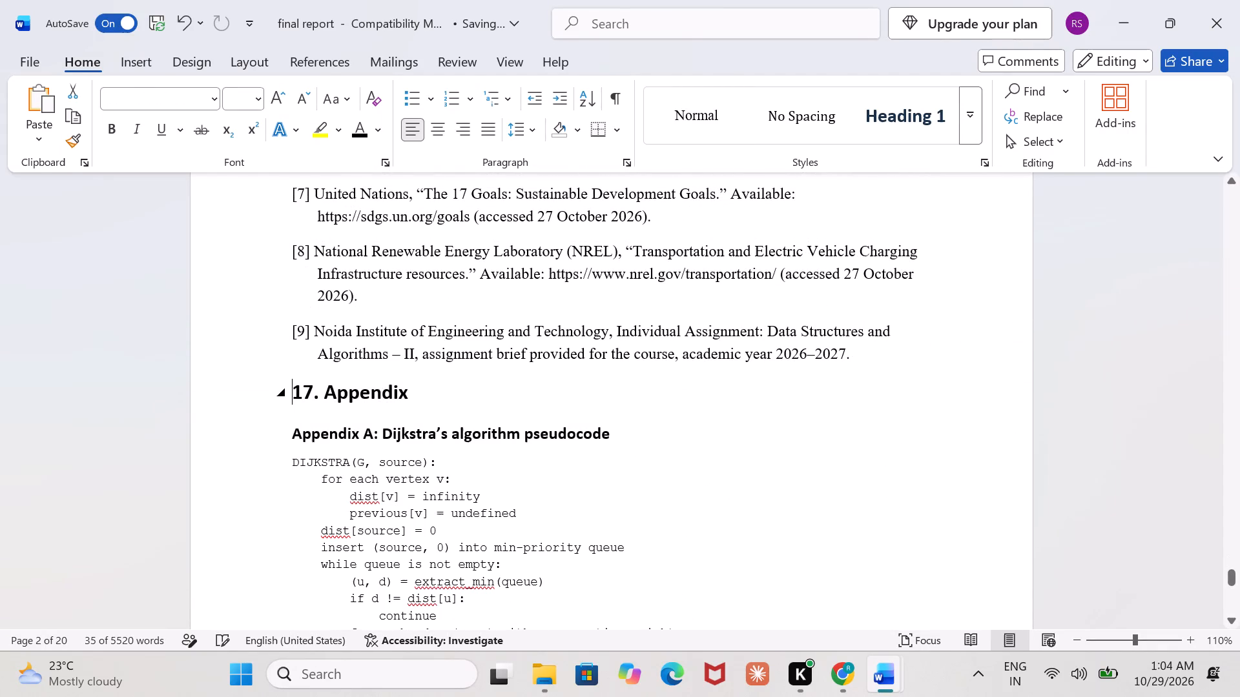
Examine the Appendix pages, then return to the cover page and check its logo, headings and details table.
{"action": "scroll", "coordinate": [388, 411], "scroll_direction": "down", "scroll_amount": 4}
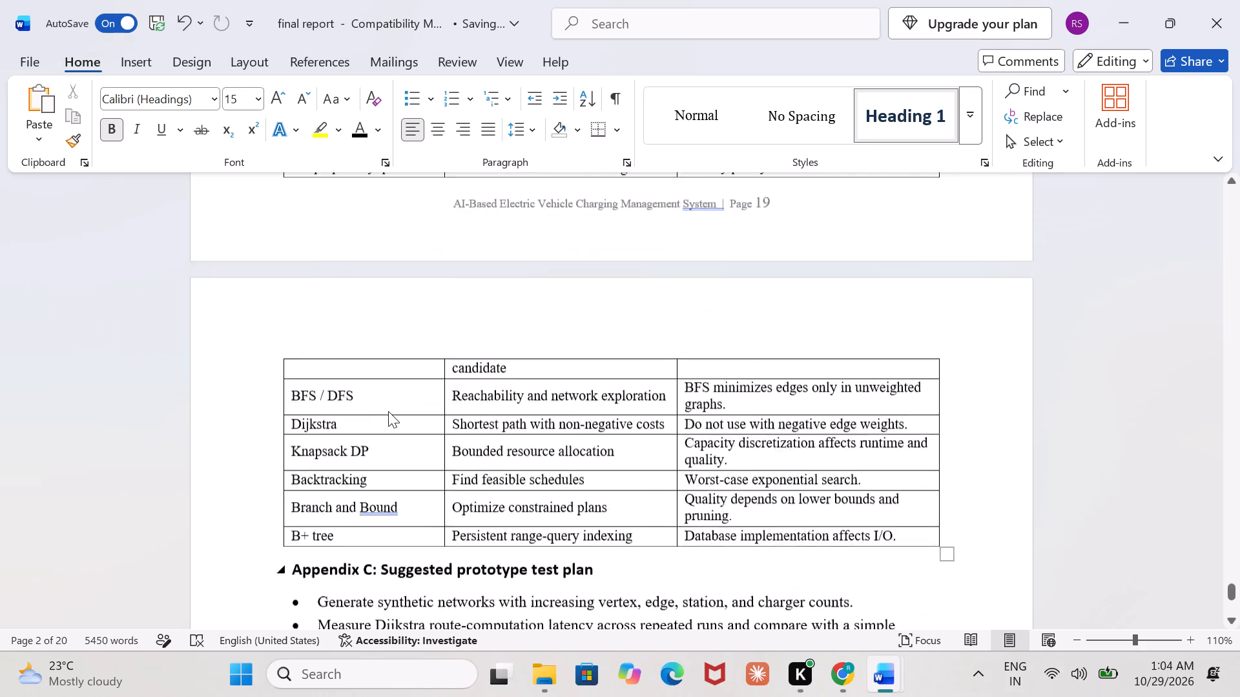
{"action": "scroll", "coordinate": [388, 411], "scroll_direction": "down", "scroll_amount": 1}
{"action": "scroll", "coordinate": [388, 411], "scroll_direction": "up", "scroll_amount": 5}
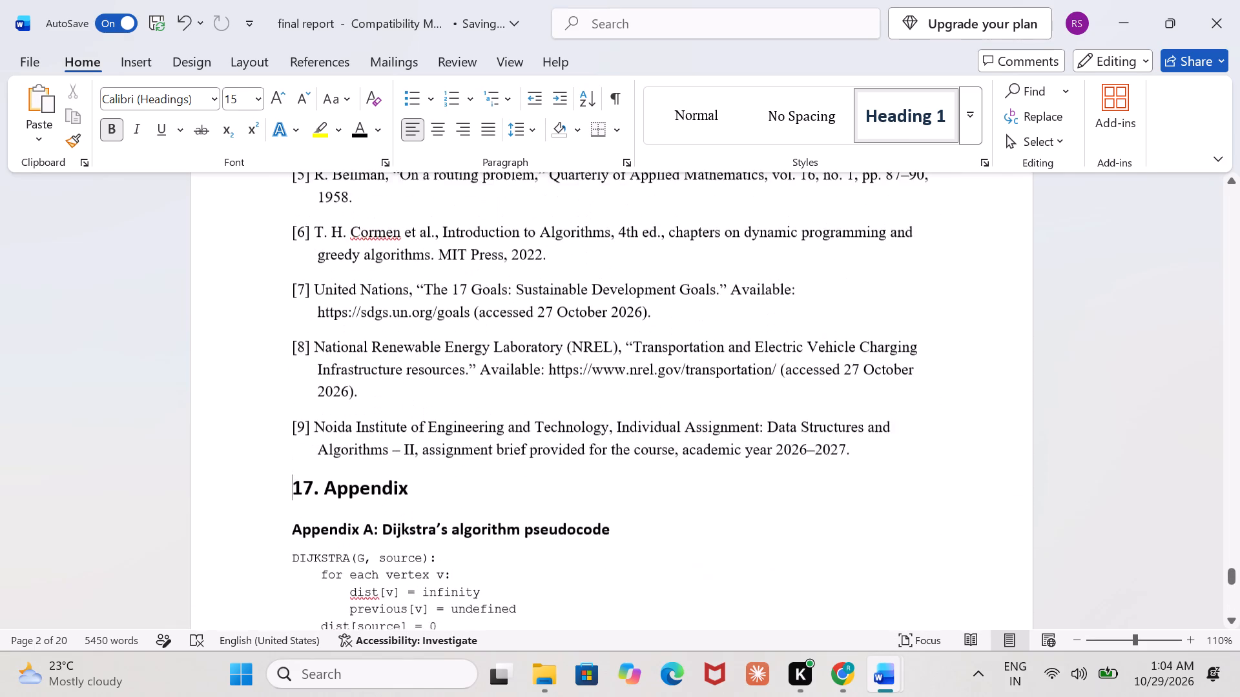
{"action": "scroll", "coordinate": [388, 411], "scroll_direction": "up", "scroll_amount": 7}
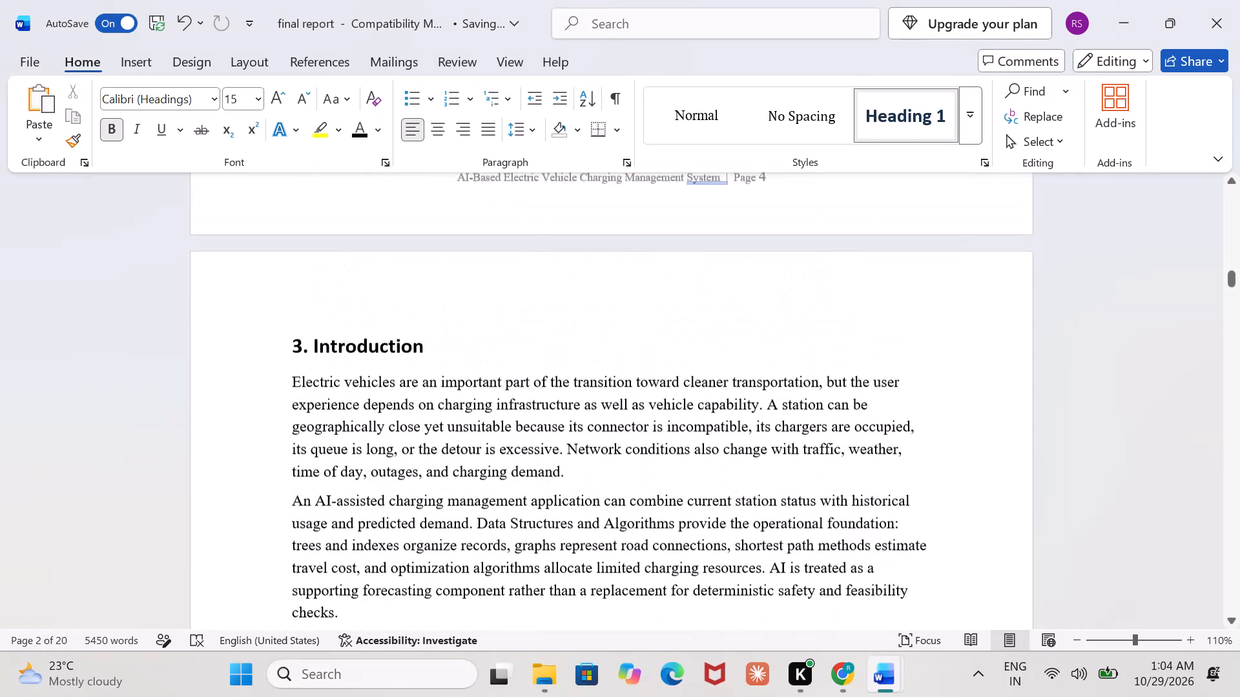
{"action": "scroll", "coordinate": [388, 411], "scroll_direction": "up", "scroll_amount": 11}
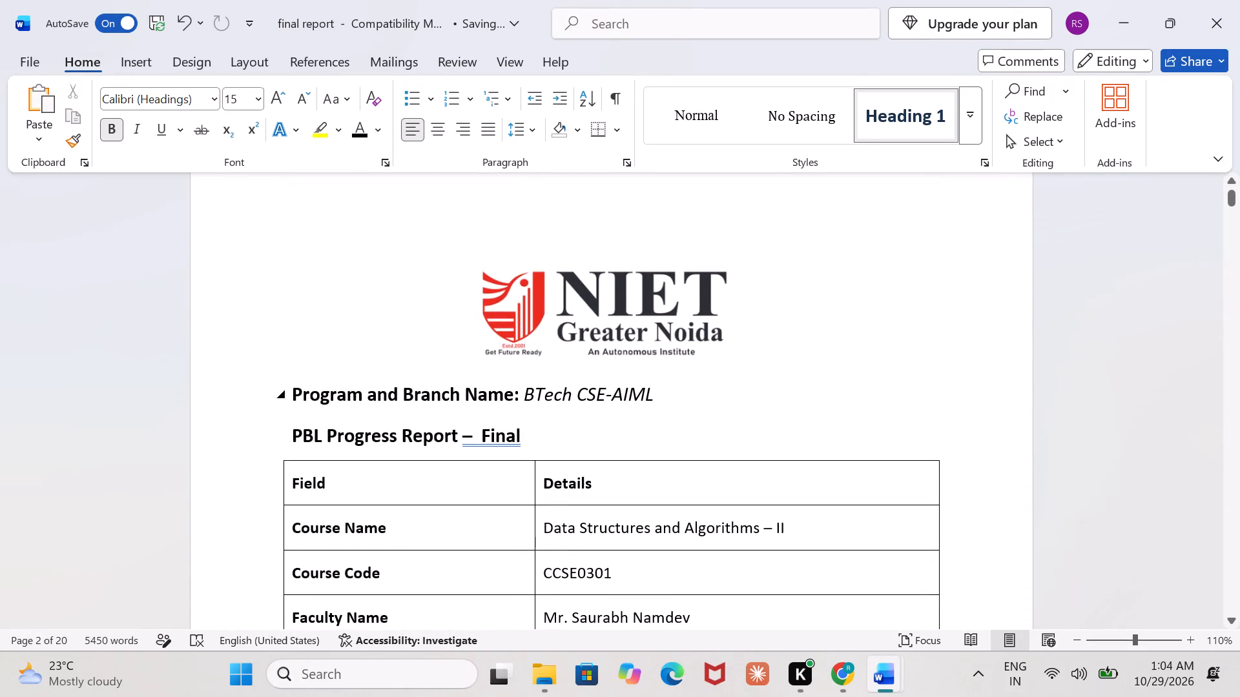
{"action": "scroll", "coordinate": [502, 441], "scroll_direction": "down", "scroll_amount": 2}
{"action": "scroll", "coordinate": [502, 441], "scroll_direction": "up", "scroll_amount": 1}
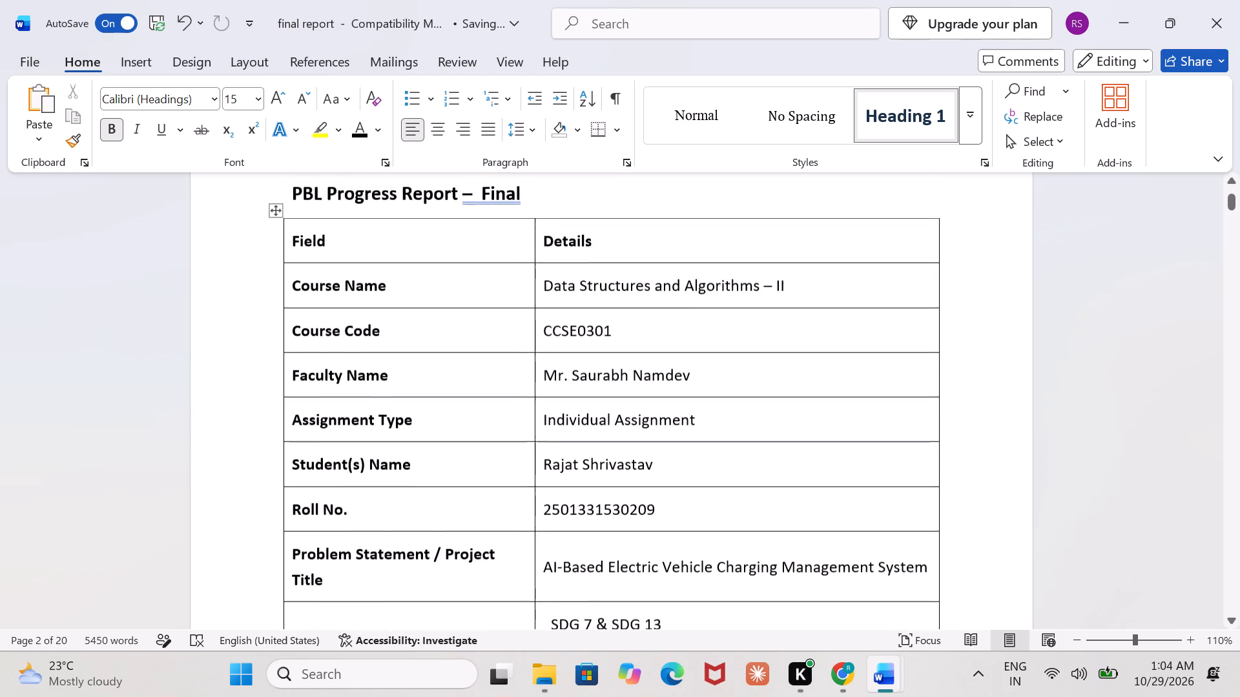
{"action": "scroll", "coordinate": [502, 441], "scroll_direction": "up", "scroll_amount": 1}
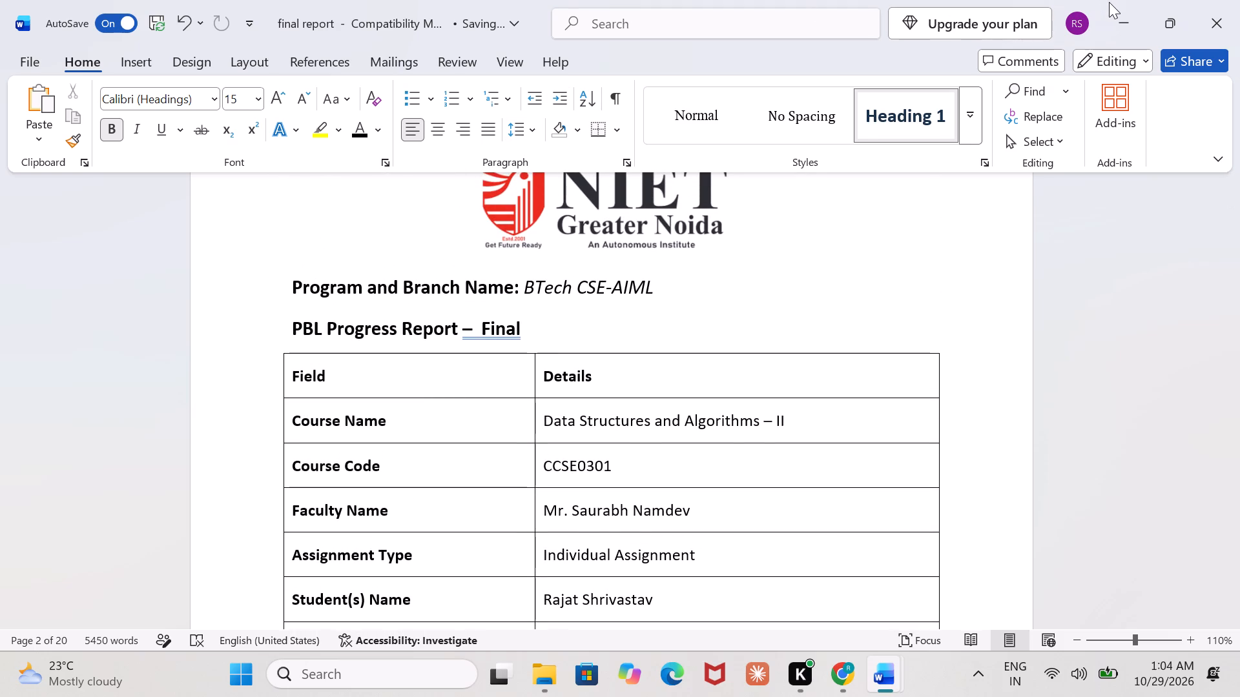
Compare the cover page details tables of the HPC diabetes prediction report and the "final report" document, ending in the HPC report.
{"action": "left_click", "coordinate": [1109, 2]}
{"action": "scroll", "coordinate": [483, 358], "scroll_direction": "up", "scroll_amount": 1}
{"action": "scroll", "coordinate": [483, 358], "scroll_direction": "down", "scroll_amount": 1}
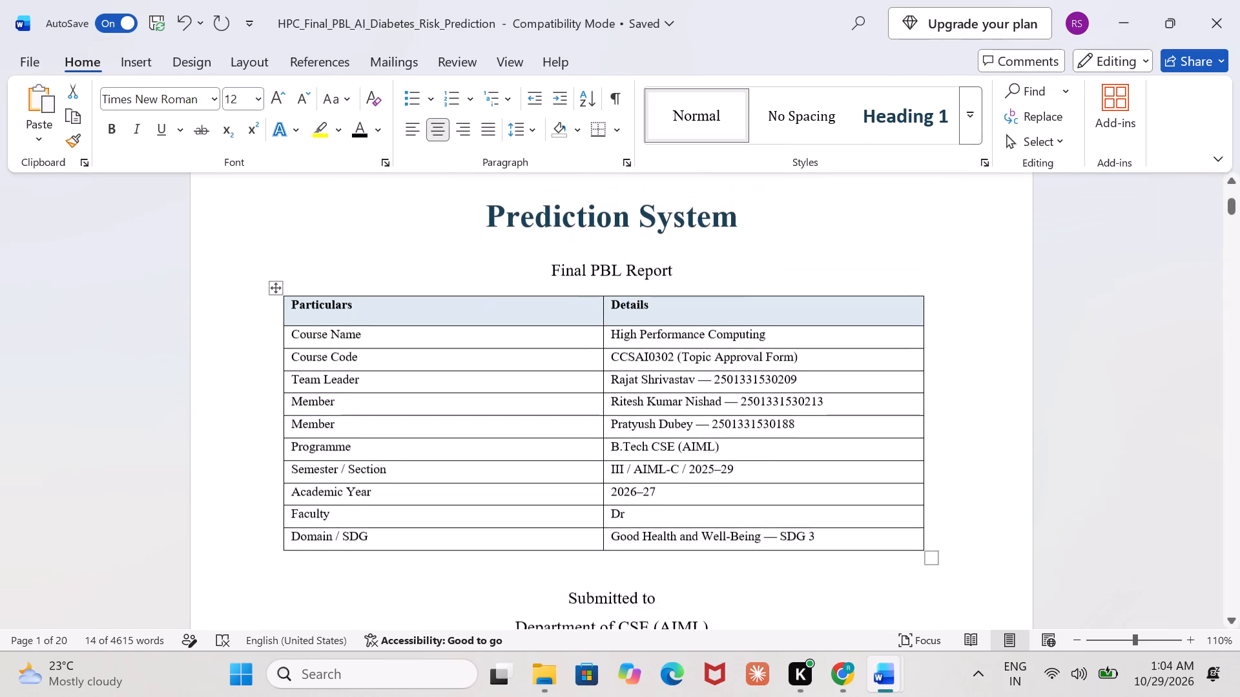
{"action": "scroll", "coordinate": [483, 358], "scroll_direction": "down", "scroll_amount": 1}
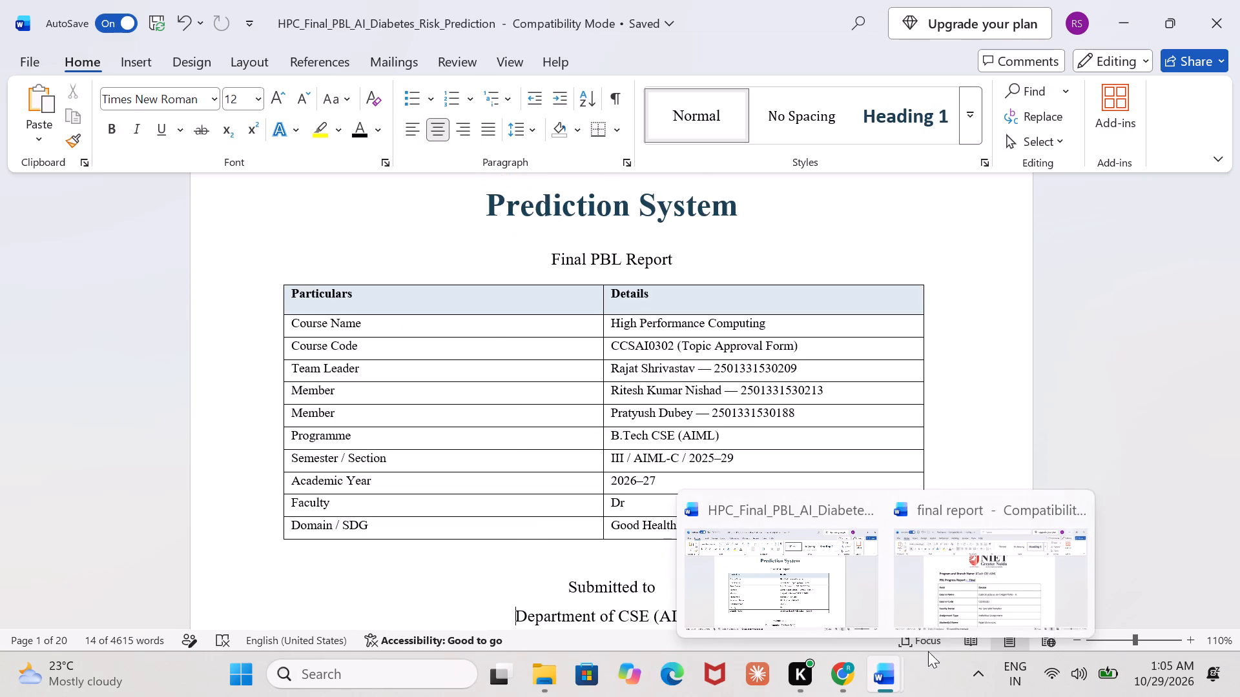
{"action": "left_click", "coordinate": [940, 620]}
{"action": "scroll", "coordinate": [764, 519], "scroll_direction": "down", "scroll_amount": 1}
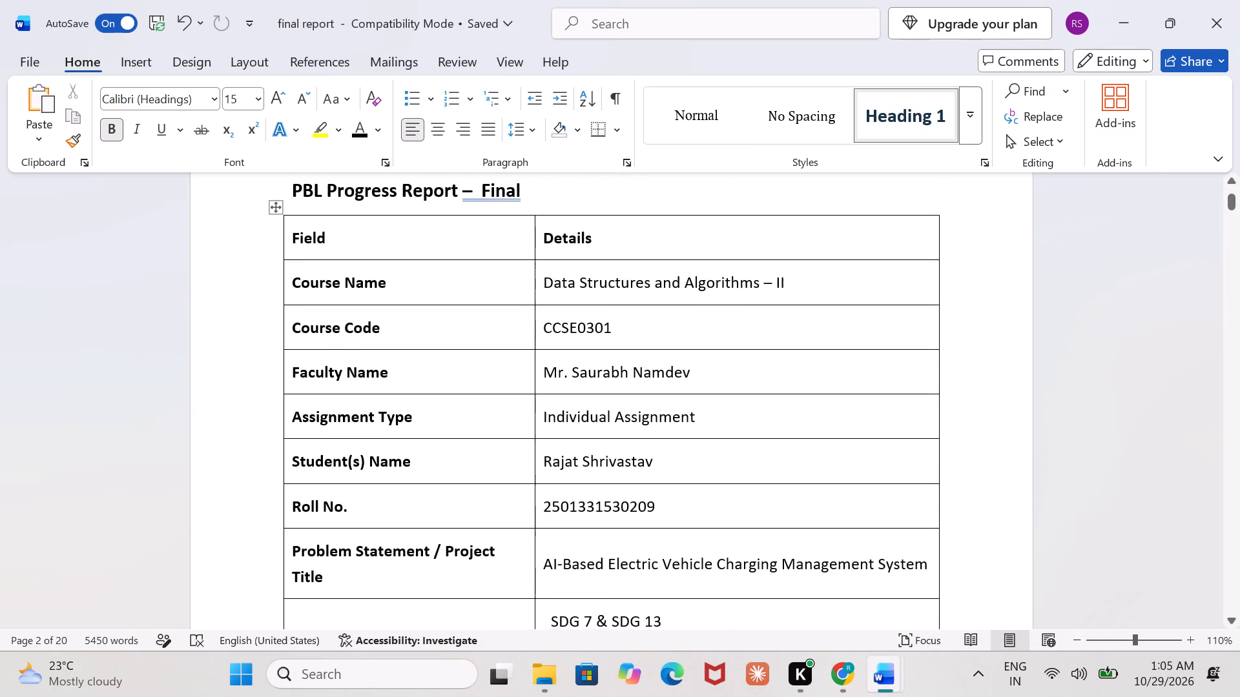
{"action": "scroll", "coordinate": [764, 519], "scroll_direction": "down", "scroll_amount": 1}
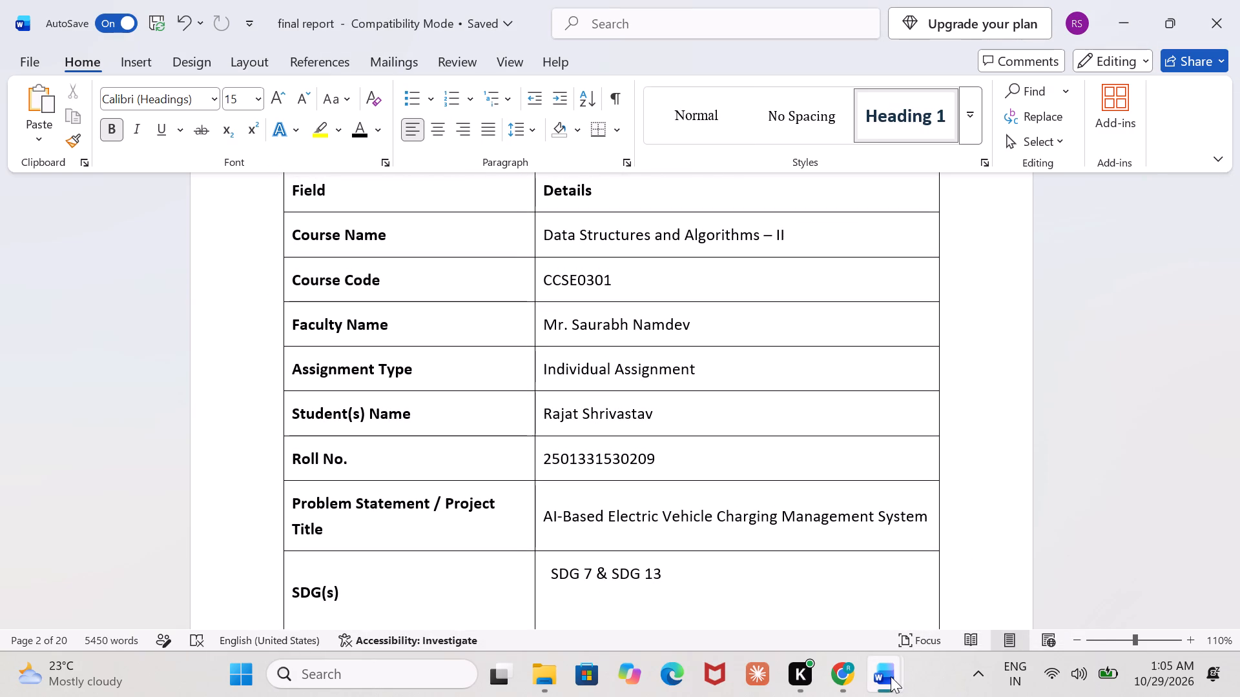
{"action": "left_click", "coordinate": [894, 589]}
{"action": "left_click", "coordinate": [836, 596]}
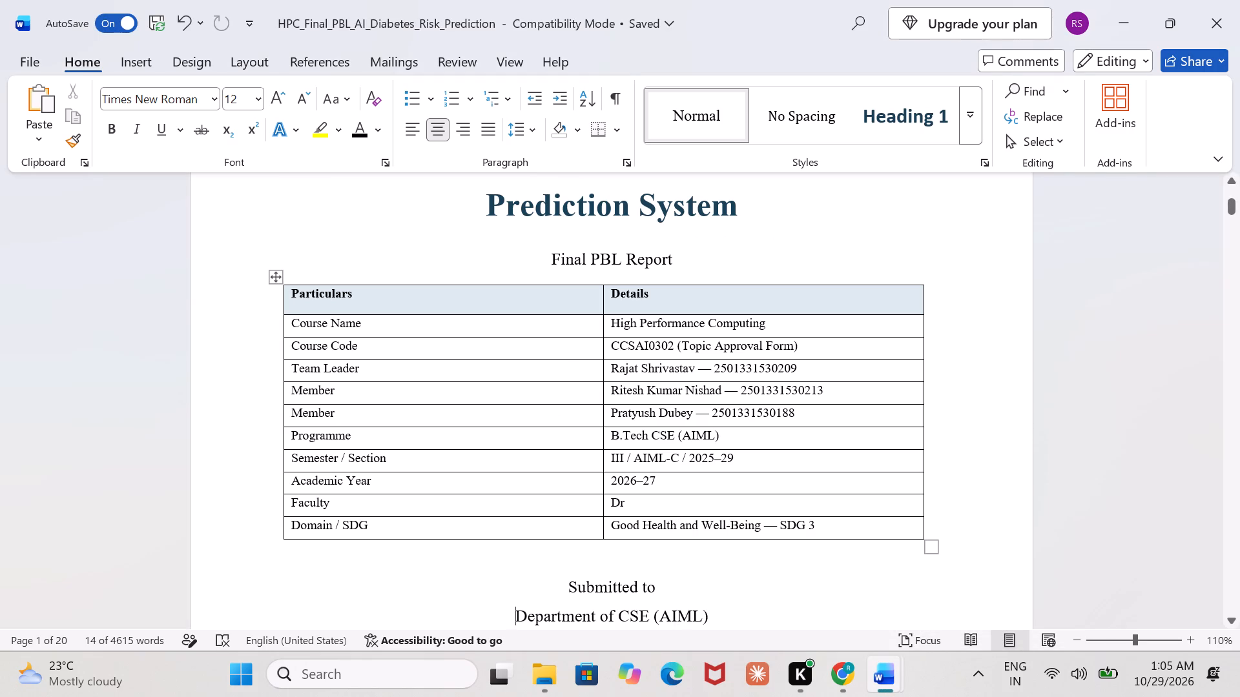
Remove the light-blue shading from the "Particulars" header cell of the cover details table.
{"action": "left_click", "coordinate": [621, 301]}
{"action": "left_click", "coordinate": [548, 296]}
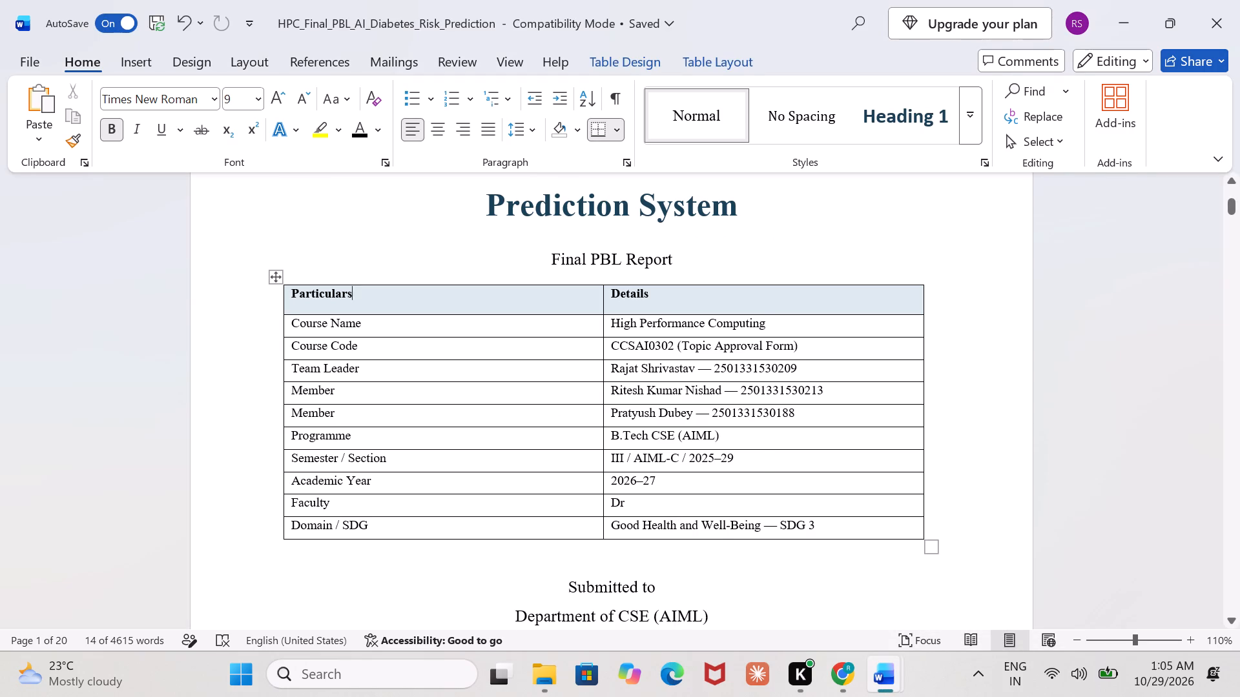
{"action": "right_click", "coordinate": [548, 296]}
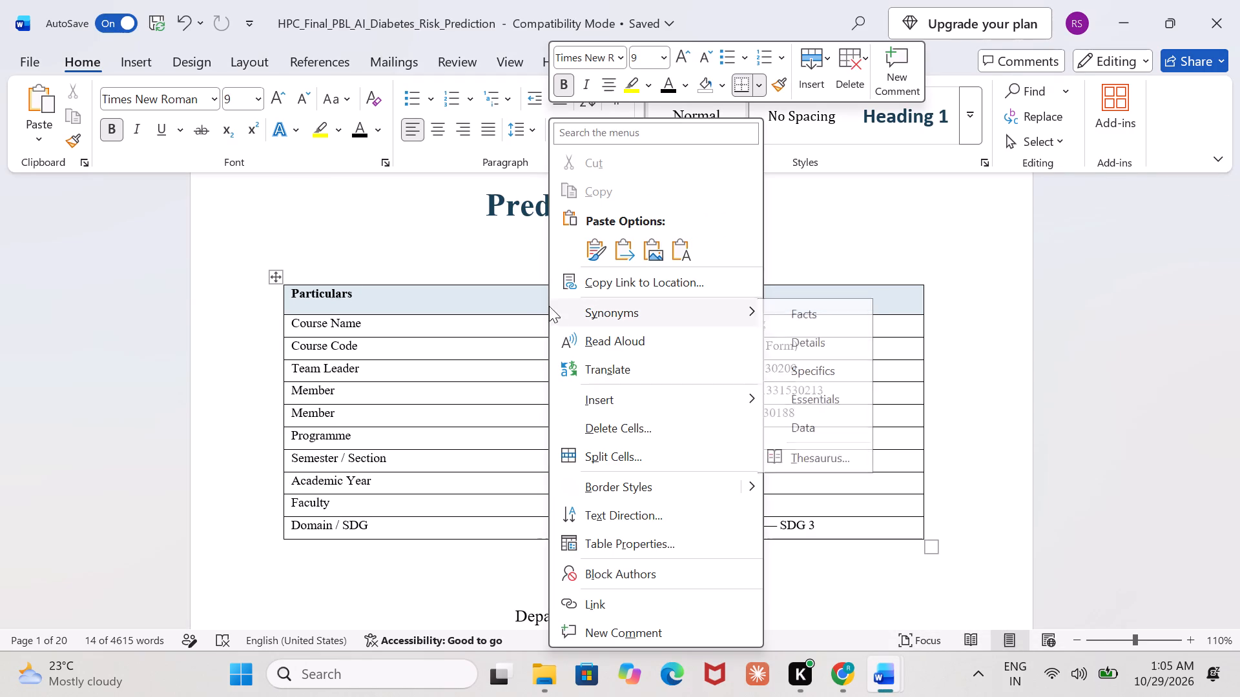
{"action": "left_click", "coordinate": [546, 308]}
{"action": "left_click", "coordinate": [546, 308]}
{"action": "left_click", "coordinate": [546, 308]}
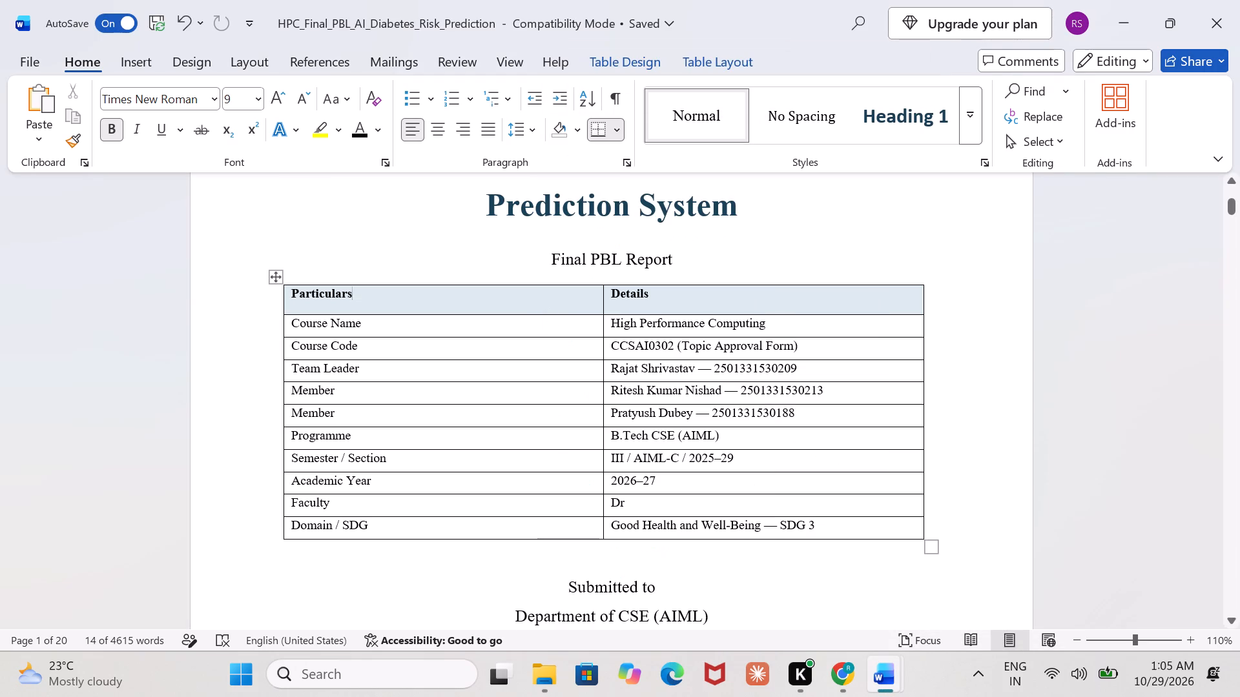
{"action": "right_click", "coordinate": [546, 308]}
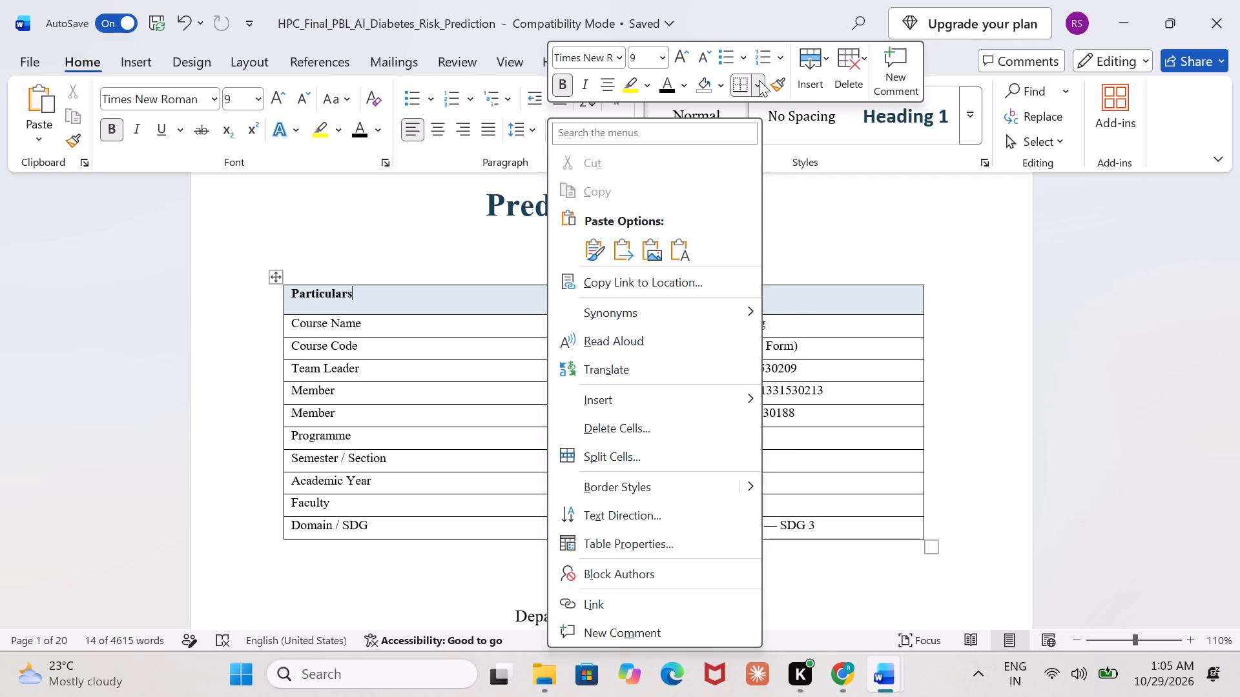
{"action": "left_click", "coordinate": [759, 80]}
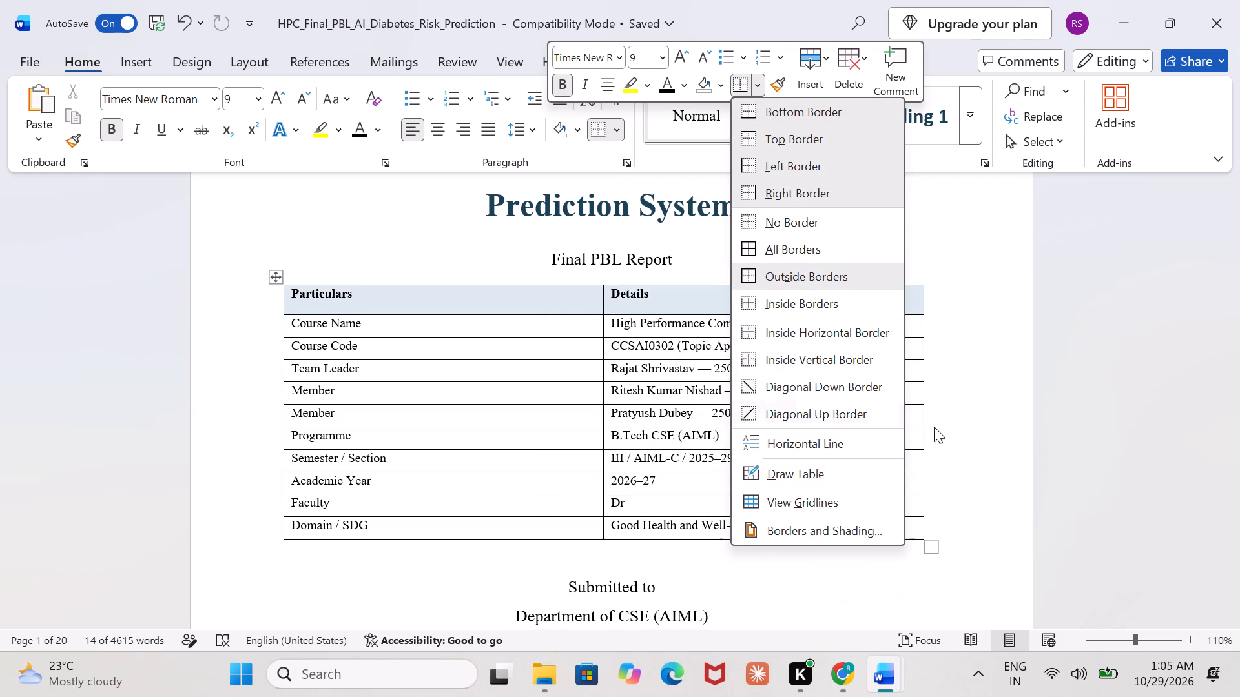
{"action": "left_click", "coordinate": [720, 86]}
{"action": "left_click", "coordinate": [758, 418]}
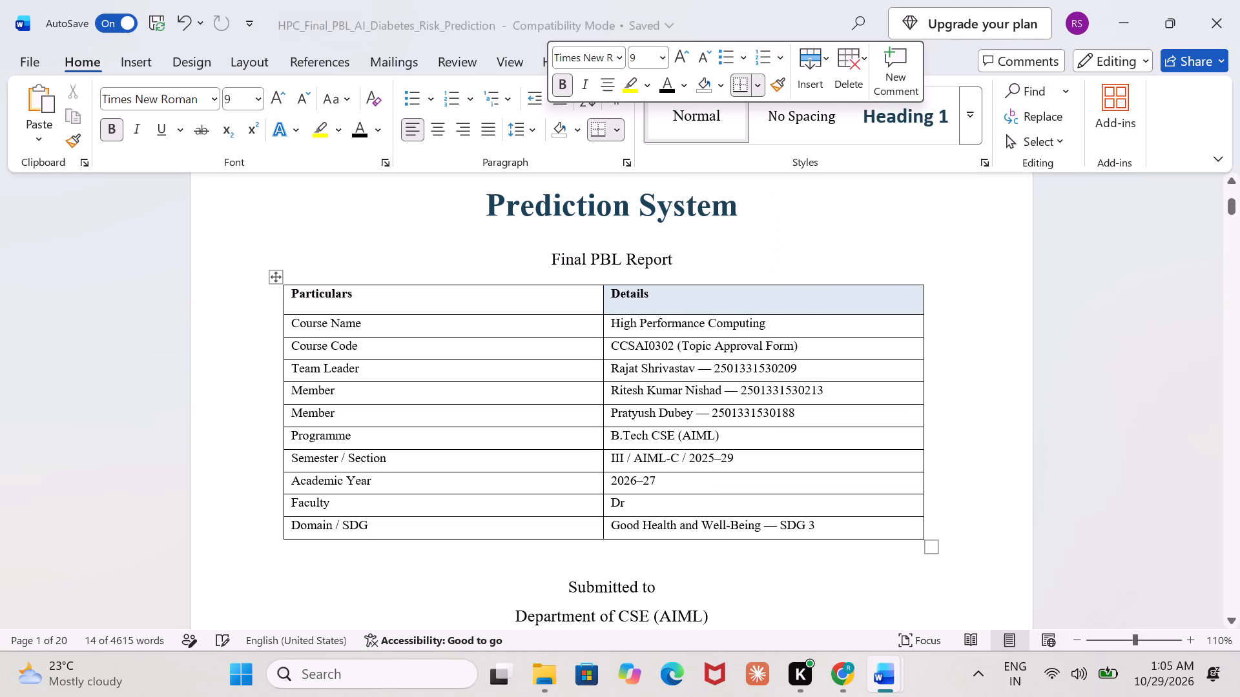
Check the details table in the "final report" document and clear the light-blue shading from the HPC report's "Details" header cell.
{"action": "left_click", "coordinate": [763, 290]}
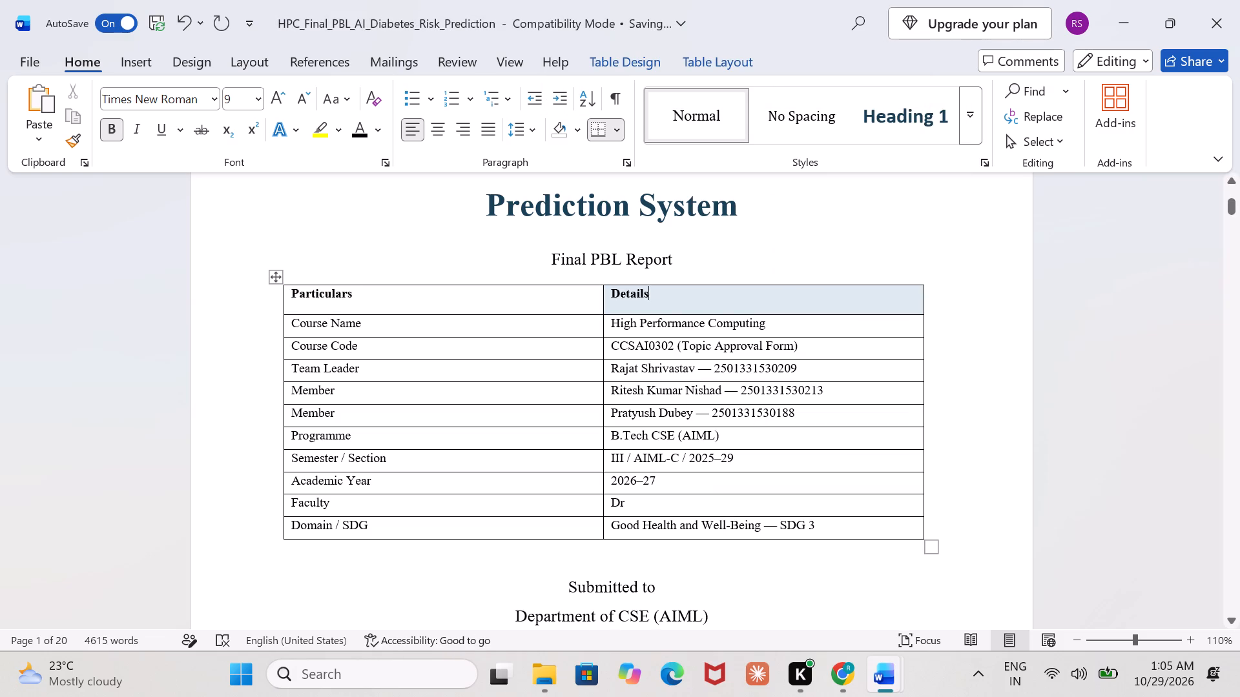
{"action": "left_click", "coordinate": [577, 301]}
{"action": "left_click", "coordinate": [645, 308]}
{"action": "left_click", "coordinate": [676, 300]}
{"action": "left_click", "coordinate": [833, 594]}
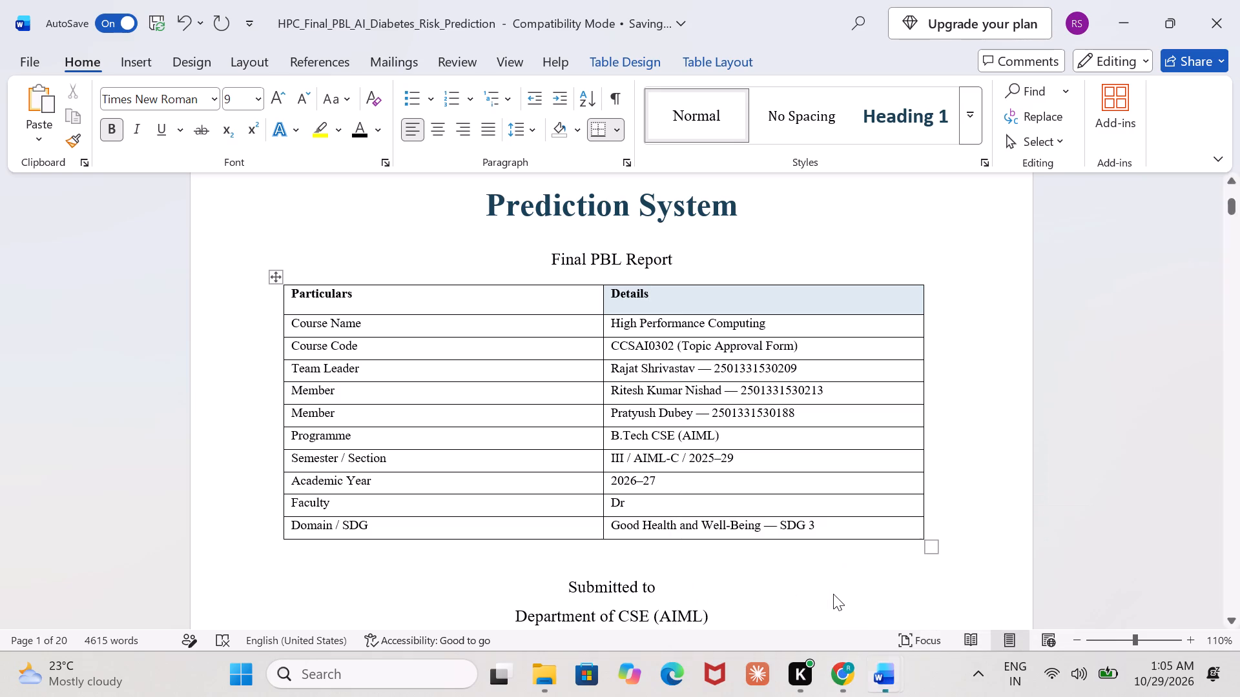
{"action": "left_click", "coordinate": [939, 598]}
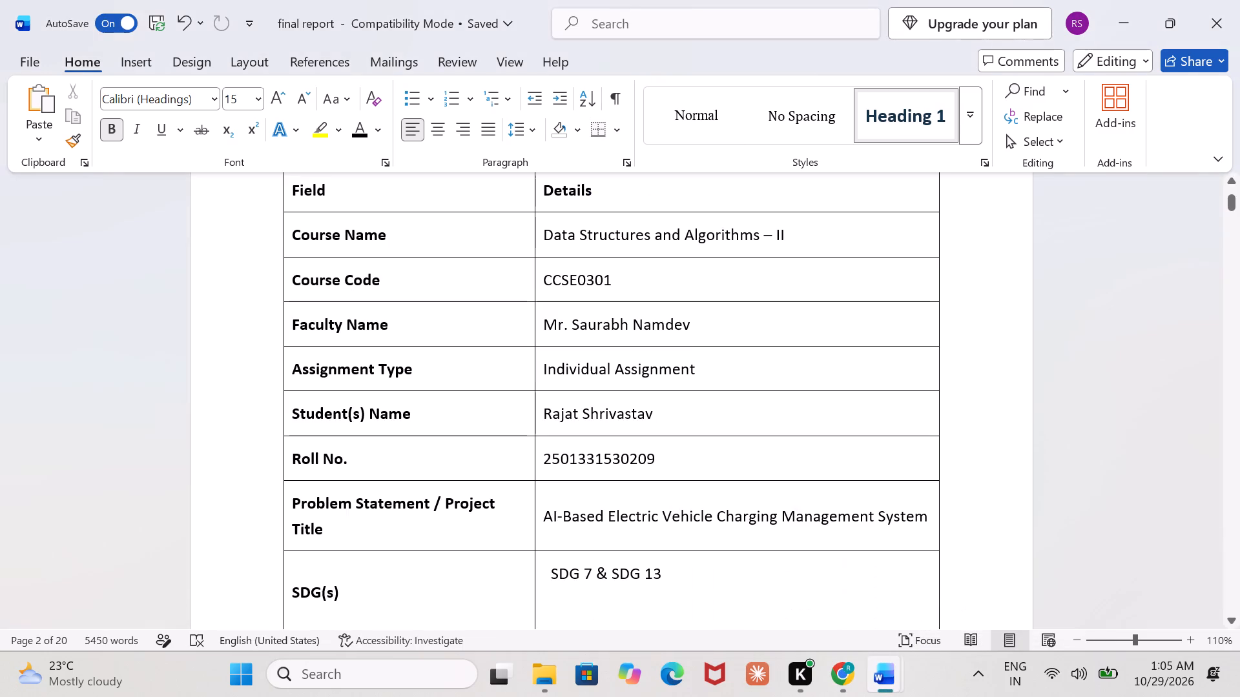
{"action": "scroll", "coordinate": [775, 447], "scroll_direction": "up", "scroll_amount": 1}
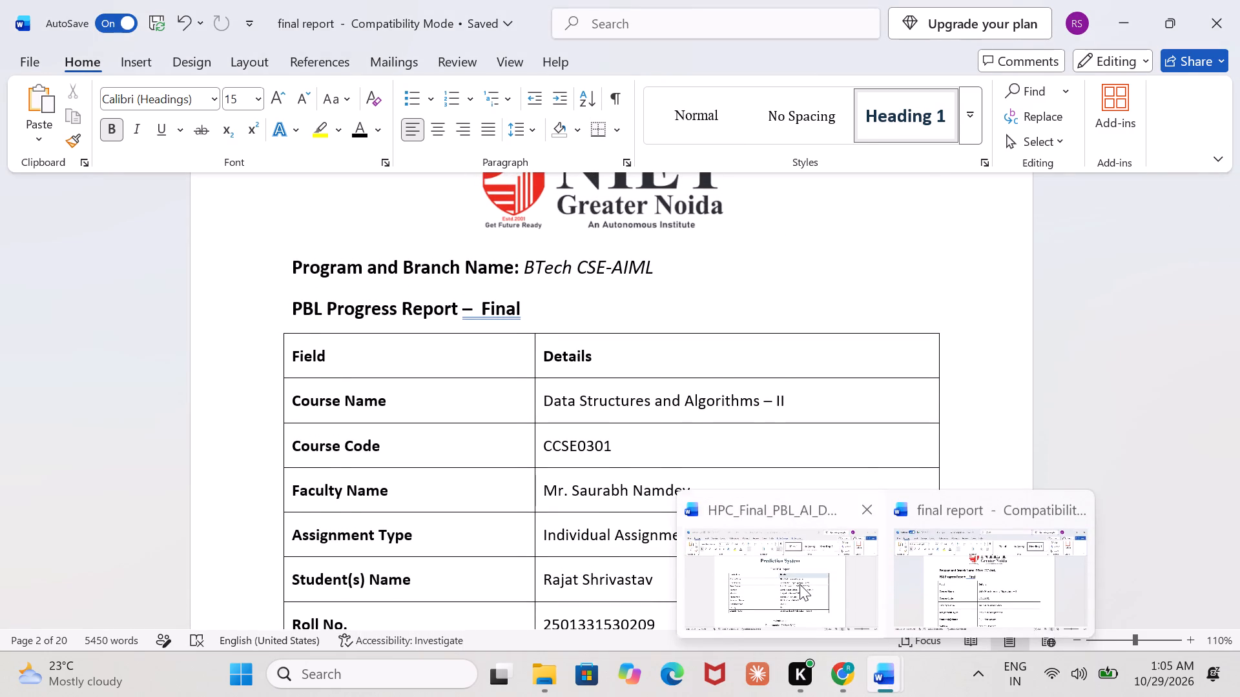
{"action": "left_click", "coordinate": [800, 584]}
{"action": "left_click", "coordinate": [707, 294]}
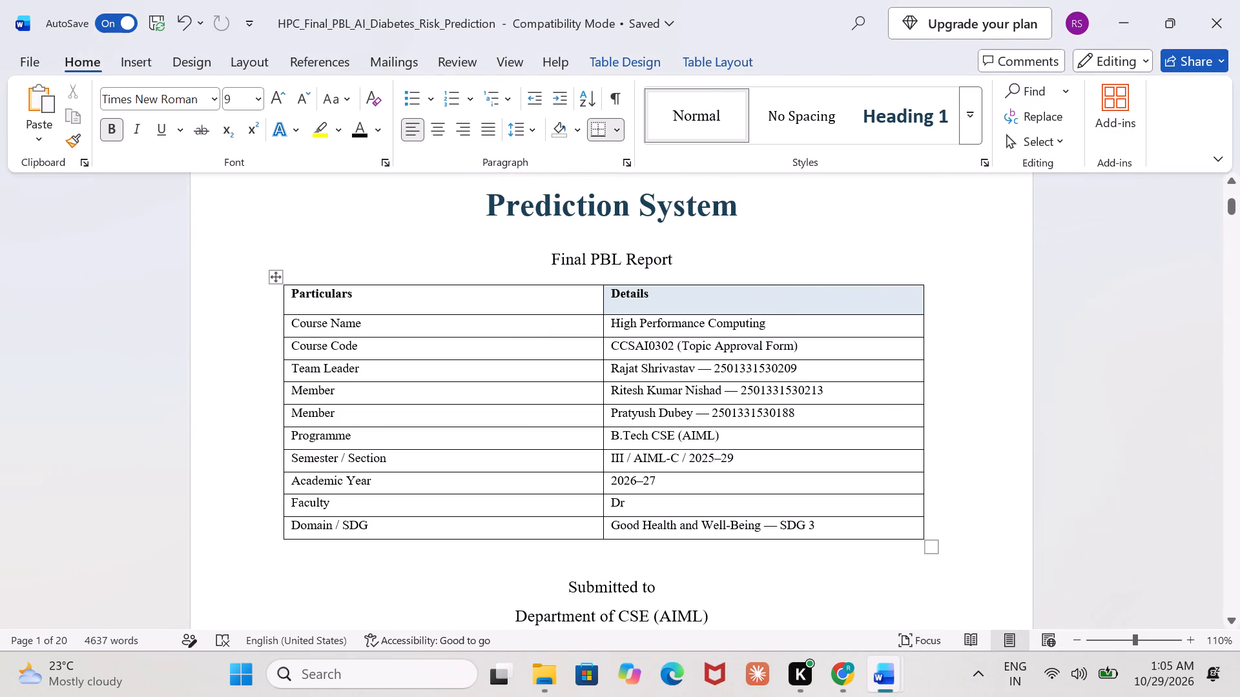
{"action": "right_click", "coordinate": [707, 294]}
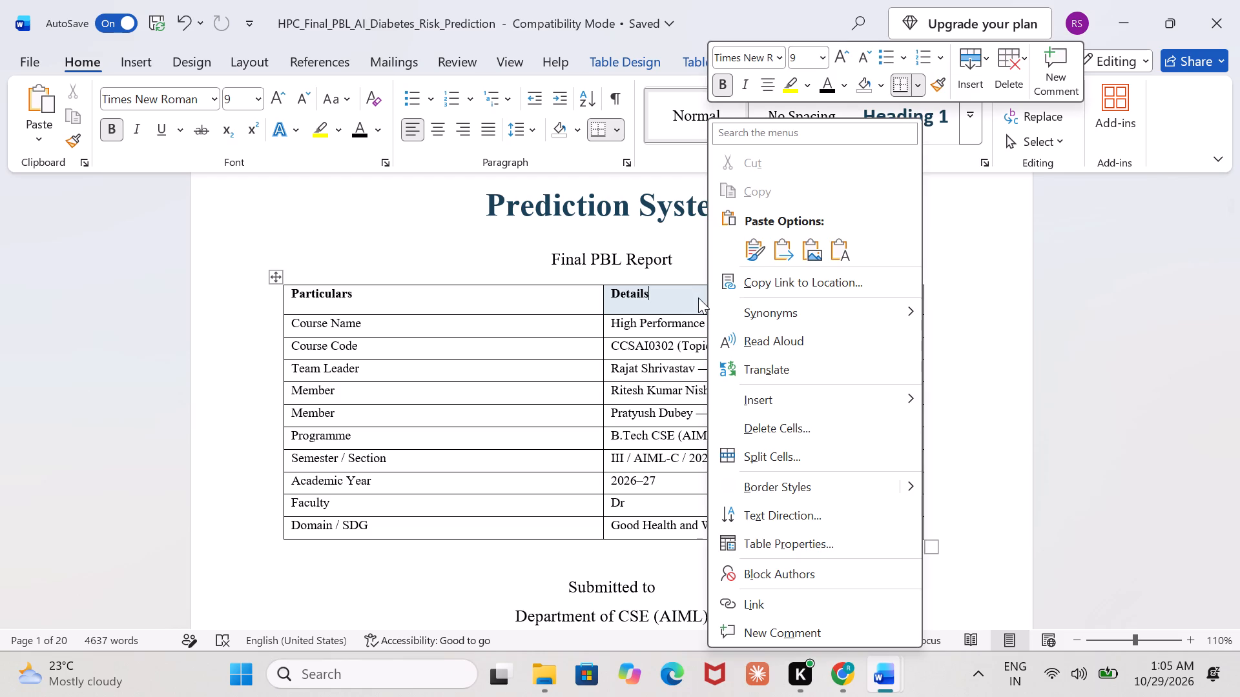
{"action": "left_click", "coordinate": [863, 80]}
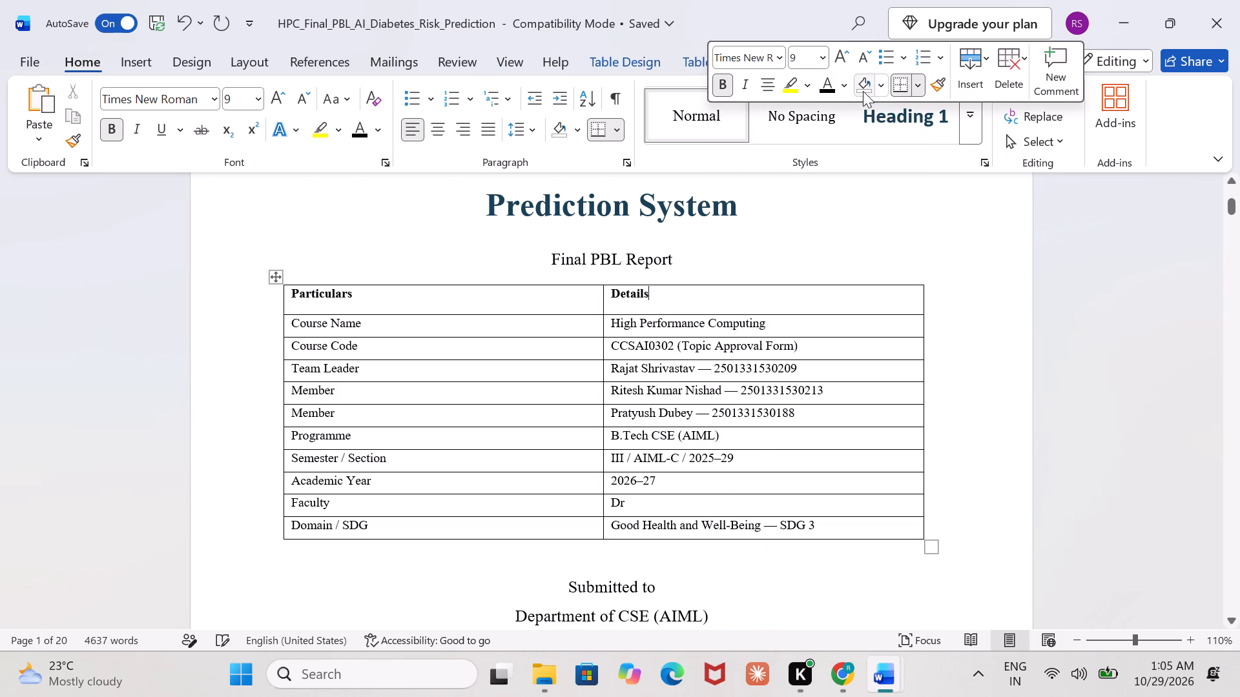
{"action": "left_click", "coordinate": [863, 91]}
Replace the "Particulars" header text in the cover details table with "Field".
{"action": "left_click", "coordinate": [408, 298]}
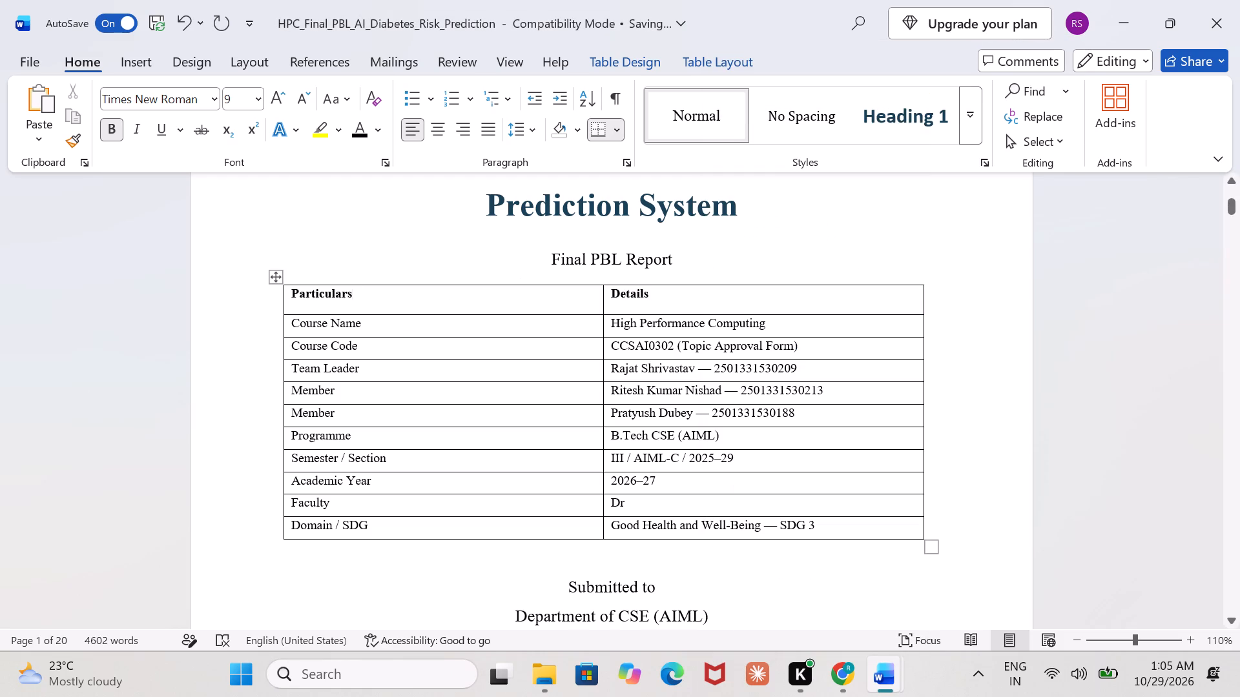
{"action": "left_click", "coordinate": [408, 298]}
{"action": "key", "text": "BackSpace"}
{"action": "key", "text": "BackSpace"}
{"action": "key", "text": "BackSpace"}
{"action": "key", "text": "BackSpace"}
{"action": "key", "text": "BackSpace"}
{"action": "key", "text": "BackSpace"}
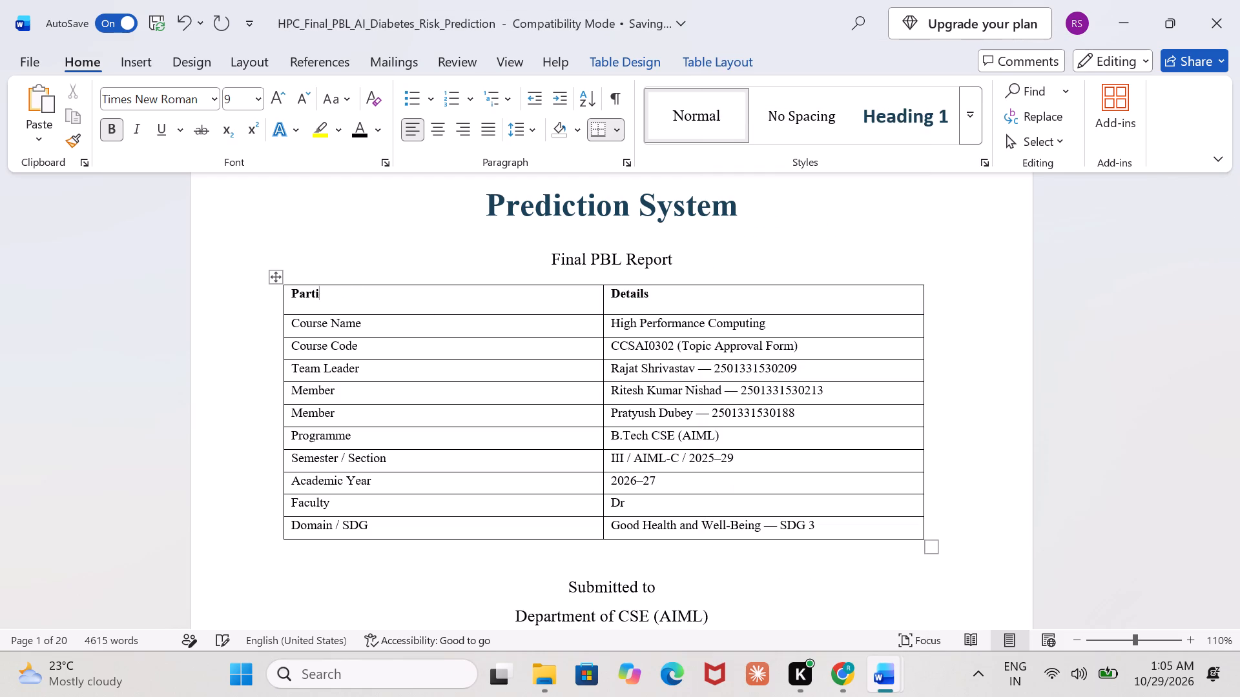
{"action": "key", "text": "BackSpace"}
{"action": "key", "text": "BackSpace"}
{"action": "key", "text": "BackSpace"}
{"action": "key", "text": "BackSpace"}
{"action": "key", "text": "BackSpace"}
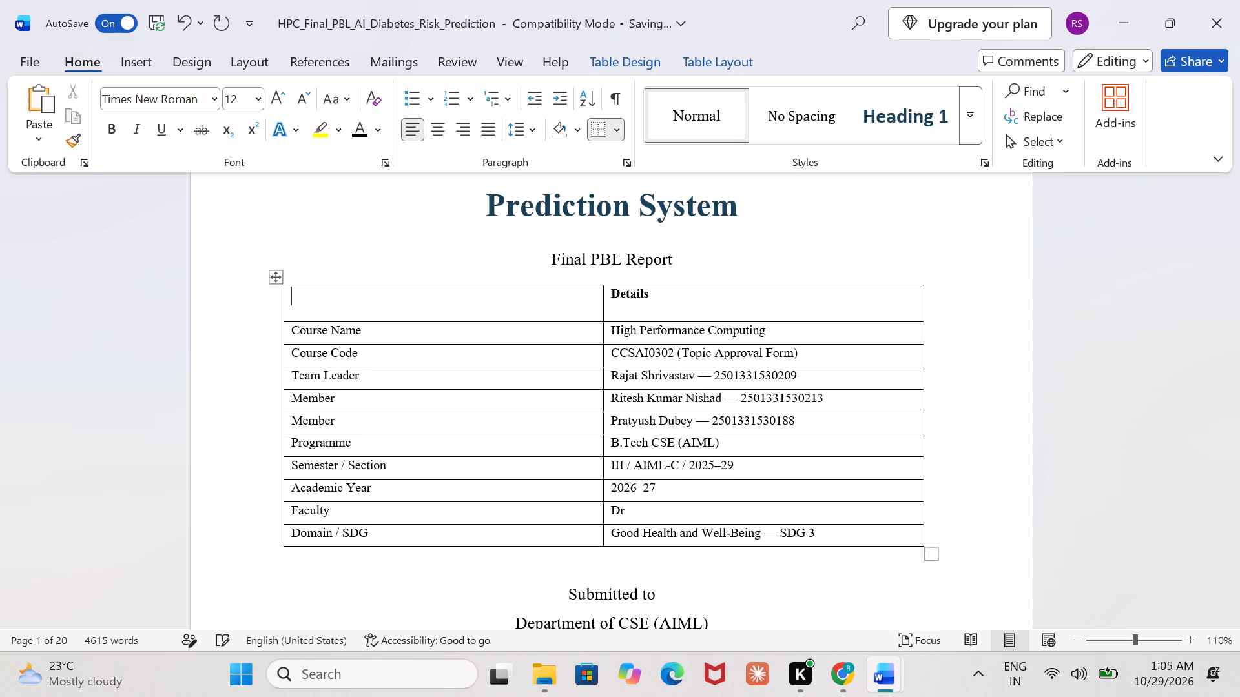
{"action": "key", "text": "f"}
{"action": "key", "text": "BackSpace"}
{"action": "key", "text": "f"}
{"action": "type", "text": "iel"}
{"action": "key", "text": "d"}
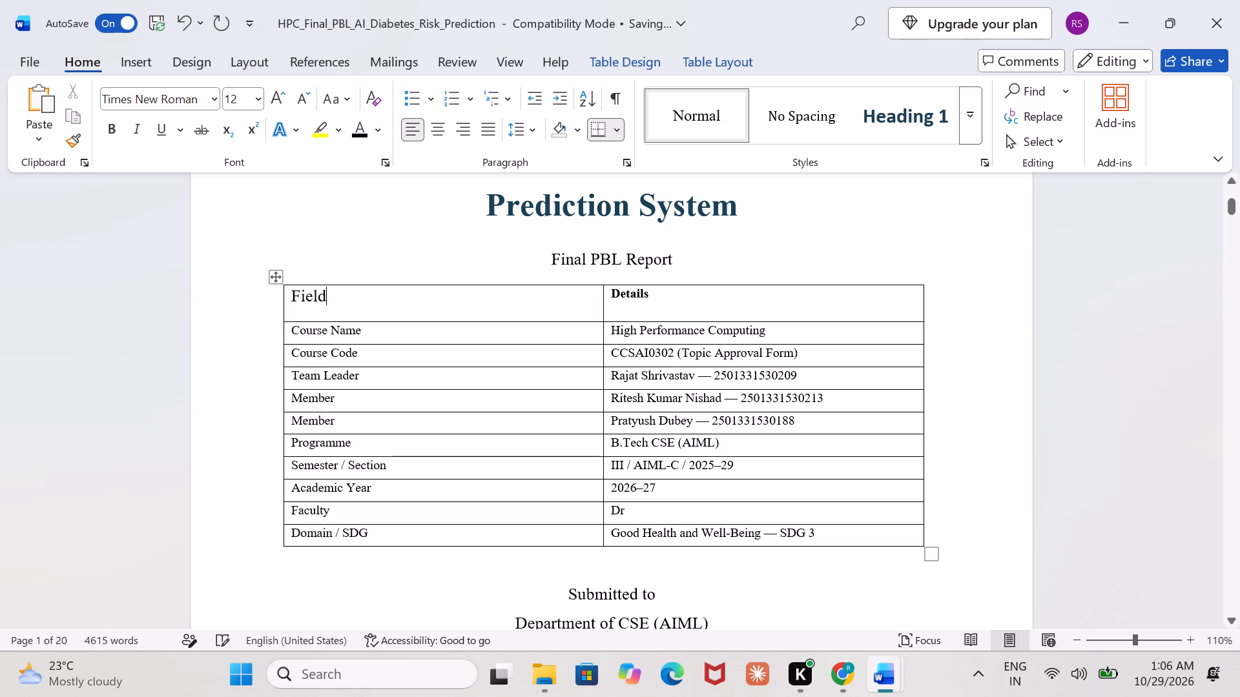
Delete the "NIET GREATER NOIDA" title lines above "GROUP PROJECT-BASED LEARNING REPORT" on the cover page.
{"action": "left_click", "coordinate": [493, 257]}
{"action": "scroll", "coordinate": [639, 249], "scroll_direction": "up", "scroll_amount": 1}
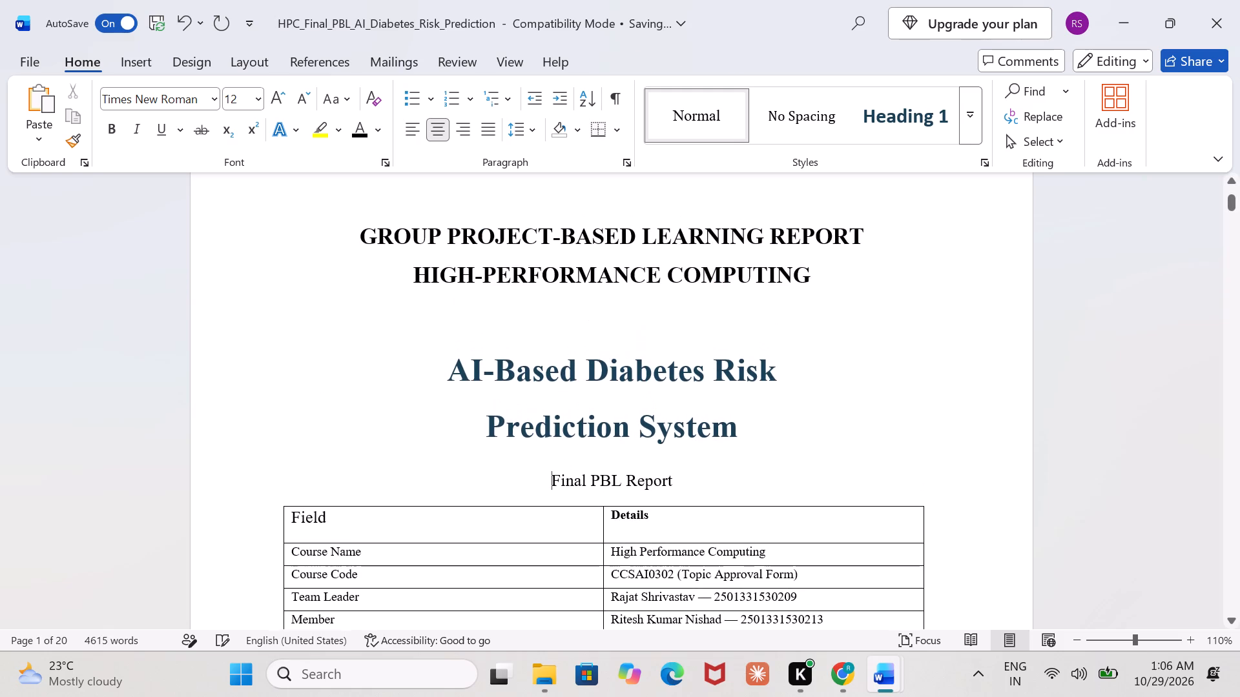
{"action": "scroll", "coordinate": [728, 394], "scroll_direction": "up", "scroll_amount": 1}
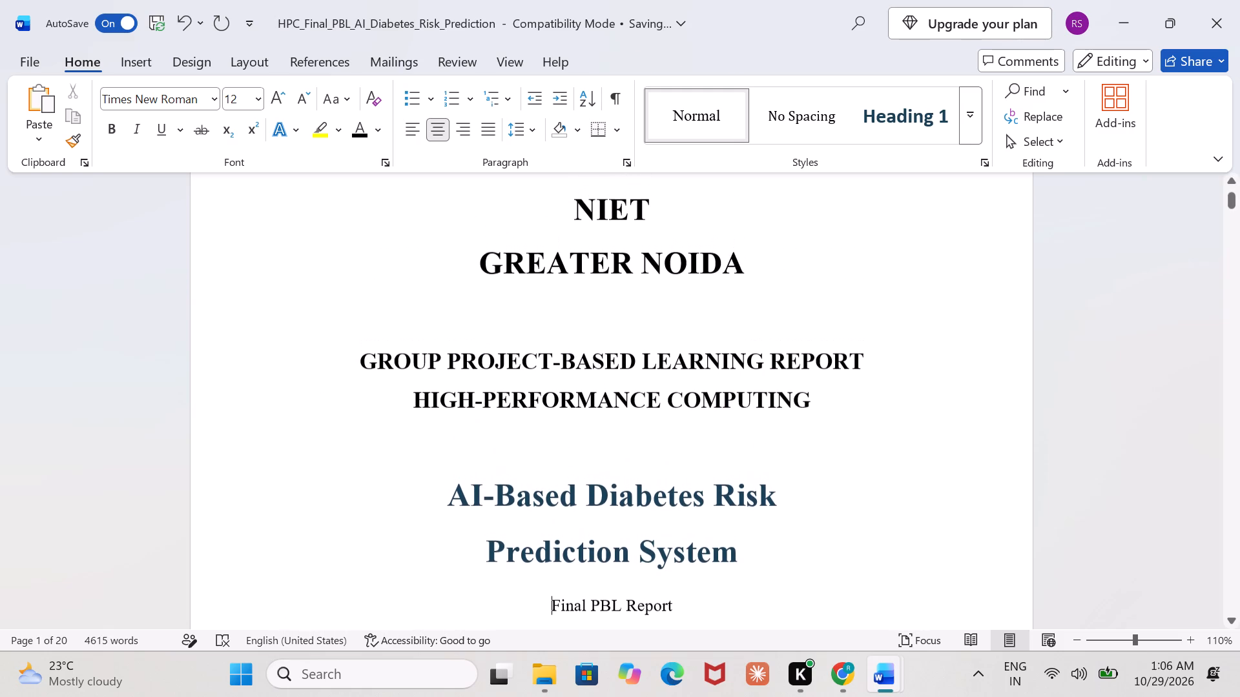
{"action": "scroll", "coordinate": [728, 394], "scroll_direction": "up", "scroll_amount": 1}
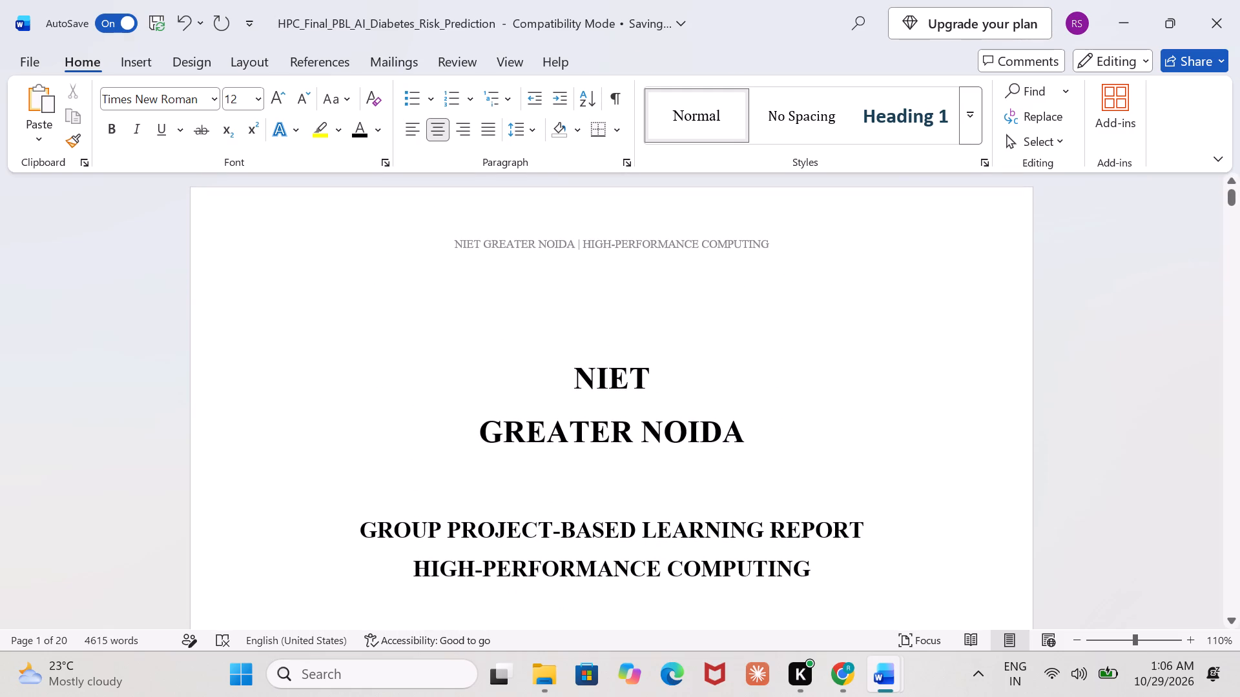
{"action": "left_click_drag", "start_coordinate": [739, 424], "coordinate": [522, 385]}
{"action": "key", "text": "BackSpace"}
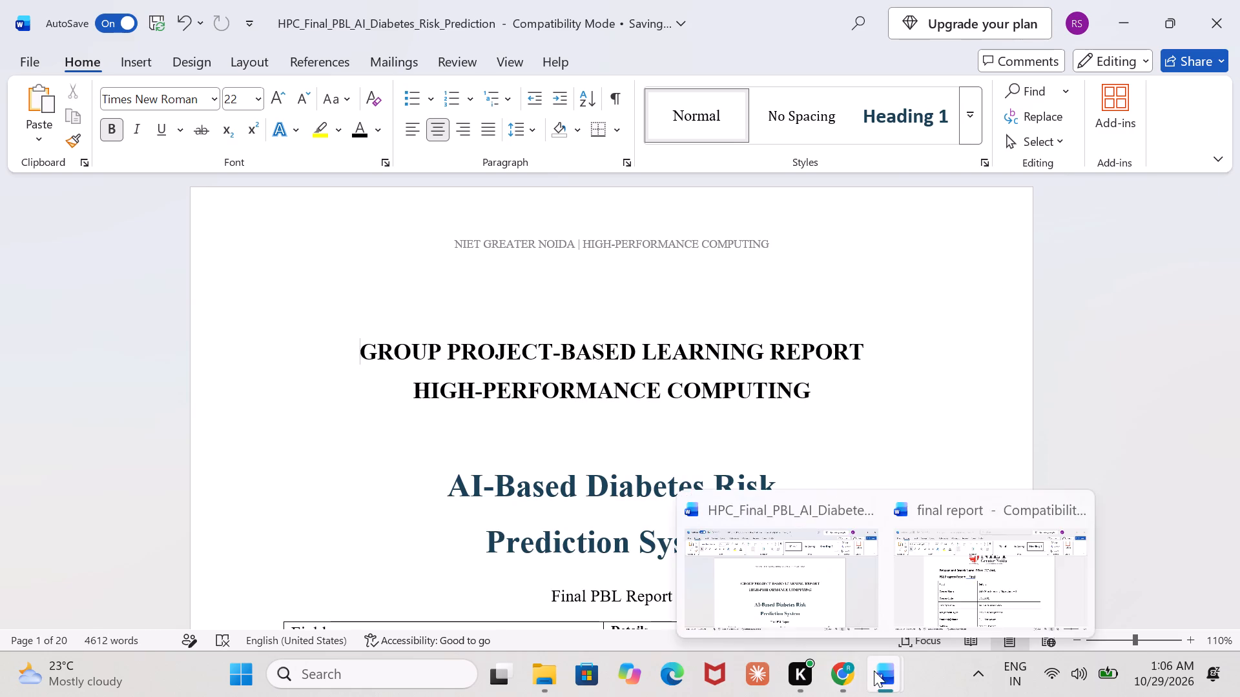
Switch to the "final report" document and copy the NIET Greater Noida logo above its details table.
{"action": "left_click", "coordinate": [936, 578]}
{"action": "left_click", "coordinate": [670, 223]}
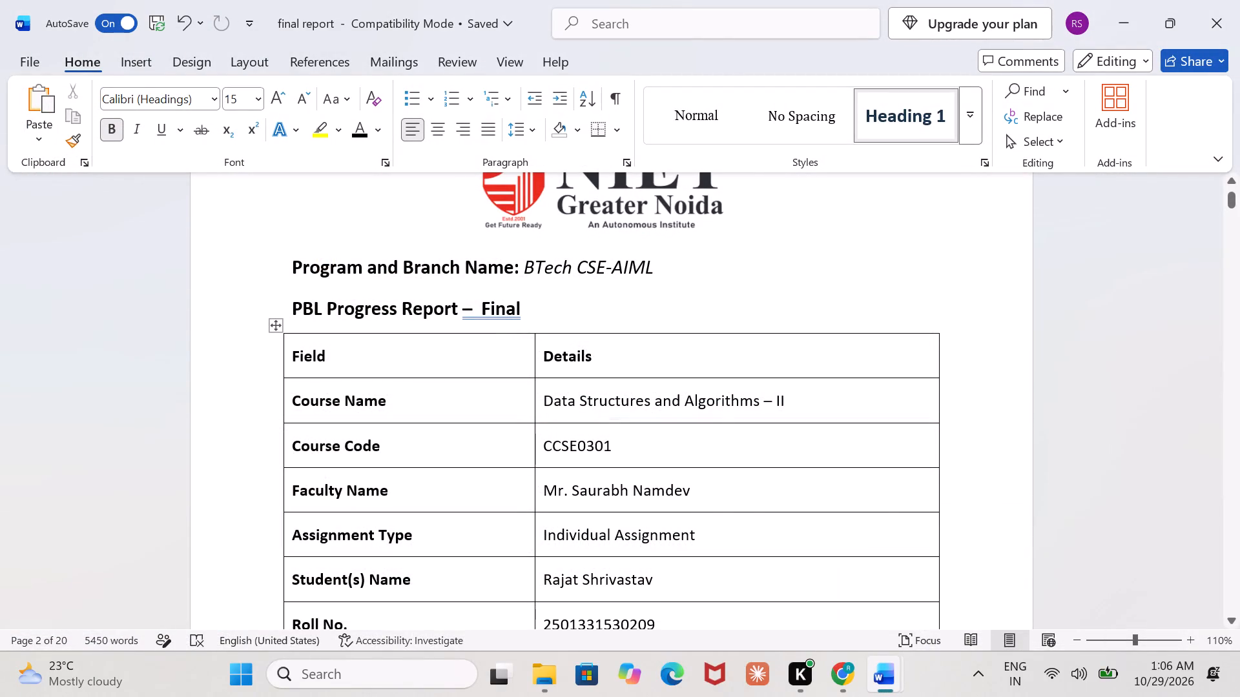
{"action": "right_click", "coordinate": [670, 223]}
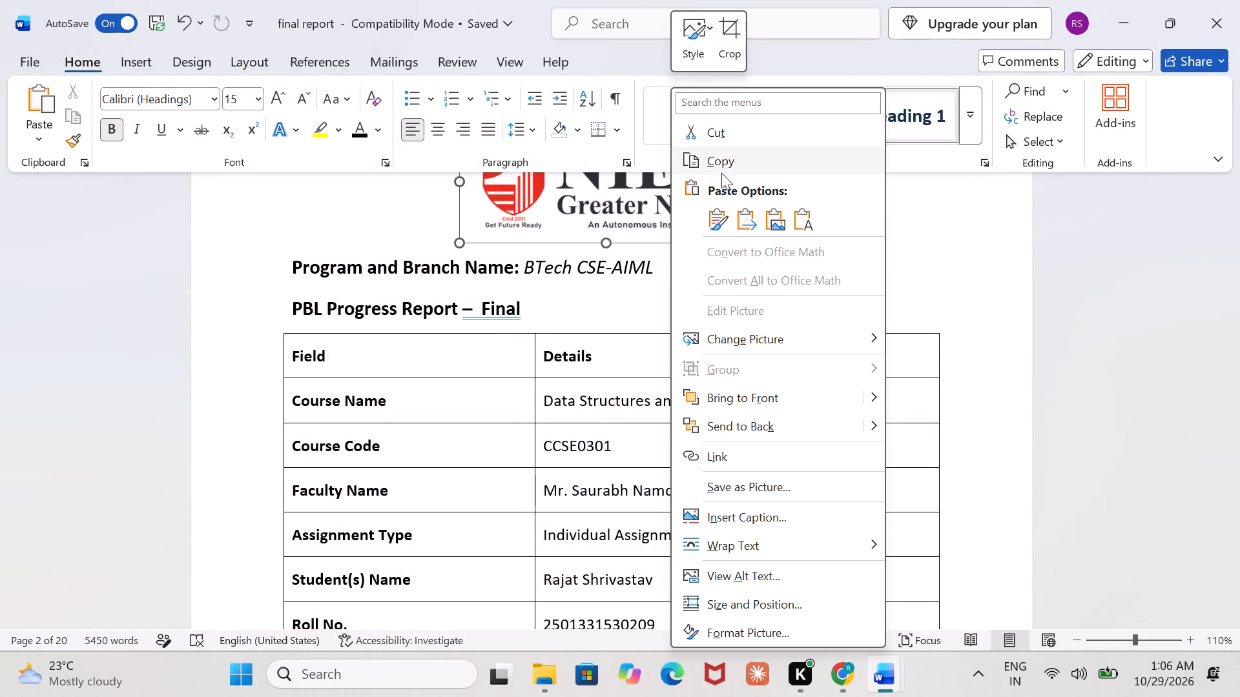
Copy the selected NIET Greater Noida logo in the "final report" document and return to the HPC report's cover page.
{"action": "left_click", "coordinate": [721, 173]}
{"action": "left_click", "coordinate": [1115, 29]}
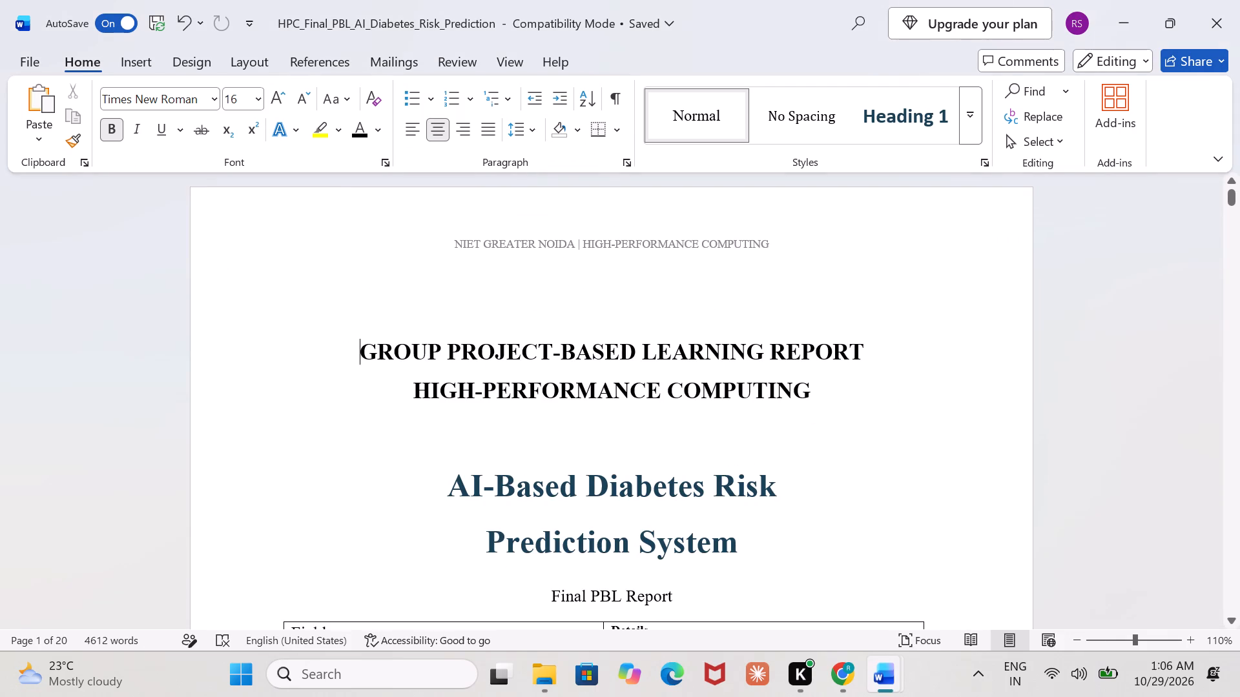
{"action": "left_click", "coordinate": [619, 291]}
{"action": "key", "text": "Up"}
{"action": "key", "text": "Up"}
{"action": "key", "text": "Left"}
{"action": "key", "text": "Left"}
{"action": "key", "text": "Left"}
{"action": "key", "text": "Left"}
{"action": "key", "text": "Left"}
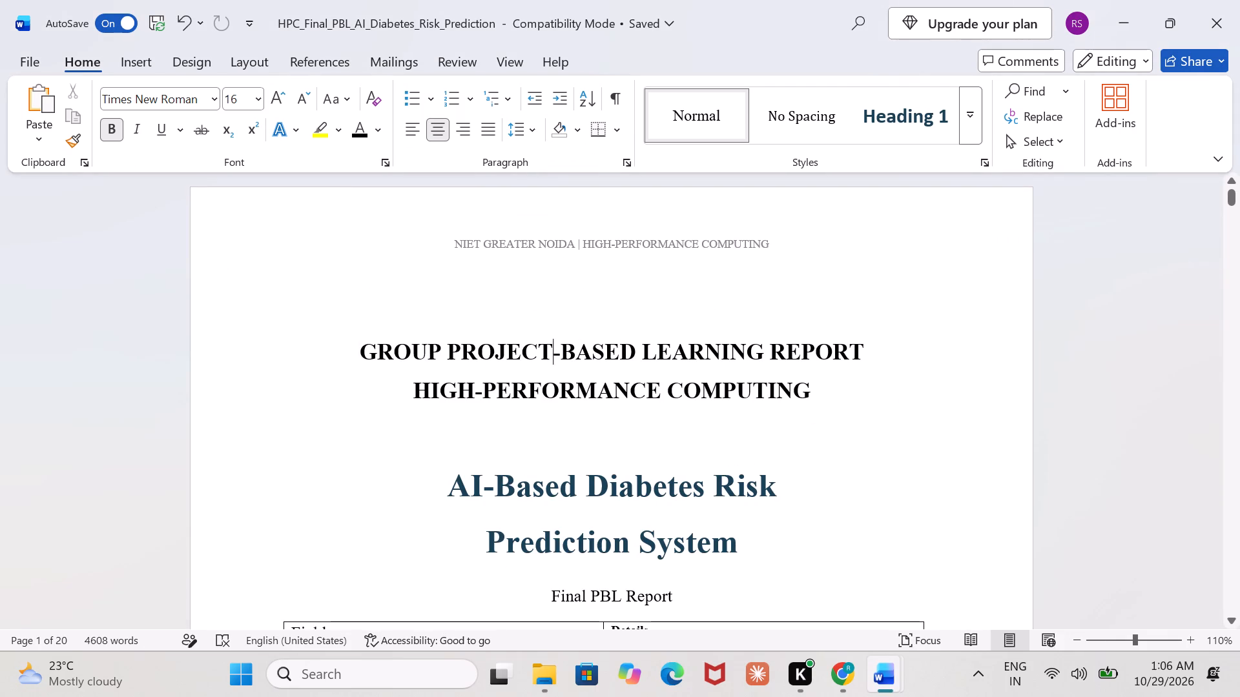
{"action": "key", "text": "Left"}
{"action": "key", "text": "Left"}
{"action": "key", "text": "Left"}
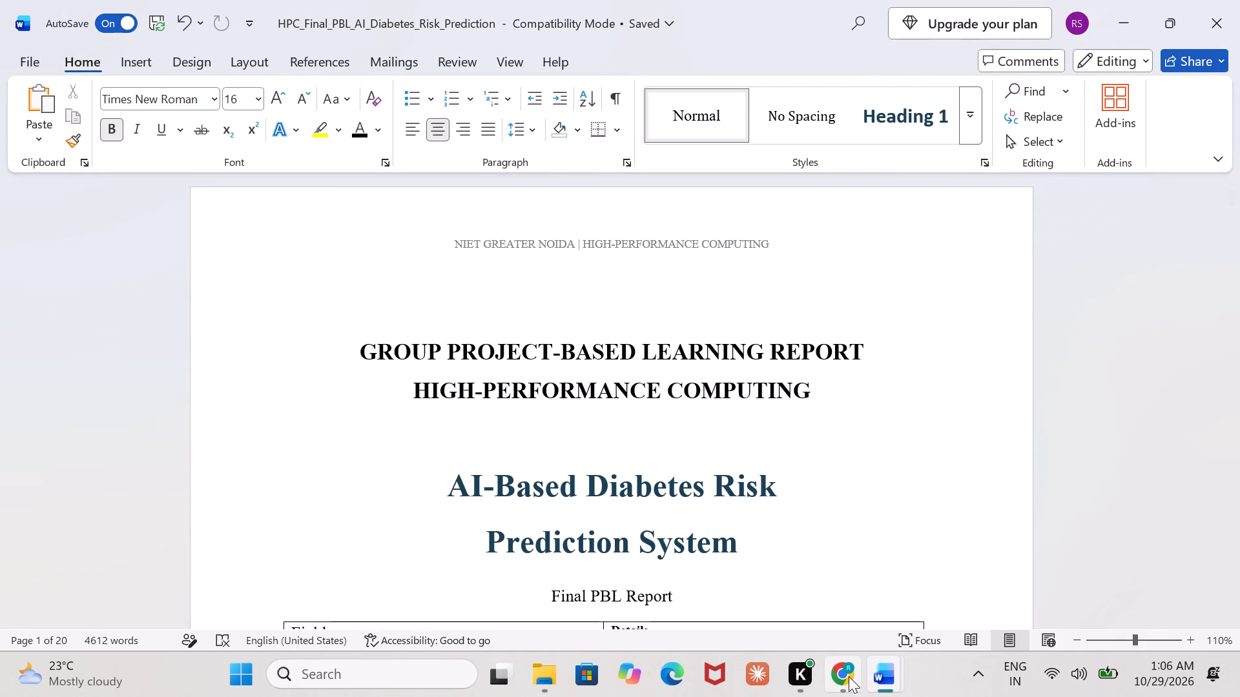
Switch to Google Chrome and open a new browser tab.
{"action": "left_click", "coordinate": [849, 676]}
{"action": "left_click", "coordinate": [915, 28]}
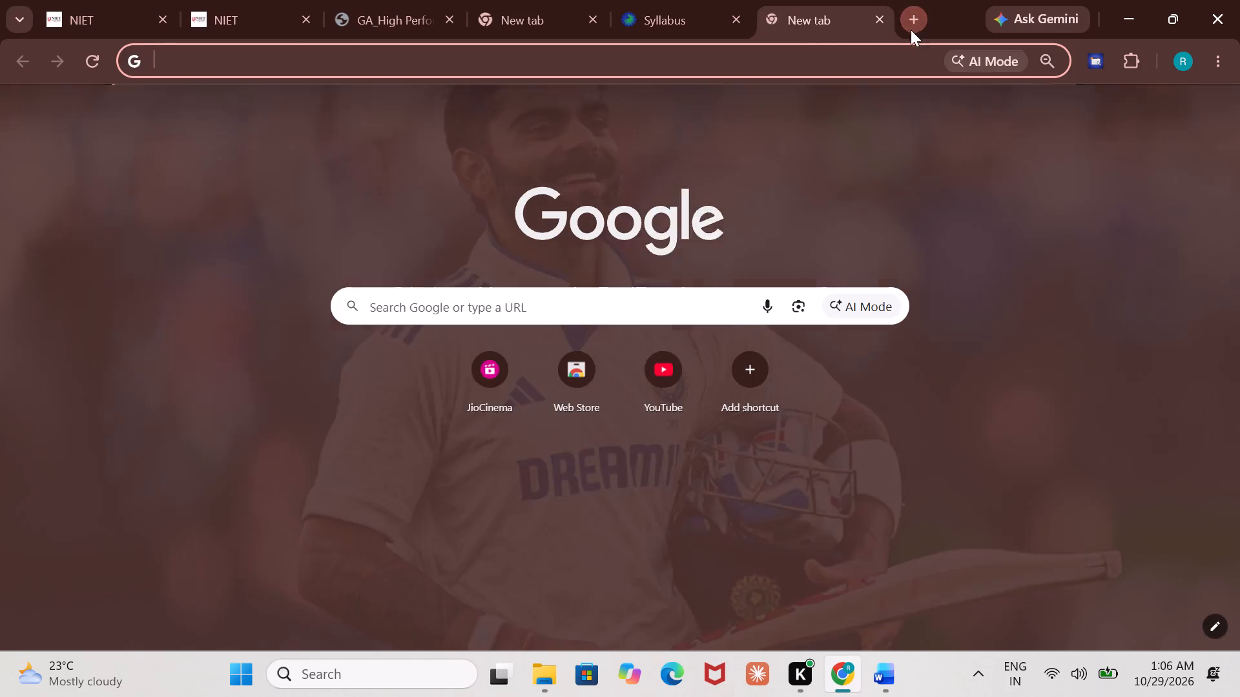
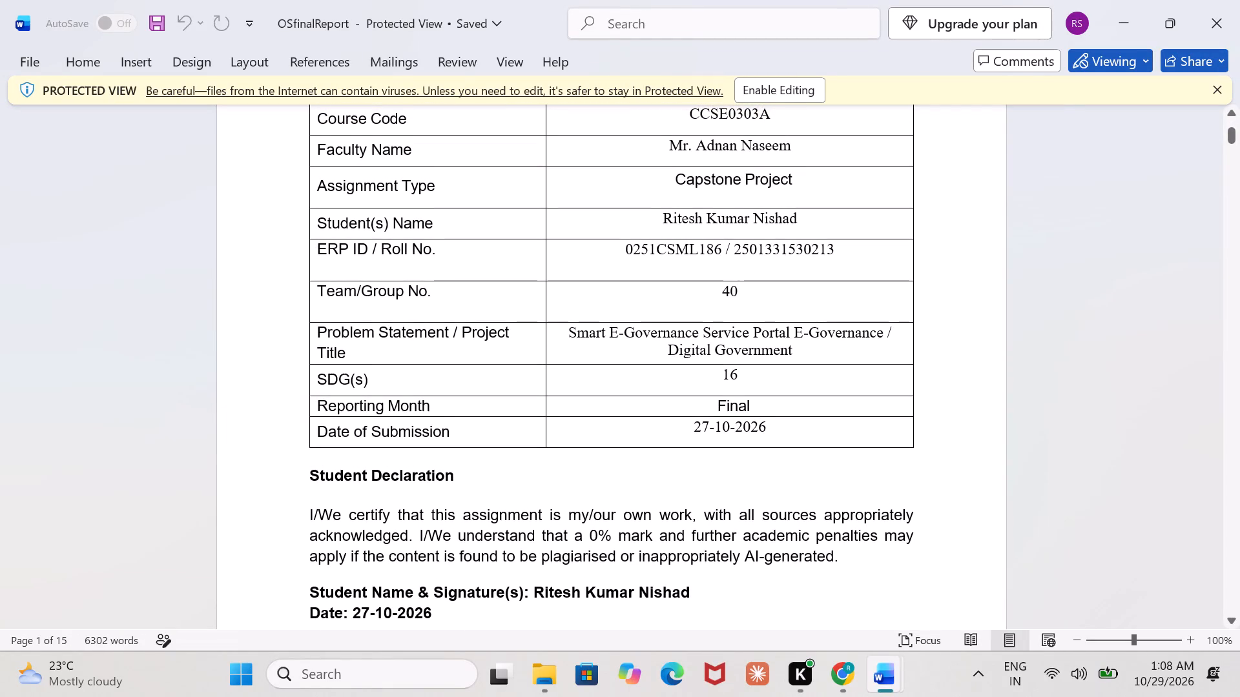
Examine the "final report" cover page from the NIET logo and details table down to the Student Declaration.
{"action": "scroll", "coordinate": [690, 325], "scroll_direction": "up", "scroll_amount": 1}
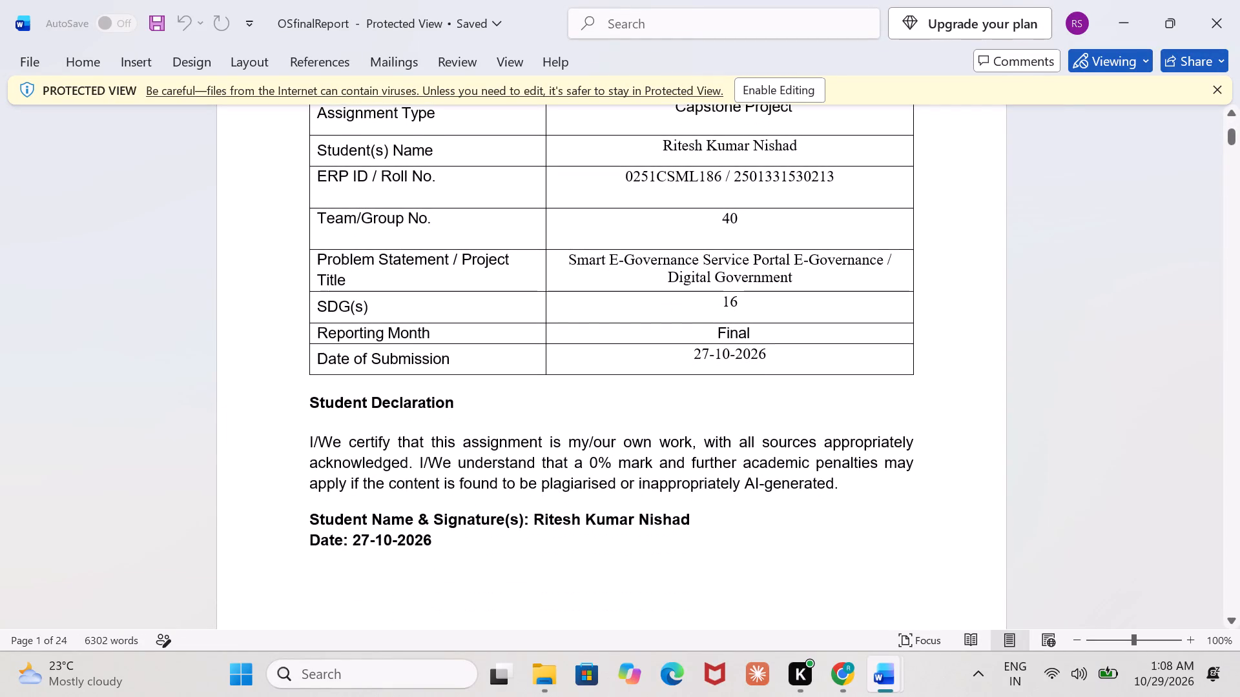
{"action": "scroll", "coordinate": [690, 325], "scroll_direction": "up", "scroll_amount": 1}
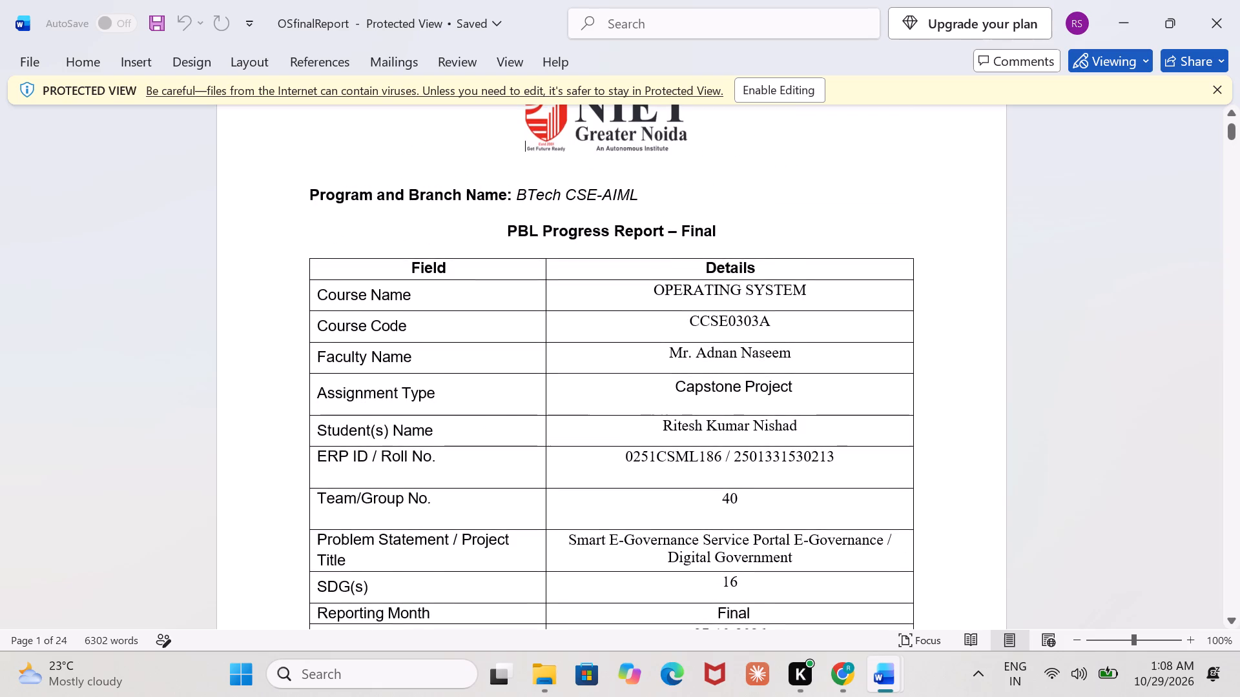
{"action": "scroll", "coordinate": [690, 325], "scroll_direction": "down", "scroll_amount": 2}
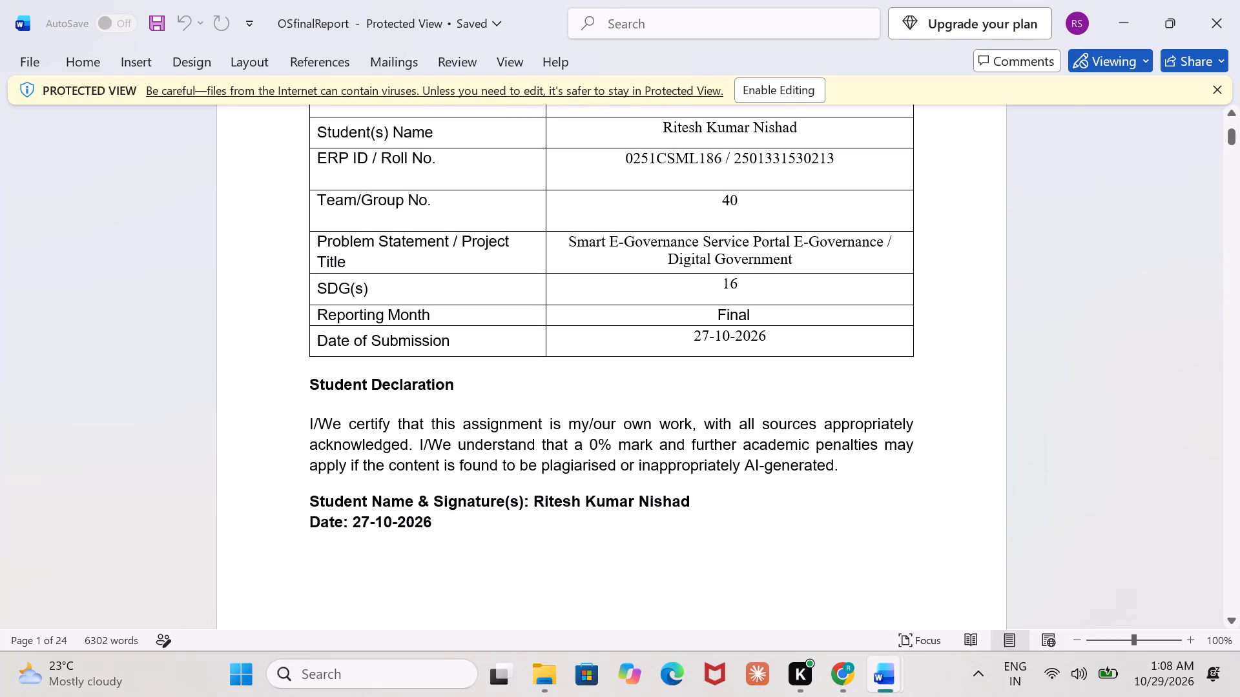
Examine the cover details table, student declaration and certificate of contribution in the OSfinalReport document.
{"action": "scroll", "coordinate": [696, 427], "scroll_direction": "down", "scroll_amount": 1}
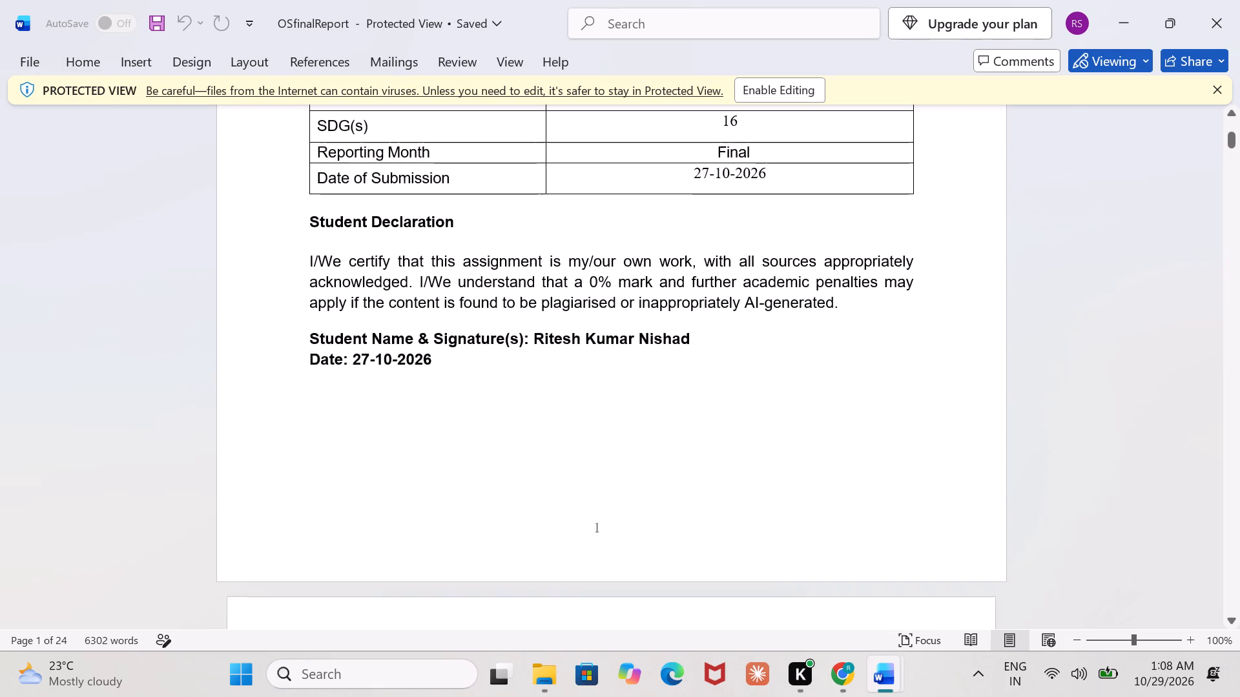
{"action": "scroll", "coordinate": [696, 427], "scroll_direction": "down", "scroll_amount": 2}
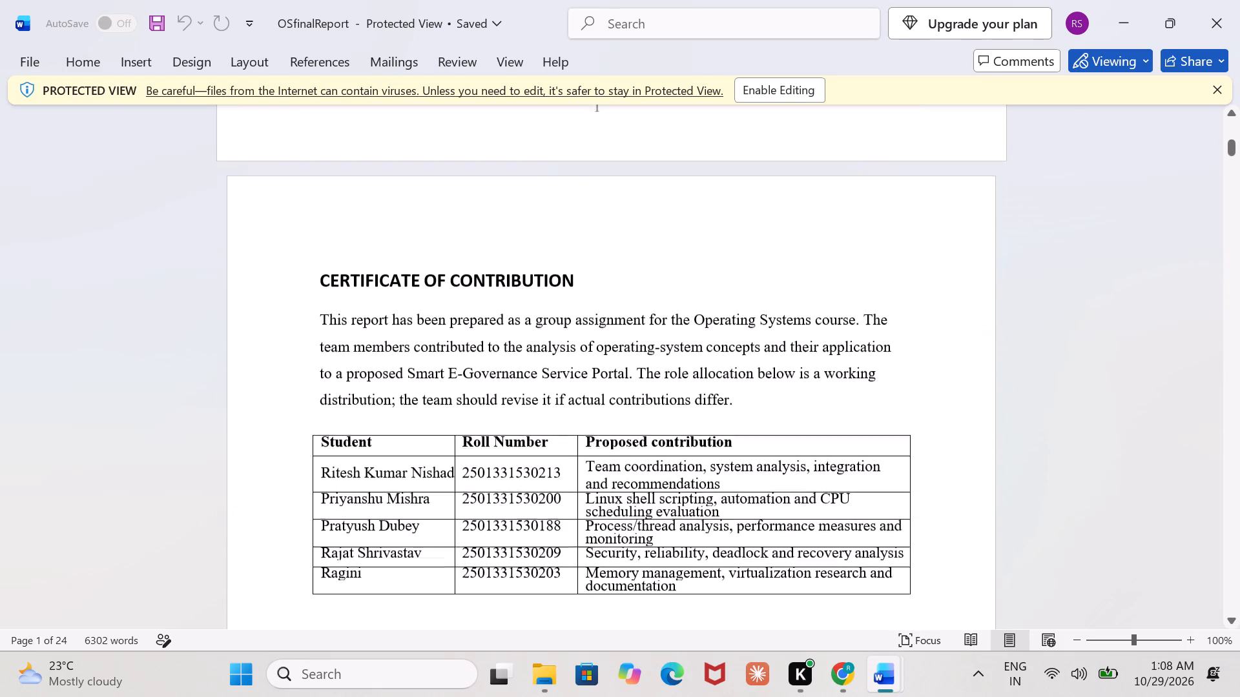
{"action": "scroll", "coordinate": [696, 427], "scroll_direction": "down", "scroll_amount": 2}
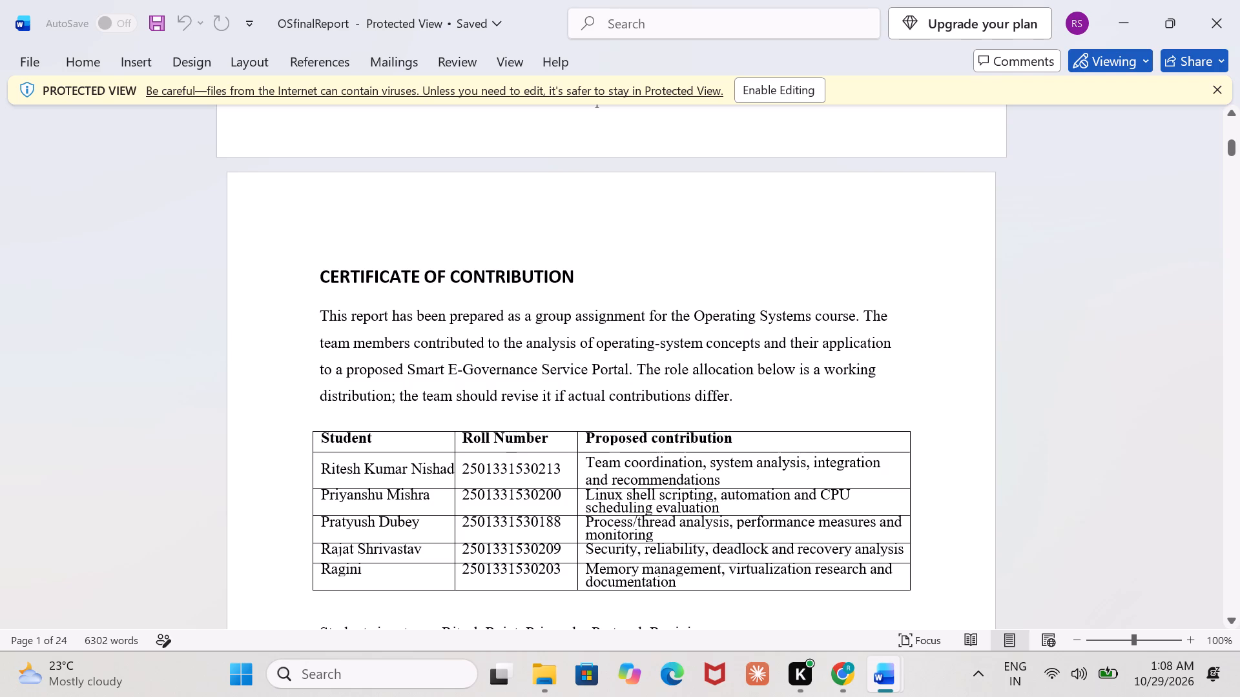
{"action": "scroll", "coordinate": [696, 427], "scroll_direction": "up", "scroll_amount": 1}
{"action": "scroll", "coordinate": [696, 427], "scroll_direction": "down", "scroll_amount": 2}
{"action": "scroll", "coordinate": [696, 427], "scroll_direction": "up", "scroll_amount": 4}
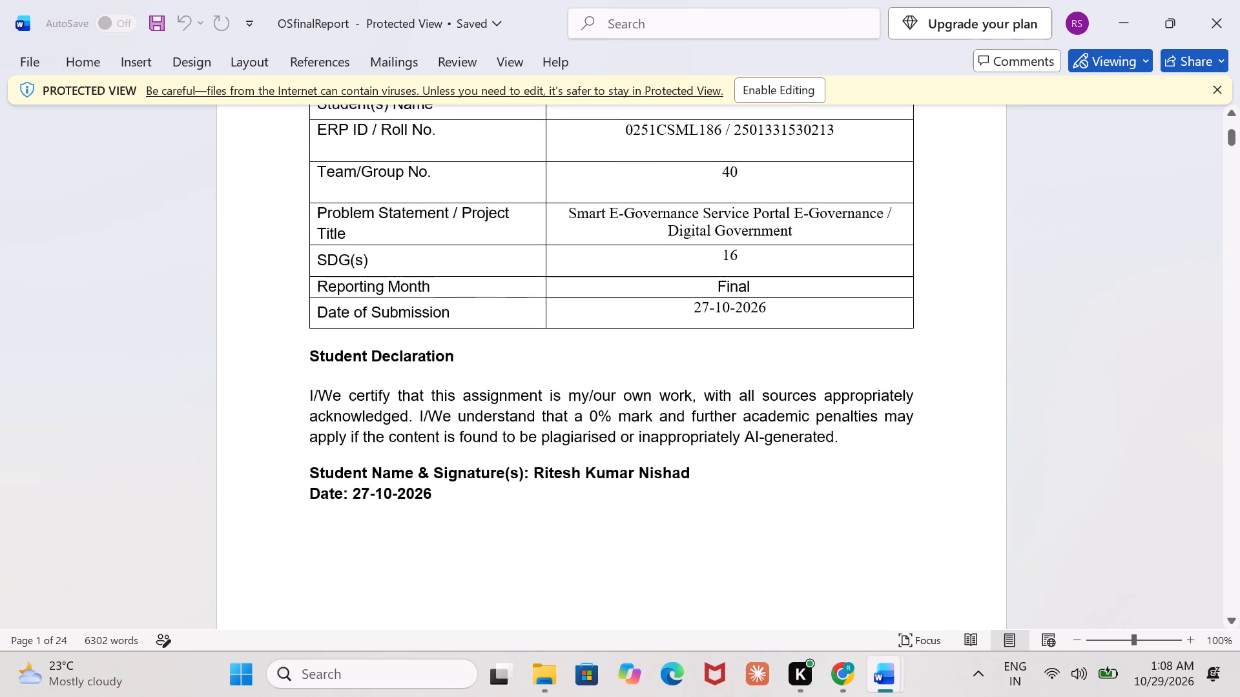
{"action": "scroll", "coordinate": [696, 427], "scroll_direction": "up", "scroll_amount": 2}
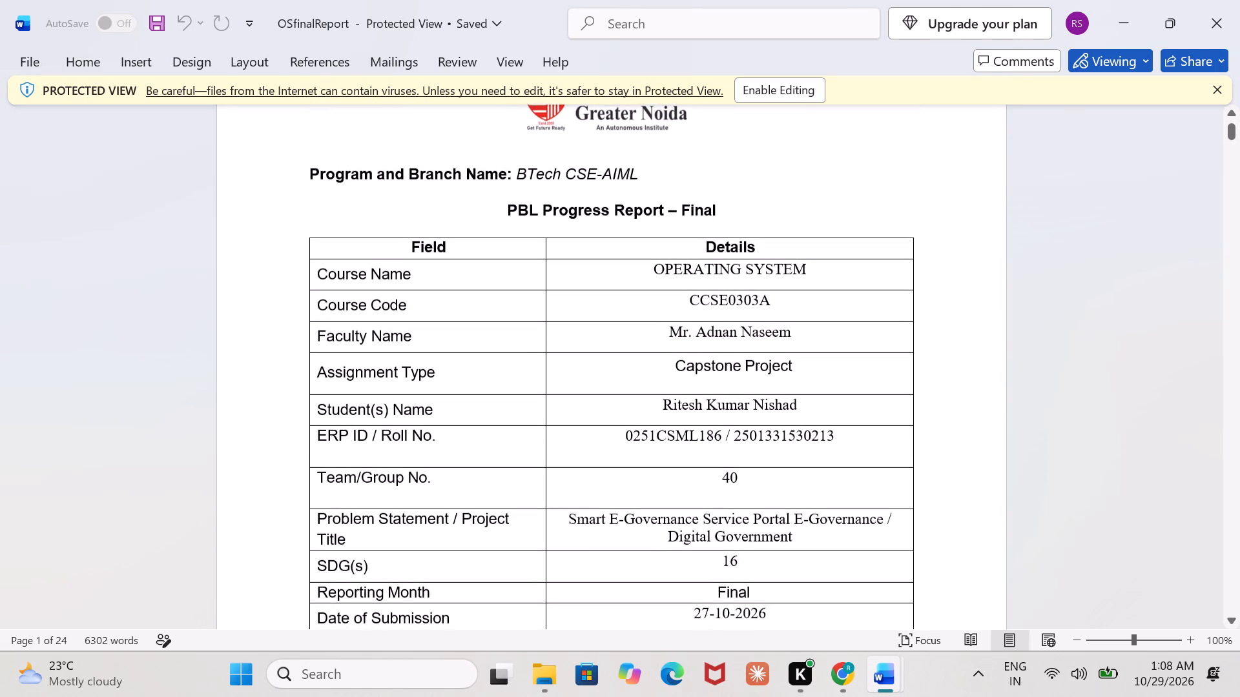
{"action": "scroll", "coordinate": [696, 427], "scroll_direction": "down", "scroll_amount": 2}
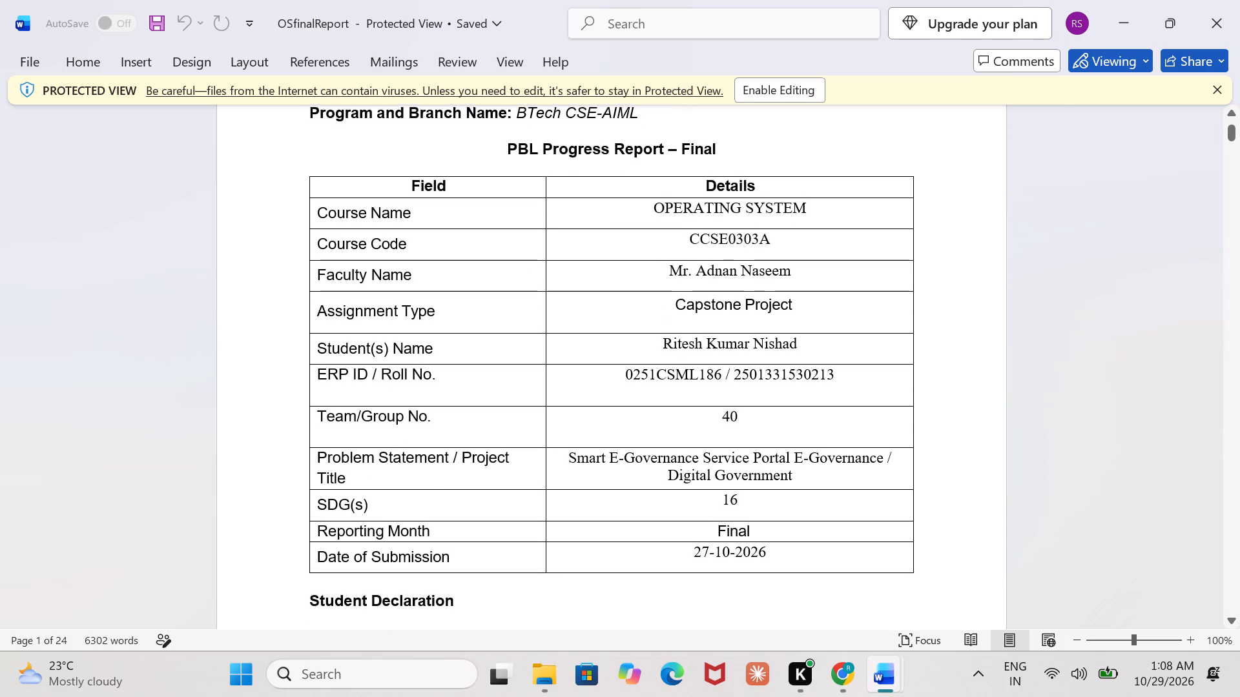
{"action": "scroll", "coordinate": [781, 558], "scroll_direction": "down", "scroll_amount": 1}
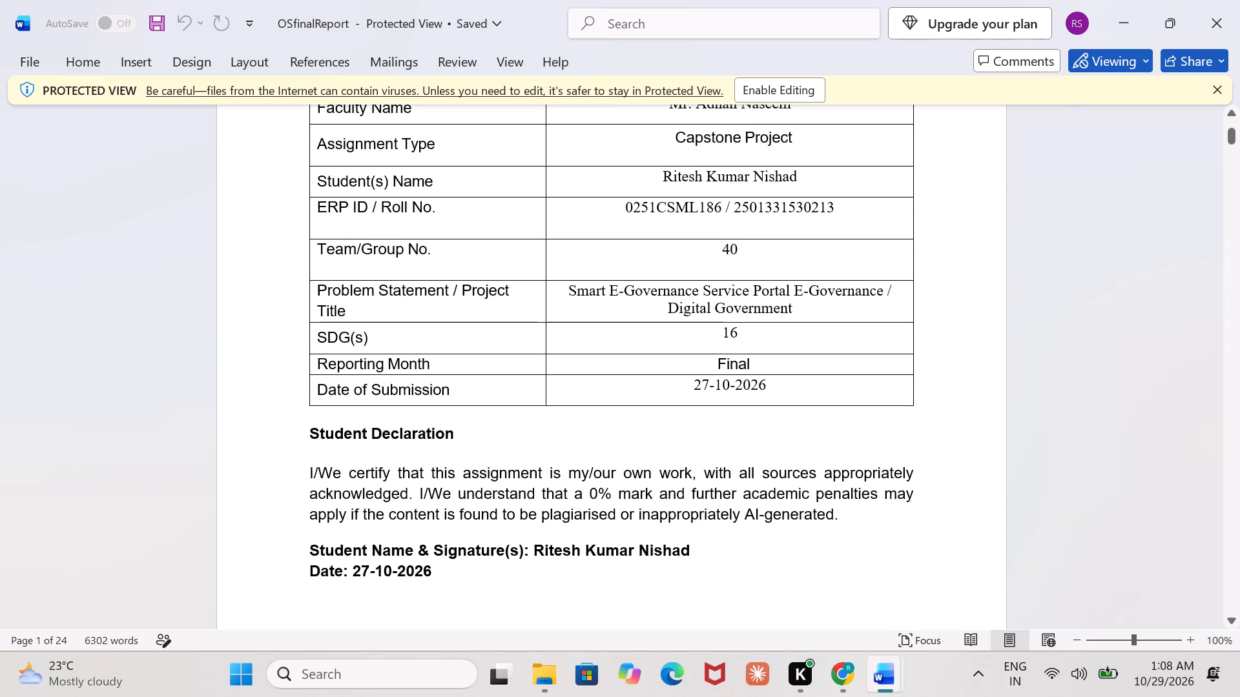
Copy the OSfinalReport cover content from the NIET Greater Noida logo through the end of the details table.
{"action": "left_click_drag", "start_coordinate": [916, 411], "coordinate": [666, 335]}
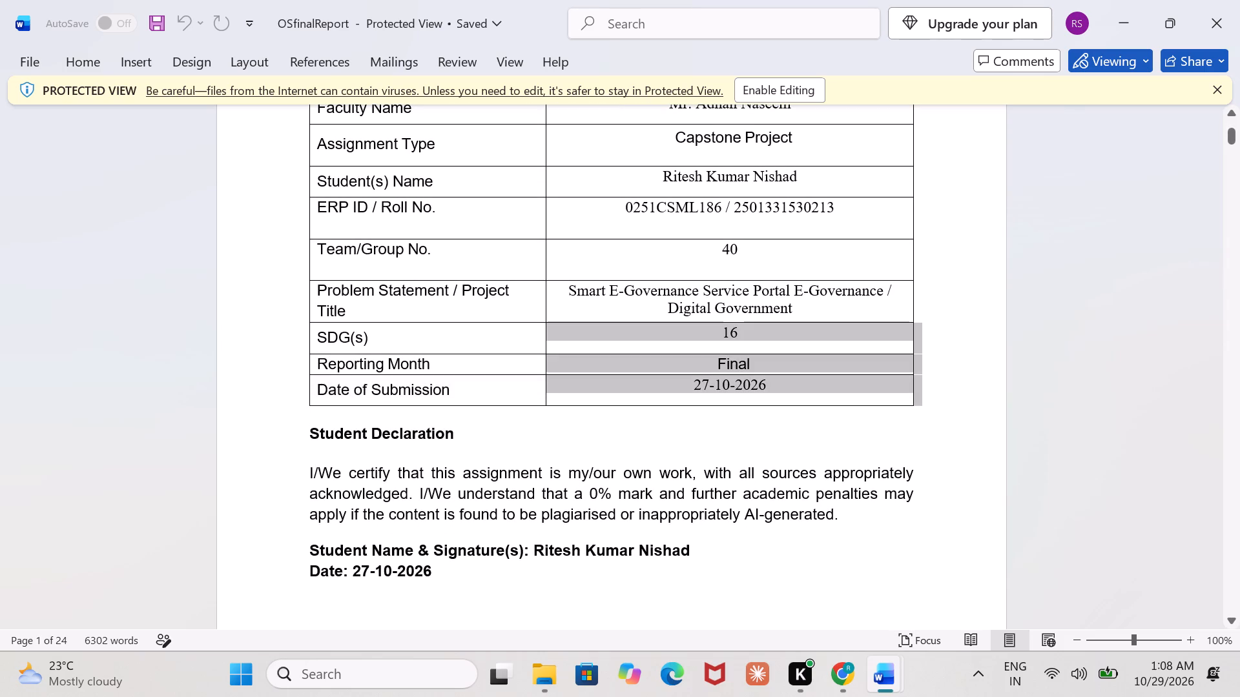
{"action": "left_click_drag", "start_coordinate": [666, 335], "coordinate": [497, 167]}
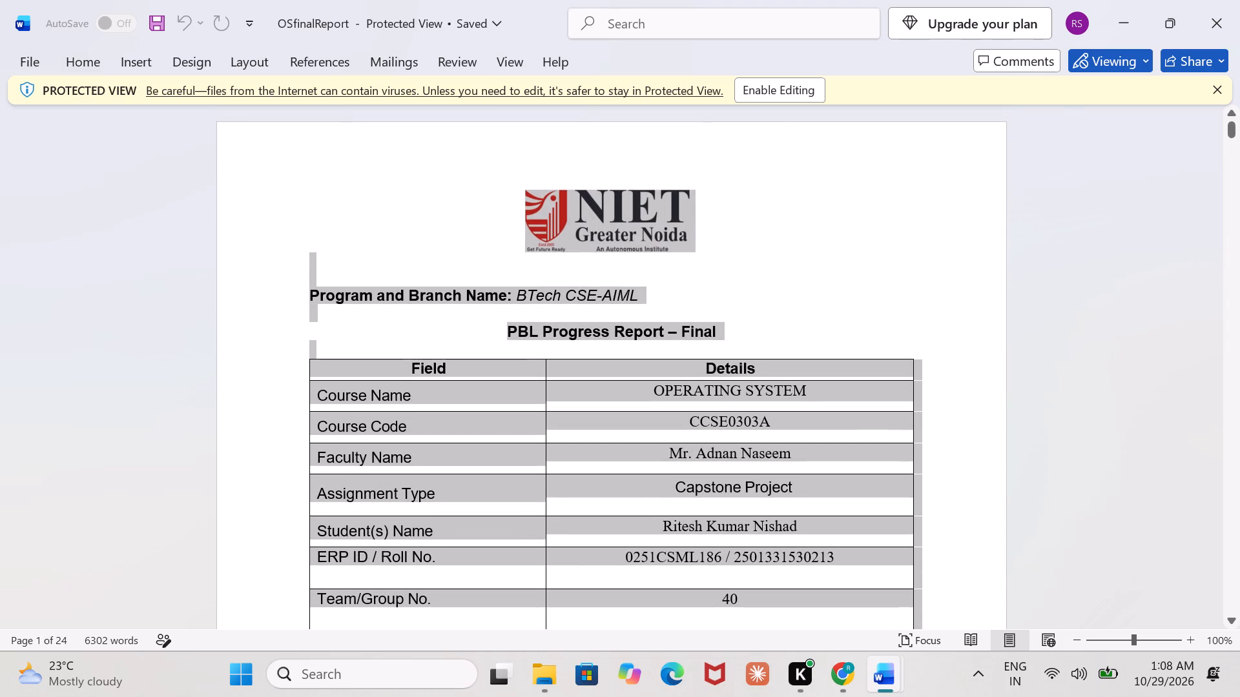
{"action": "left_click_drag", "start_coordinate": [497, 167], "coordinate": [473, 217]}
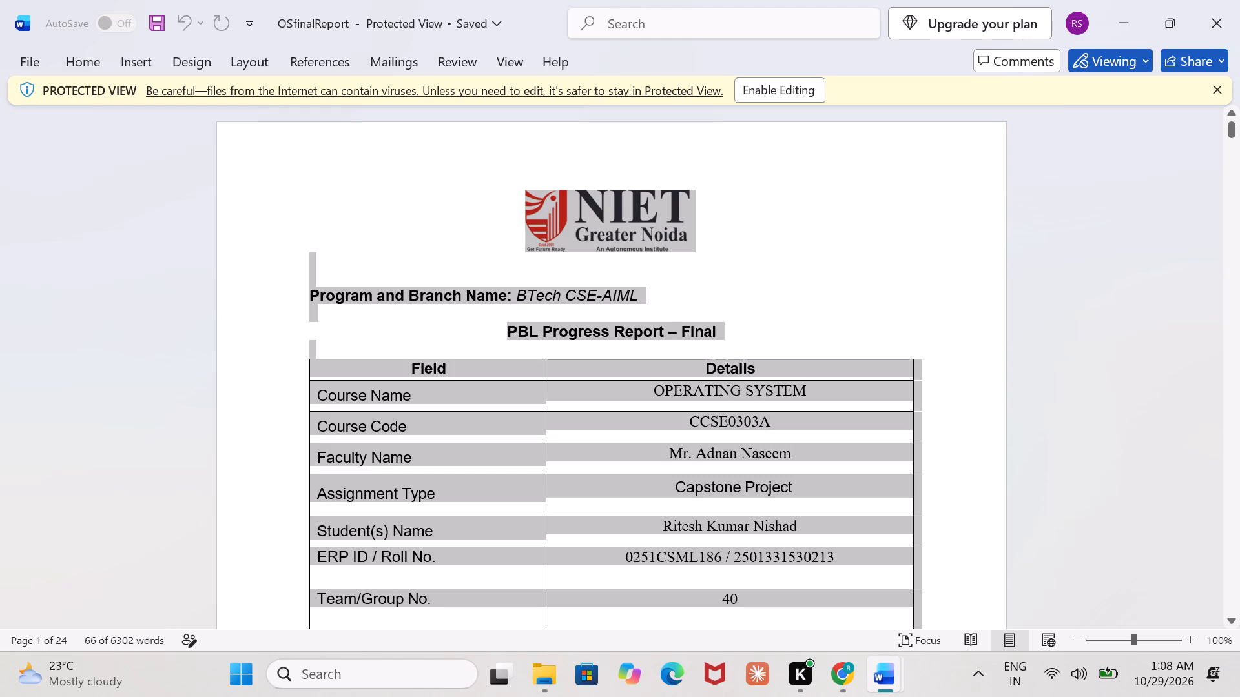
{"action": "key", "text": "ctrl+c"}
Switch to the HPC report and insert blank lines before "2. Team Contribution Certificate" so the heading starts on page 2.
{"action": "scroll", "coordinate": [622, 358], "scroll_direction": "down", "scroll_amount": 3}
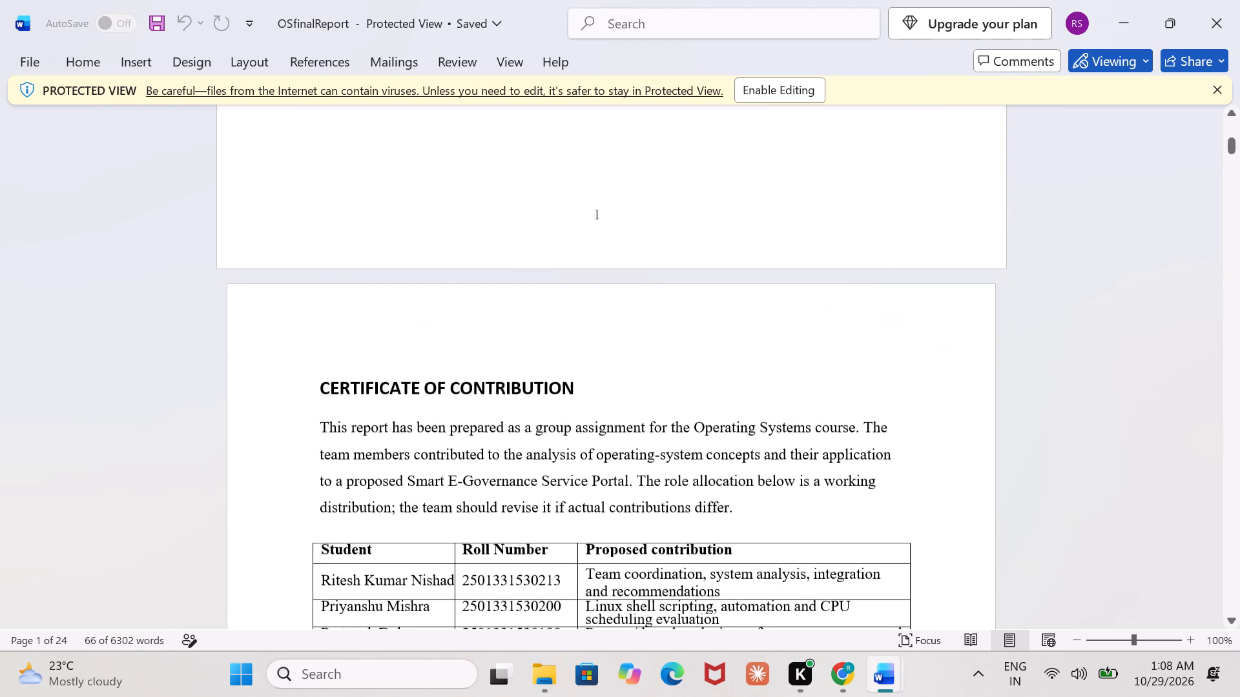
{"action": "scroll", "coordinate": [622, 358], "scroll_direction": "down", "scroll_amount": 2}
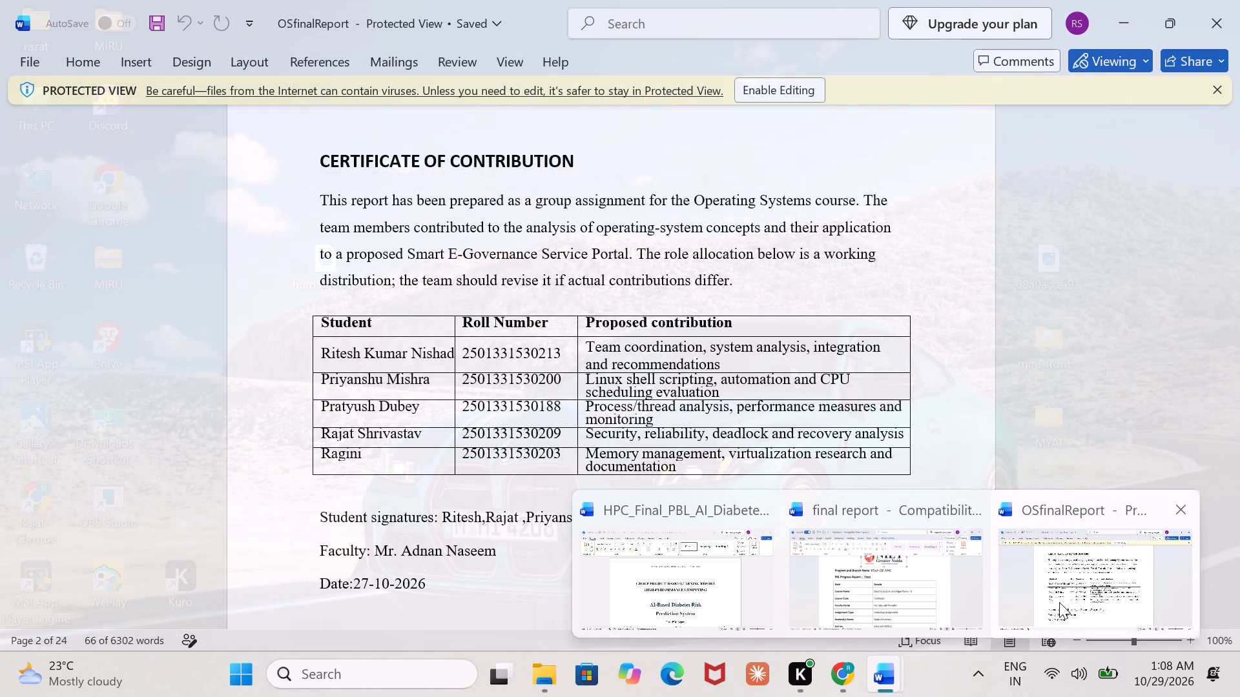
{"action": "left_click", "coordinate": [630, 577]}
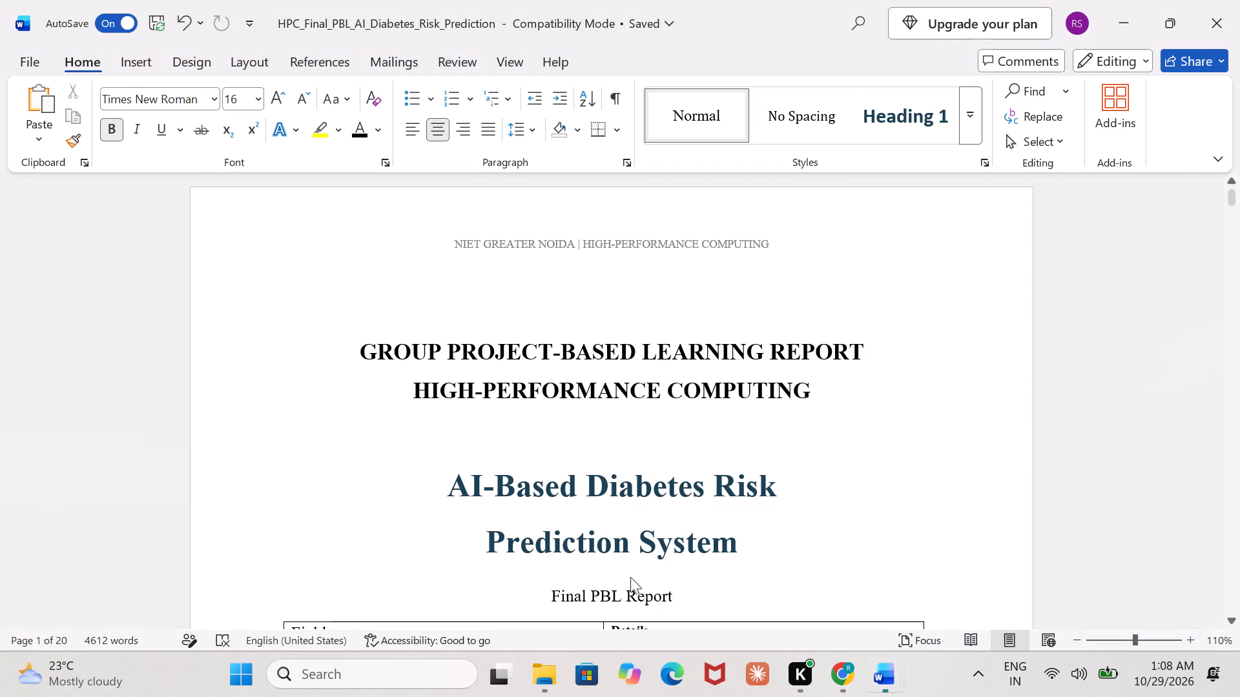
{"action": "scroll", "coordinate": [679, 489], "scroll_direction": "down", "scroll_amount": 4}
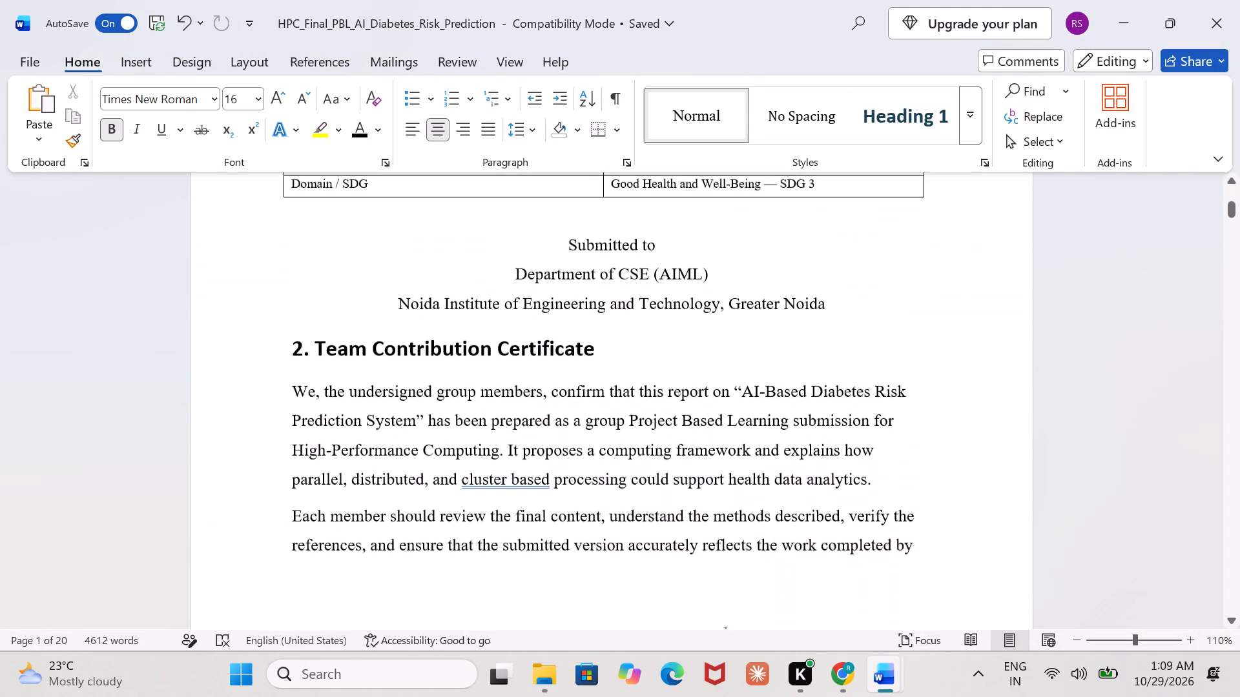
{"action": "scroll", "coordinate": [679, 489], "scroll_direction": "down", "scroll_amount": 4}
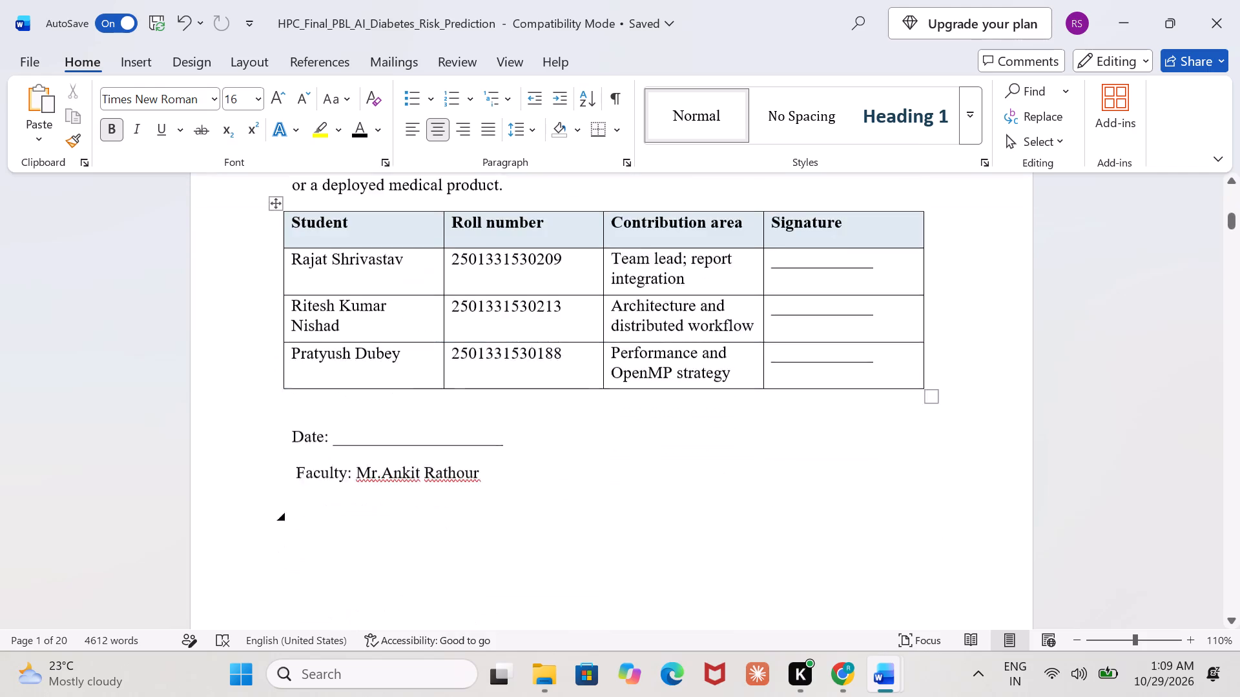
{"action": "scroll", "coordinate": [679, 489], "scroll_direction": "up", "scroll_amount": 2}
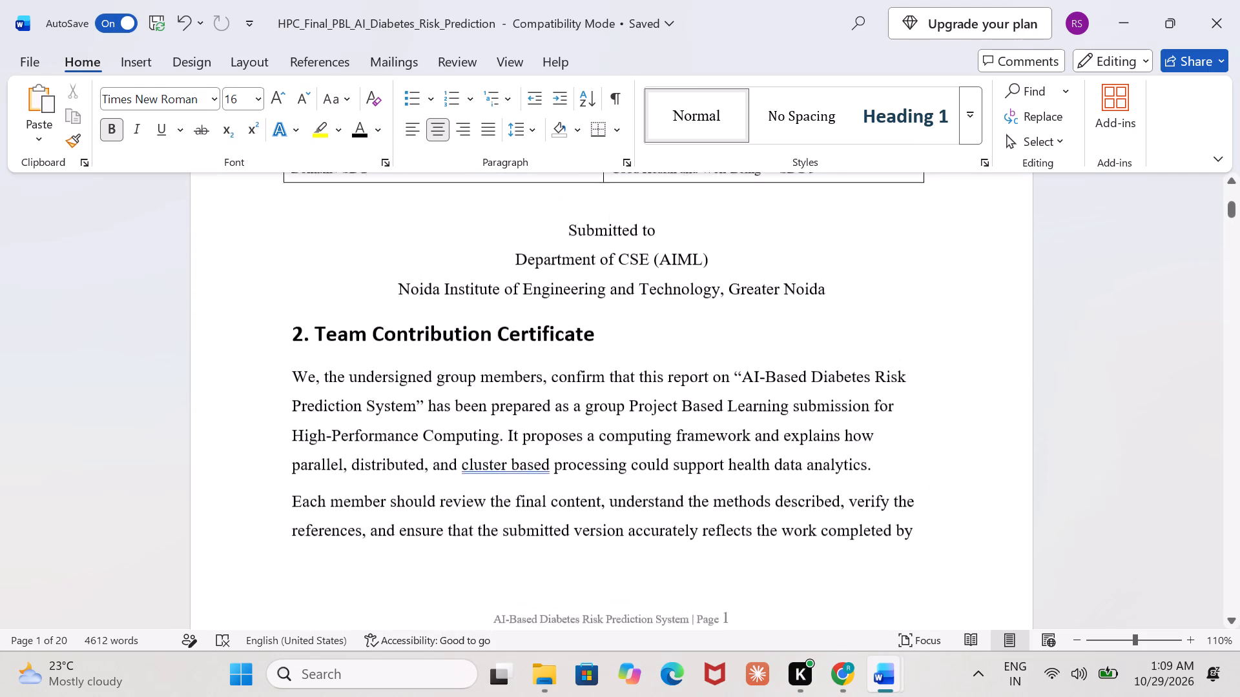
{"action": "scroll", "coordinate": [679, 489], "scroll_direction": "up", "scroll_amount": 1}
{"action": "left_click", "coordinate": [295, 494]}
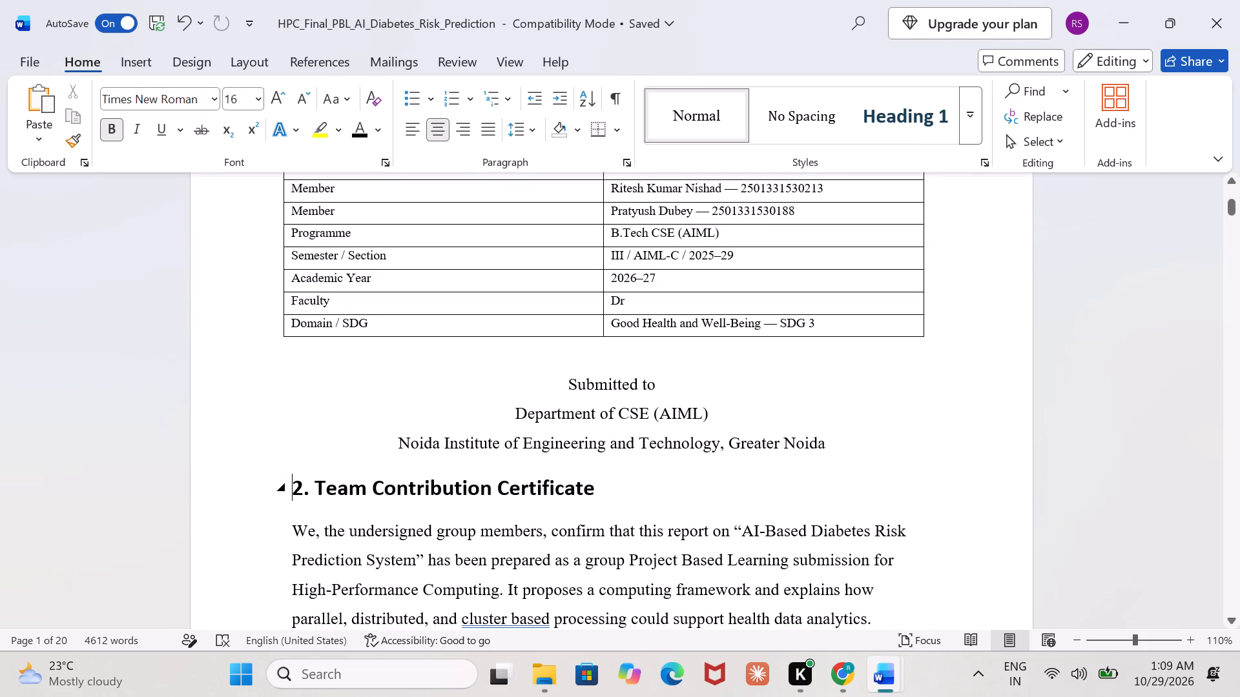
{"action": "key", "text": "Return"}
{"action": "key", "text": "Return"}
{"action": "key", "text": "Return"}
{"action": "key", "text": "Return"}
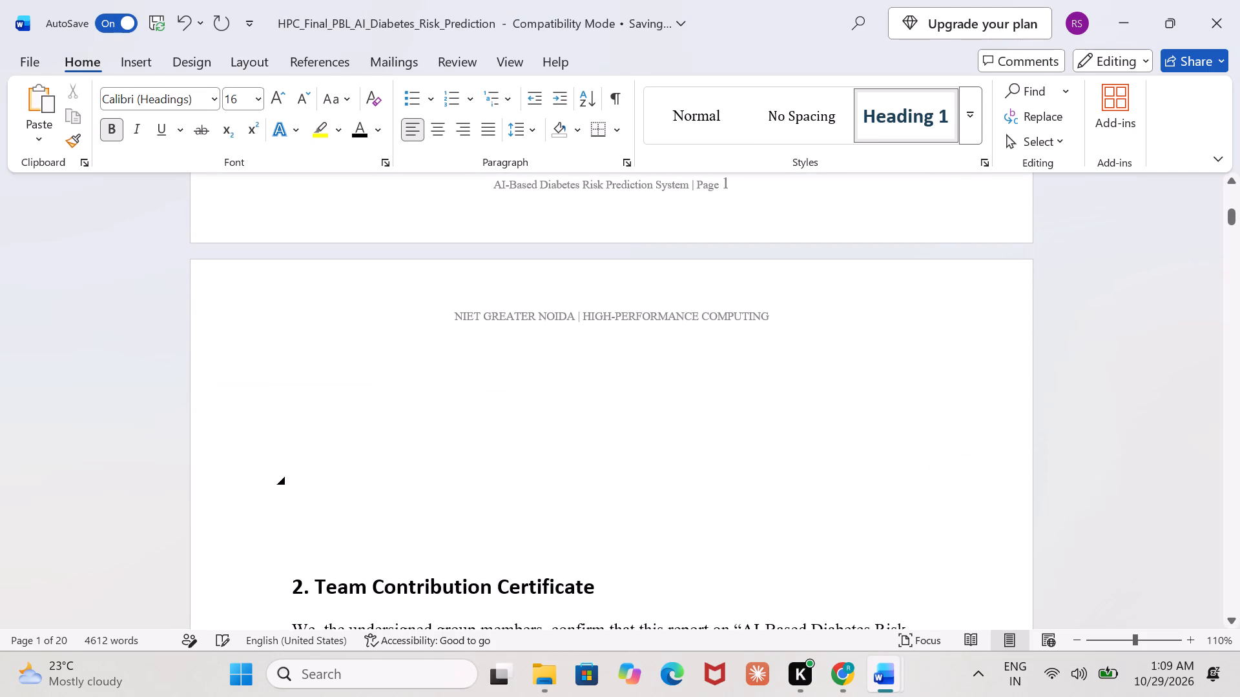
{"action": "key", "text": "BackSpace"}
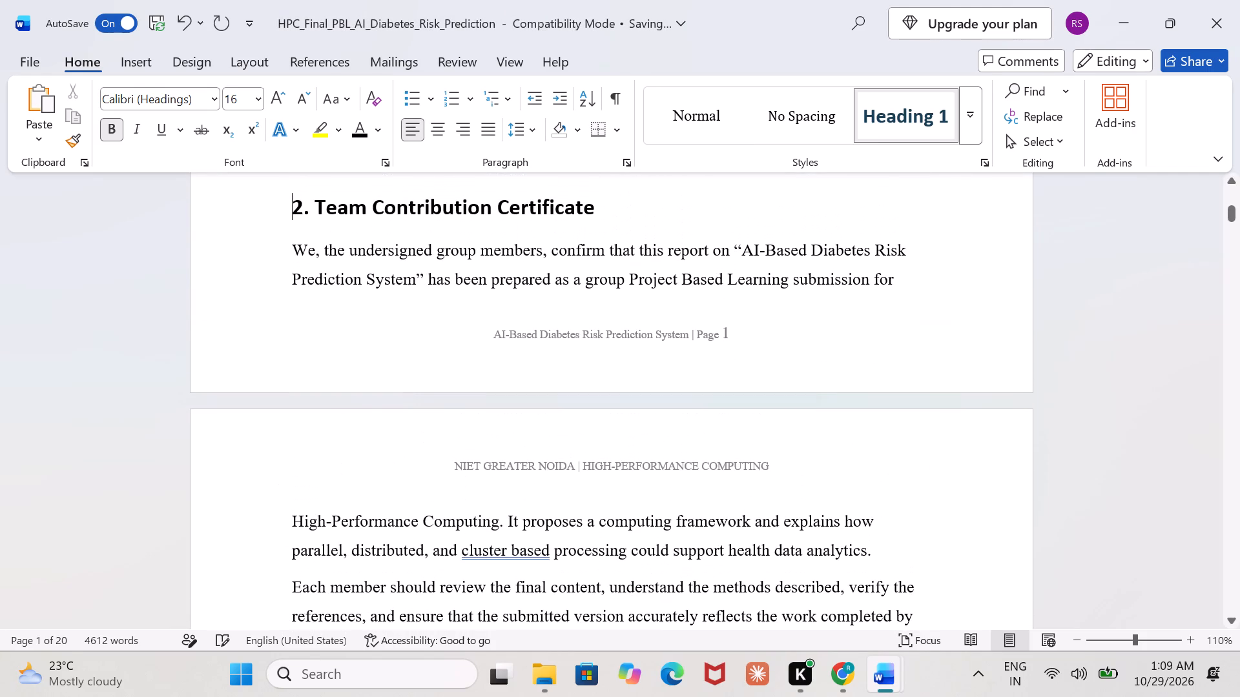
{"action": "key", "text": "Up"}
{"action": "key", "text": "Return"}
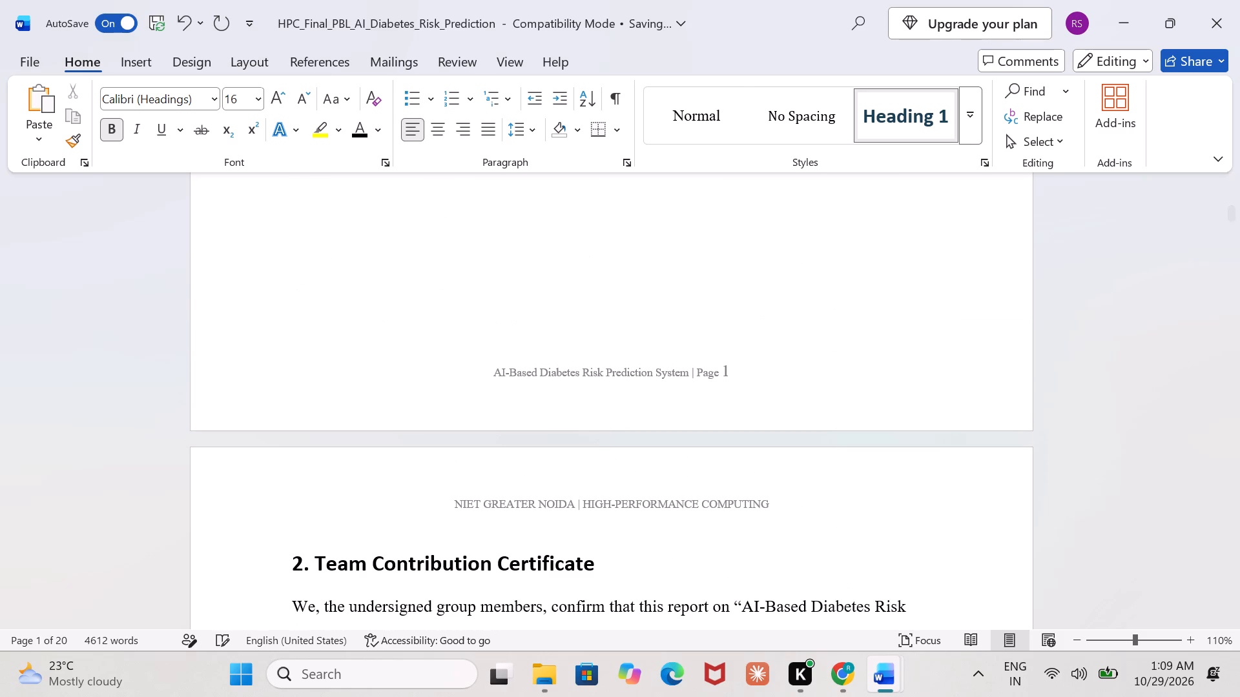
Review the team contribution certificate page and the text following it in the HPC report.
{"action": "scroll", "coordinate": [514, 622], "scroll_direction": "down", "scroll_amount": 2}
{"action": "scroll", "coordinate": [625, 696], "scroll_direction": "down", "scroll_amount": 1}
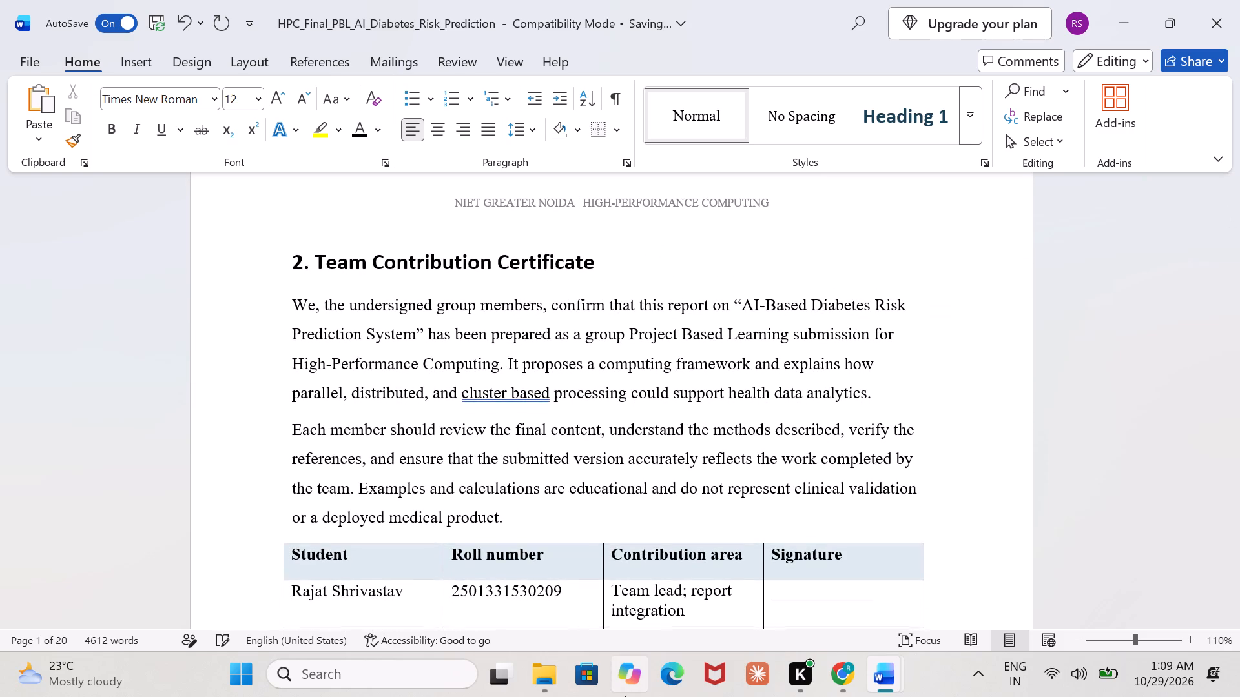
{"action": "scroll", "coordinate": [864, 421], "scroll_direction": "down", "scroll_amount": 3}
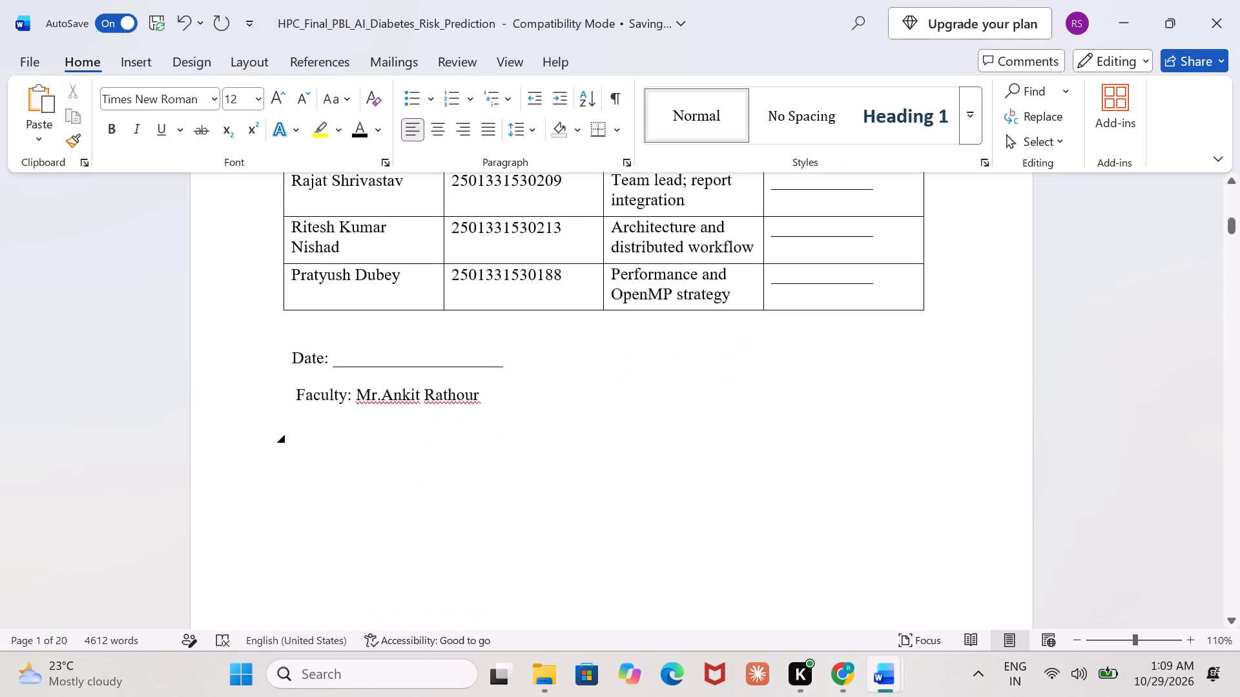
{"action": "scroll", "coordinate": [864, 421], "scroll_direction": "down", "scroll_amount": 4}
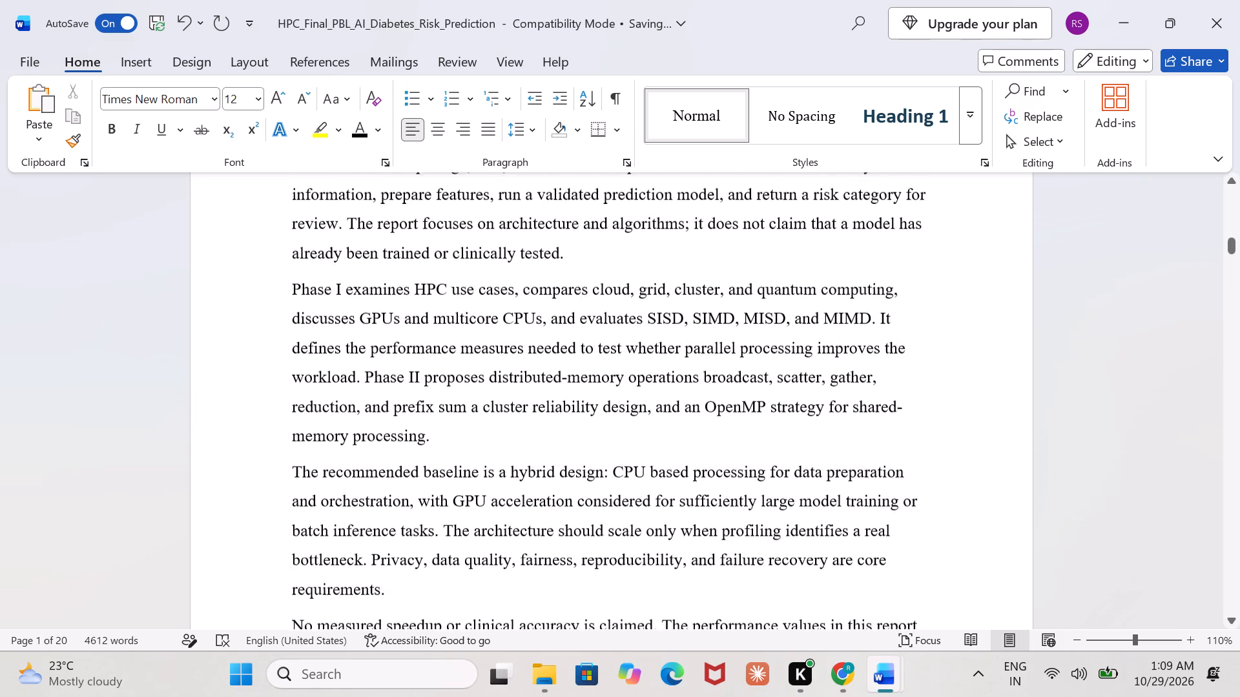
{"action": "scroll", "coordinate": [864, 421], "scroll_direction": "down", "scroll_amount": 2}
{"action": "scroll", "coordinate": [864, 421], "scroll_direction": "up", "scroll_amount": 4}
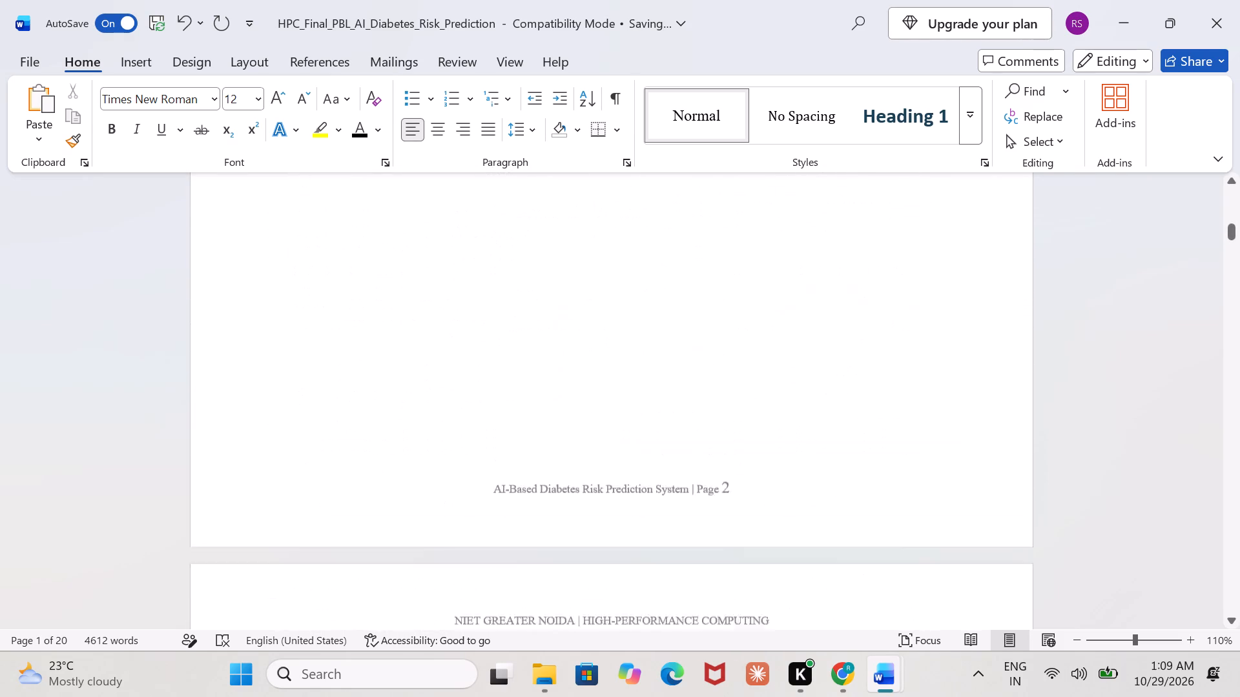
{"action": "scroll", "coordinate": [864, 421], "scroll_direction": "up", "scroll_amount": 3}
Replace the "Submitted to", department and institute lines below the cover details table with two blank lines.
{"action": "left_click_drag", "start_coordinate": [845, 405], "coordinate": [484, 277]}
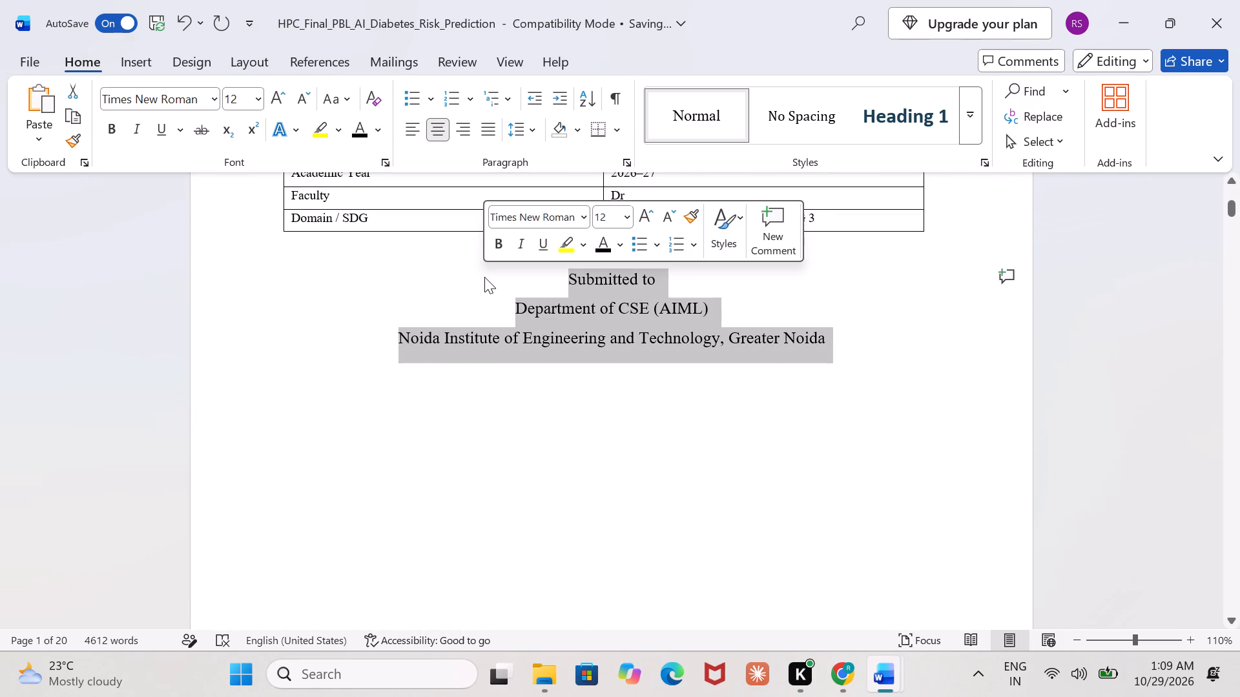
{"action": "key", "text": "BackSpace"}
{"action": "key", "text": "Return"}
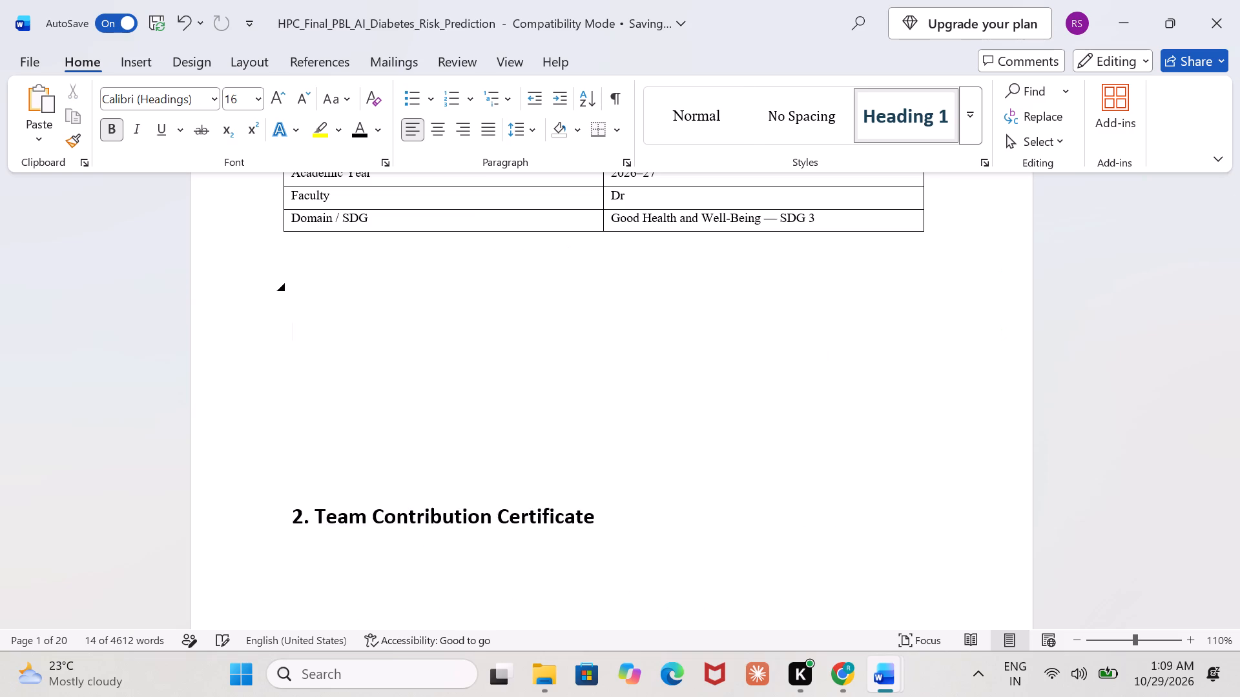
{"action": "key", "text": "Return"}
Delete "(Topic Approval Form)" from the Course Code entry in the cover details table, leaving only the code CCSAI0302.
{"action": "scroll", "coordinate": [484, 277], "scroll_direction": "right", "scroll_amount": 1}
{"action": "scroll", "coordinate": [484, 277], "scroll_direction": "up", "scroll_amount": 1}
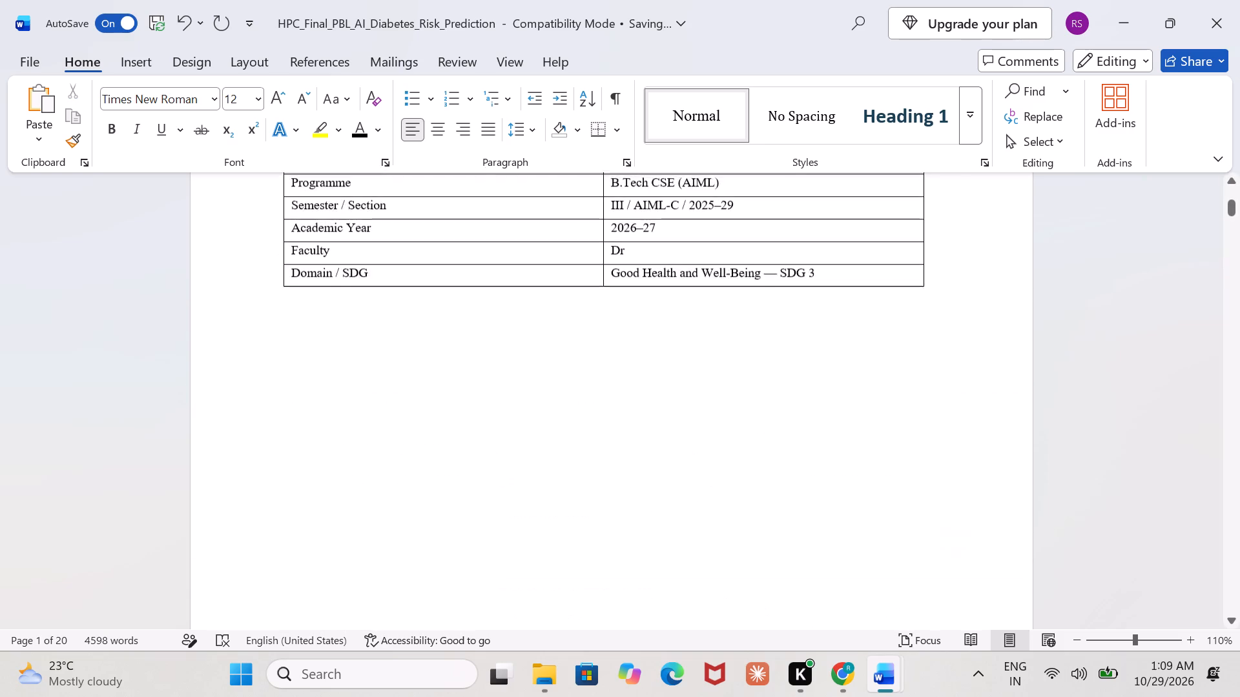
{"action": "scroll", "coordinate": [484, 277], "scroll_direction": "up", "scroll_amount": 1}
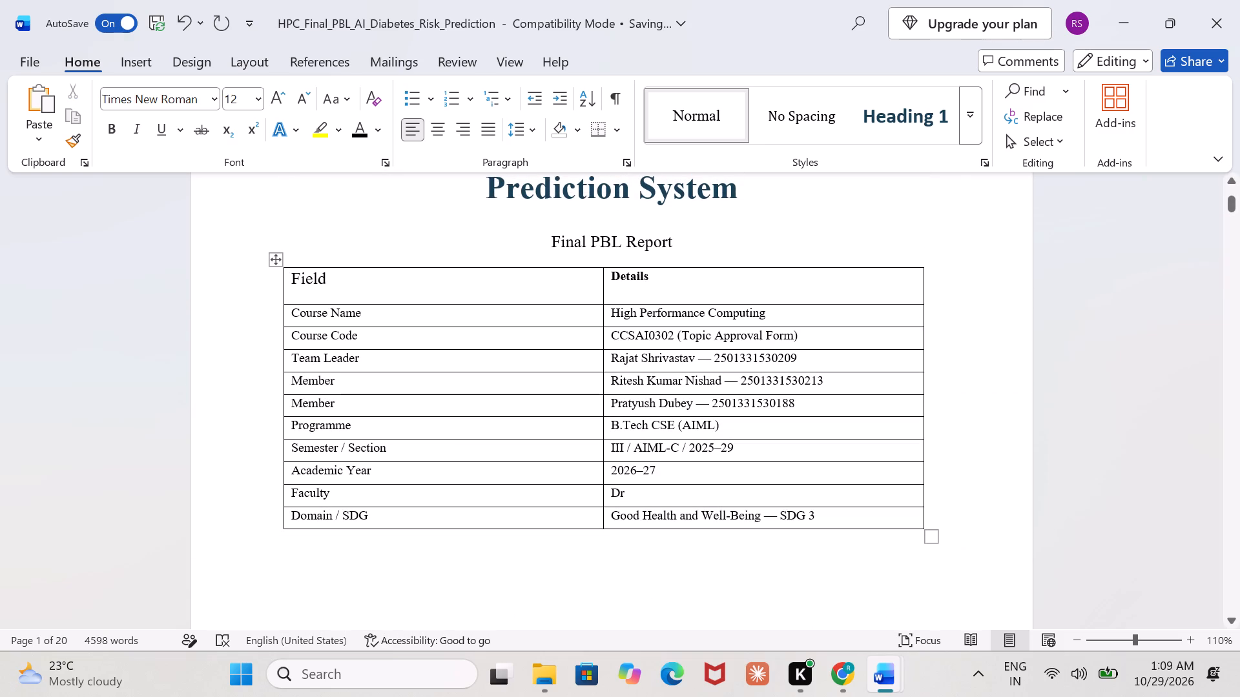
{"action": "left_click", "coordinate": [807, 339]}
{"action": "key", "text": "BackSpace"}
{"action": "key", "text": "BackSpace"}
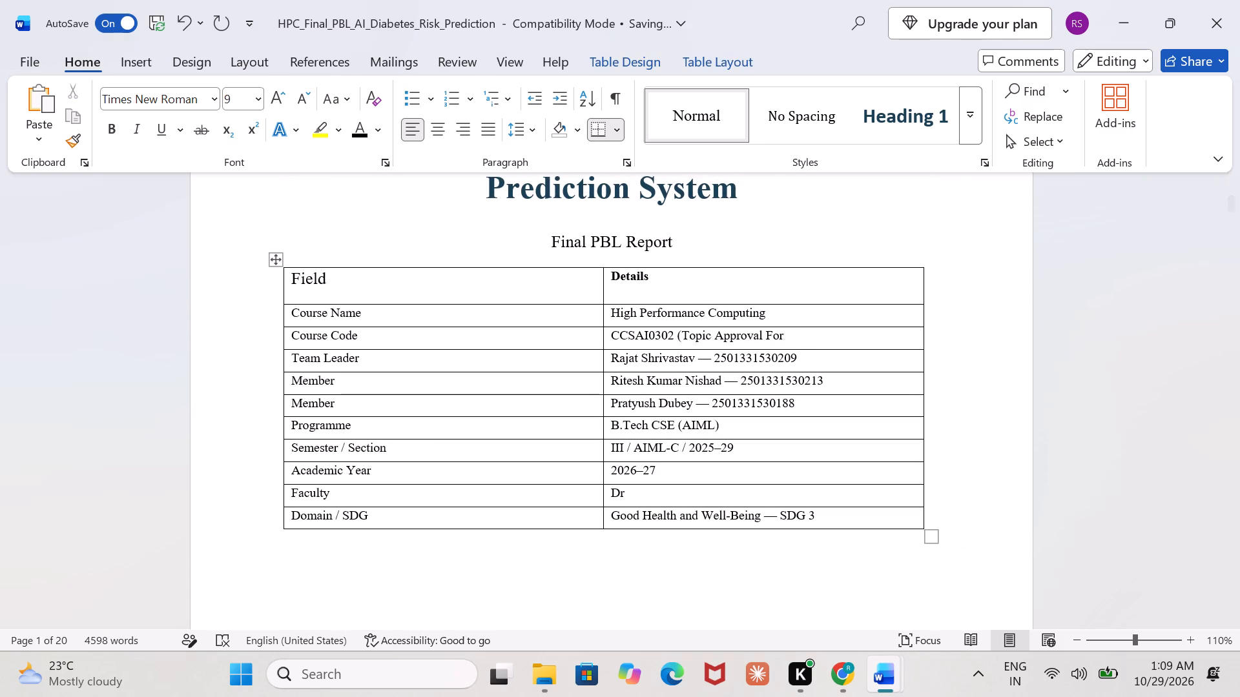
{"action": "key", "text": "BackSpace"}
{"action": "key", "text": "BackSpace"}
{"action": "key", "text": "BackSpace"}
{"action": "key", "text": "BackSpace"}
{"action": "key", "text": "BackSpace"}
{"action": "key", "text": "BackSpace"}
{"action": "key", "text": "BackSpace"}
{"action": "key", "text": "BackSpace"}
{"action": "key", "text": "BackSpace"}
{"action": "key", "text": "BackSpace"}
{"action": "key", "text": "BackSpace"}
{"action": "key", "text": "BackSpace"}
{"action": "key", "text": "BackSpace"}
{"action": "key", "text": "BackSpace"}
{"action": "key", "text": "BackSpace"}
{"action": "key", "text": "BackSpace"}
{"action": "key", "text": "BackSpace"}
{"action": "key", "text": "BackSpace"}
{"action": "key", "text": "BackSpace"}
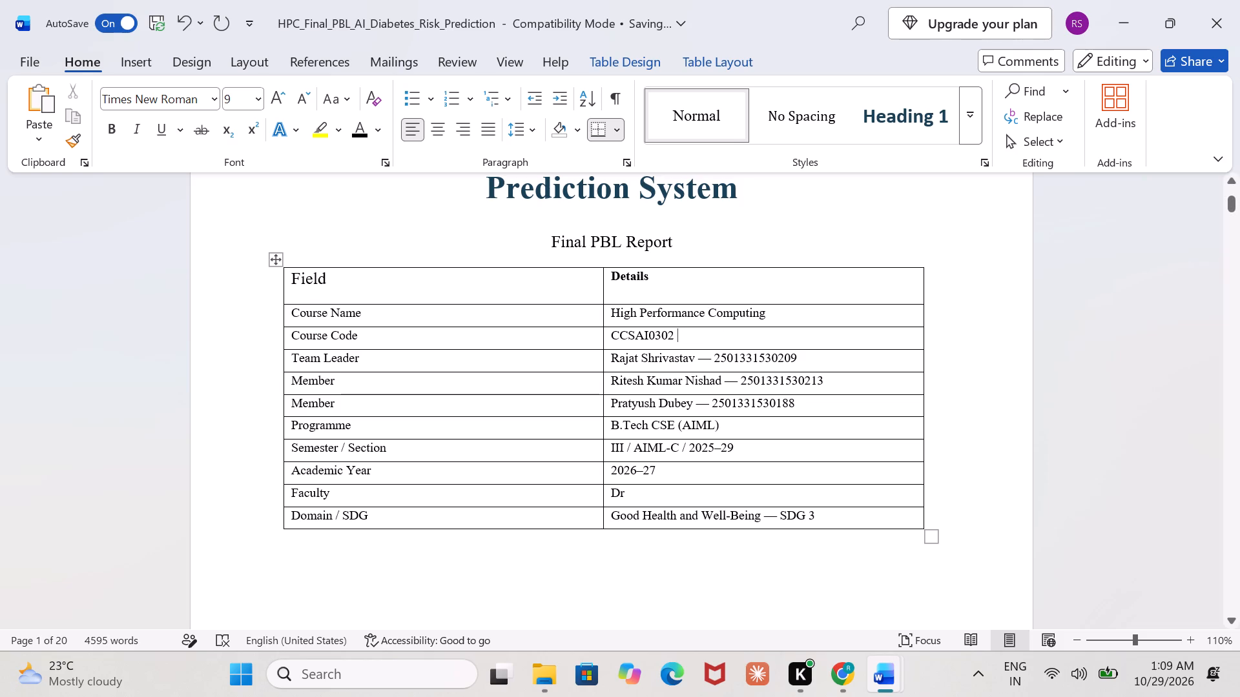
Append "(Name\Roll No.)" to the Team Leader label in the cover details table.
{"action": "left_click", "coordinate": [516, 368]}
{"action": "key", "text": "shift+parenleft"}
{"action": "key", "text": "n"}
{"action": "key", "text": "n"}
{"action": "type", "text": "amw"}
{"action": "key", "text": "BackSpace"}
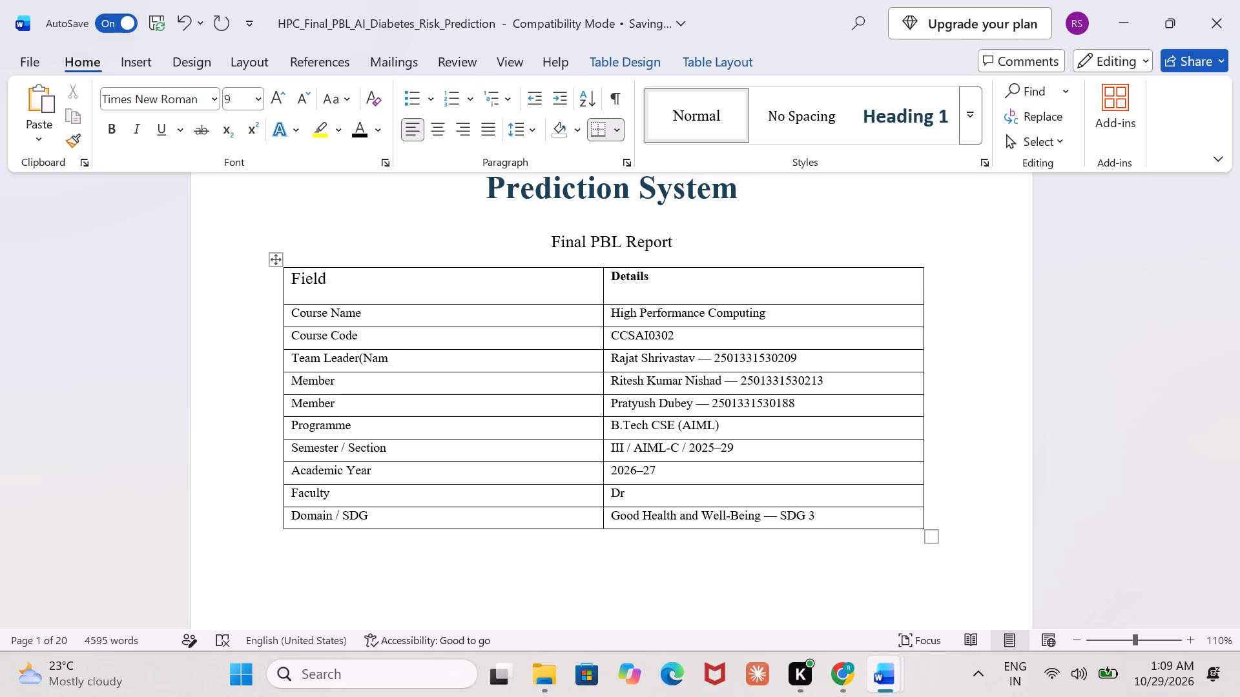
{"action": "key", "text": "e"}
{"action": "key", "text": "slash"}
{"action": "key", "text": "BackSpace"}
{"action": "key", "text": "backslash"}
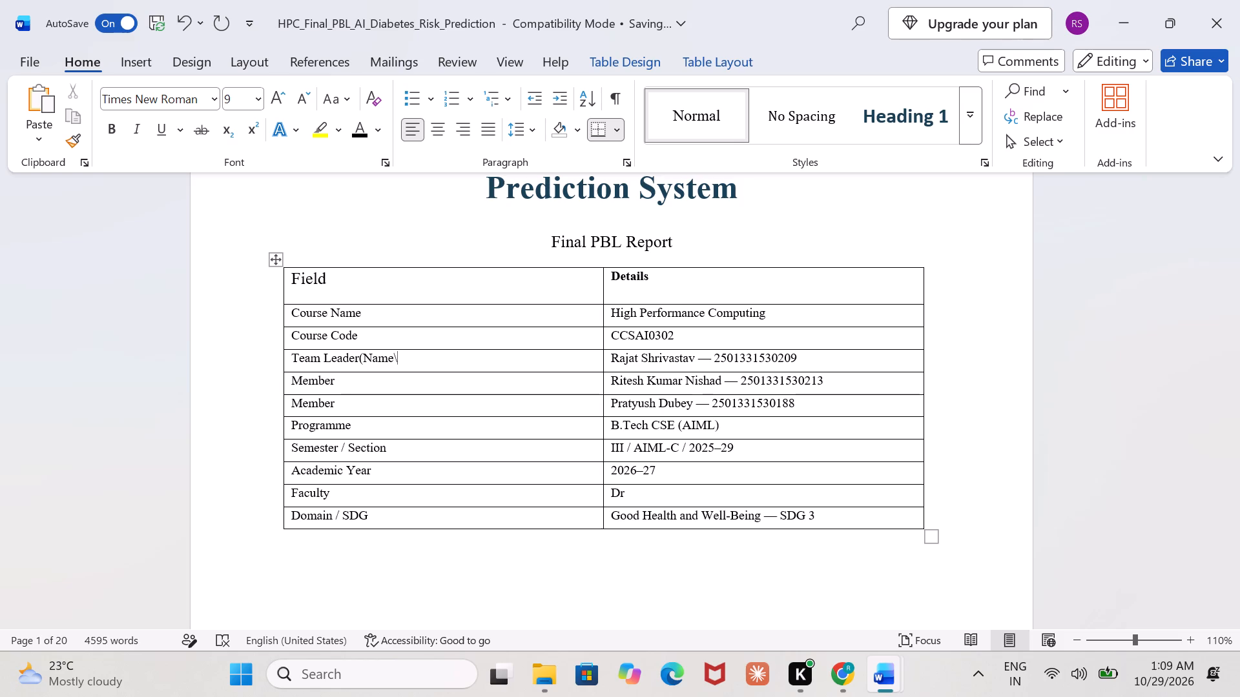
{"action": "key", "text": "r"}
{"action": "type", "text": "oll"}
{"action": "key", "text": "space"}
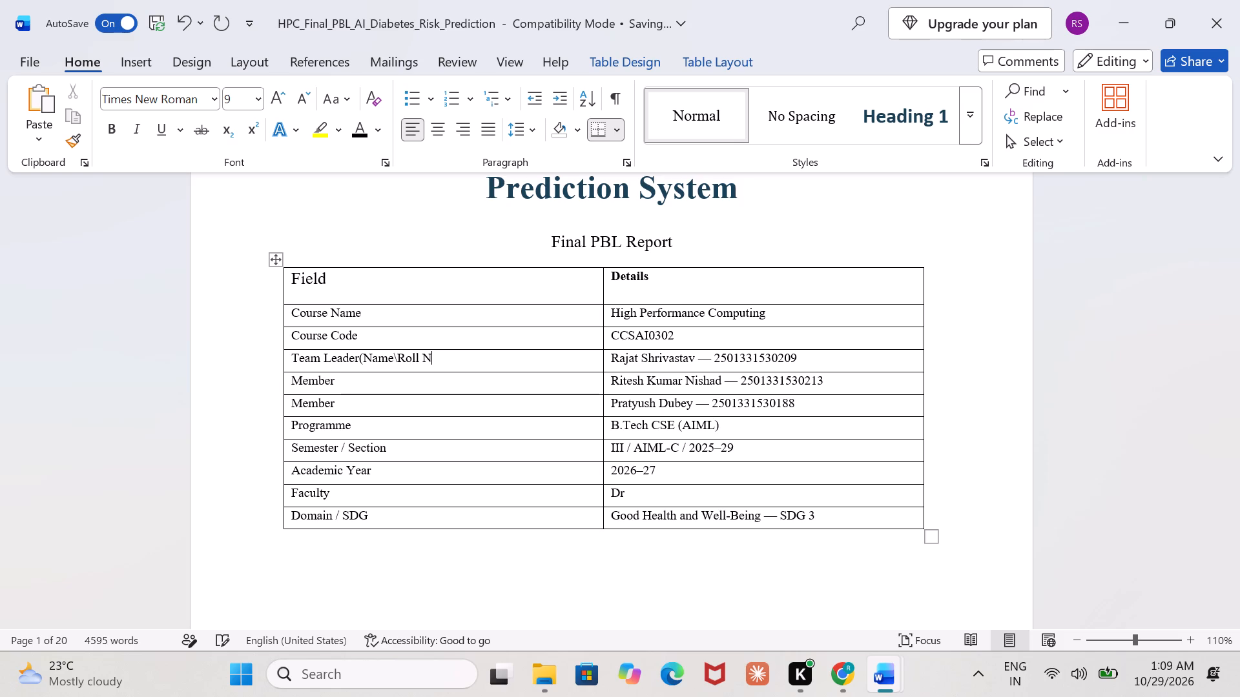
{"action": "key", "text": "o"}
{"action": "key", "text": "period"}
{"action": "key", "text": "shift+parenright"}
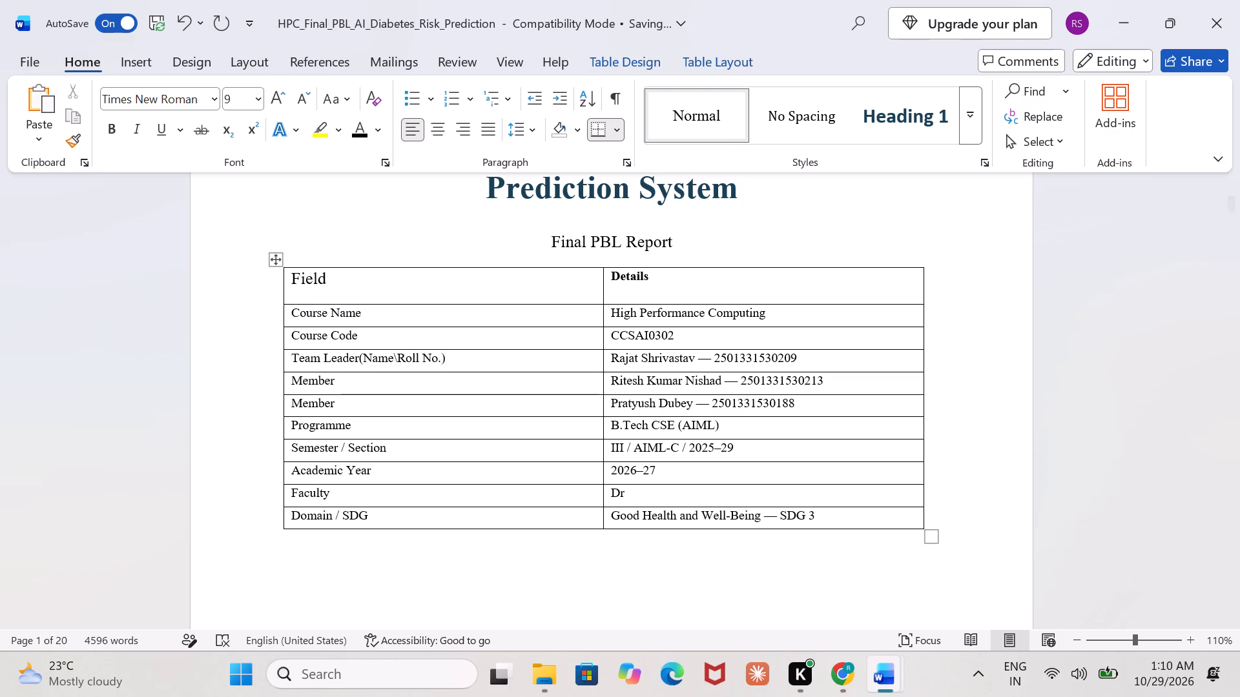
Copy "(Name\Roll No.)" from the Team Leader label onto the end of both Member labels.
{"action": "left_click", "coordinate": [428, 382]}
{"action": "left_click_drag", "start_coordinate": [454, 357], "coordinate": [451, 359]}
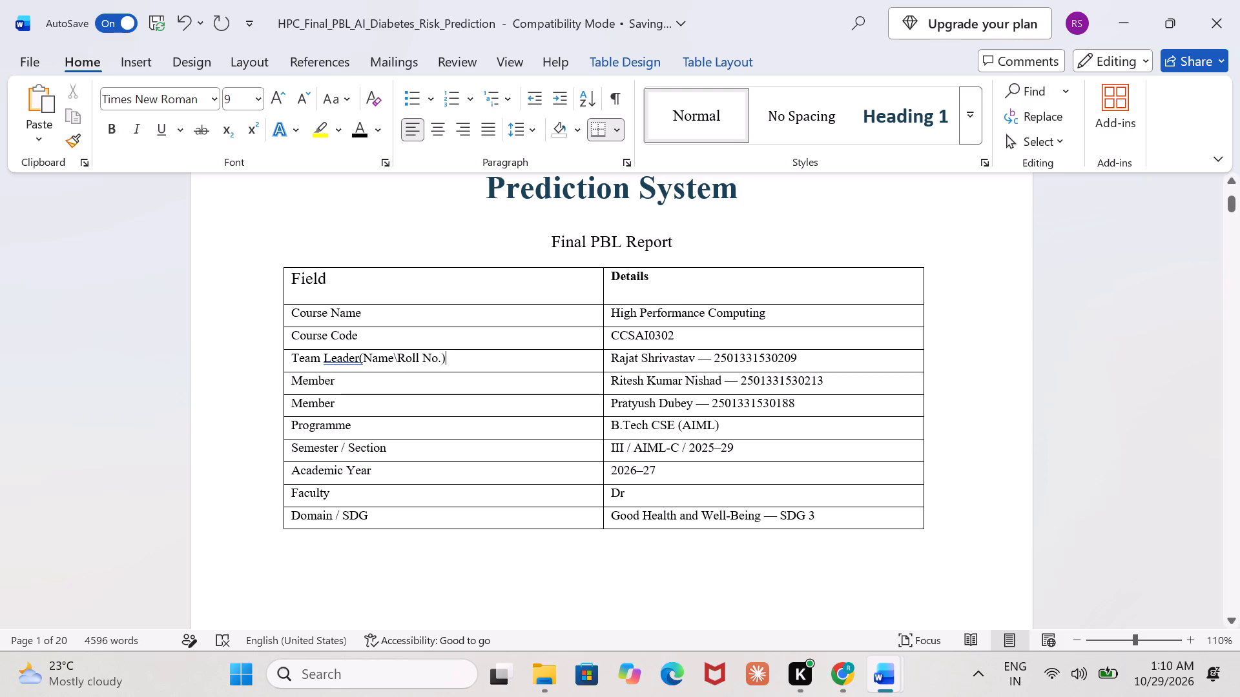
{"action": "left_click_drag", "start_coordinate": [451, 359], "coordinate": [358, 356]}
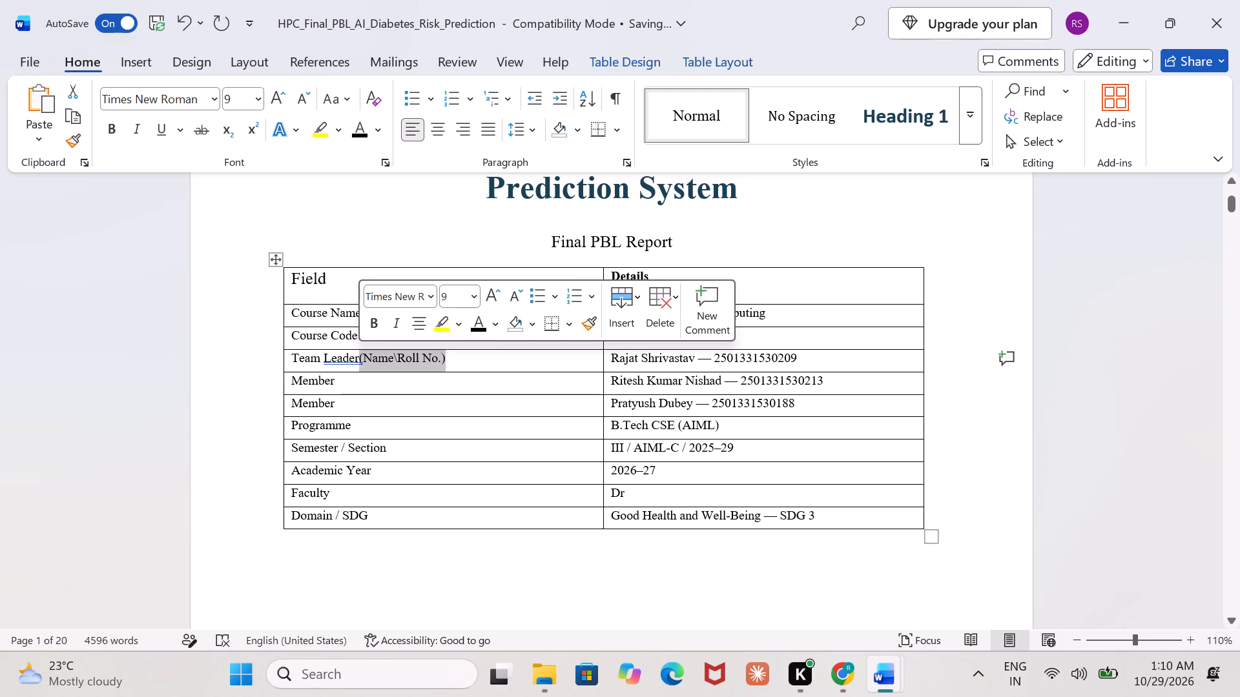
{"action": "key", "text": "ctrl+c"}
{"action": "left_click", "coordinate": [353, 385]}
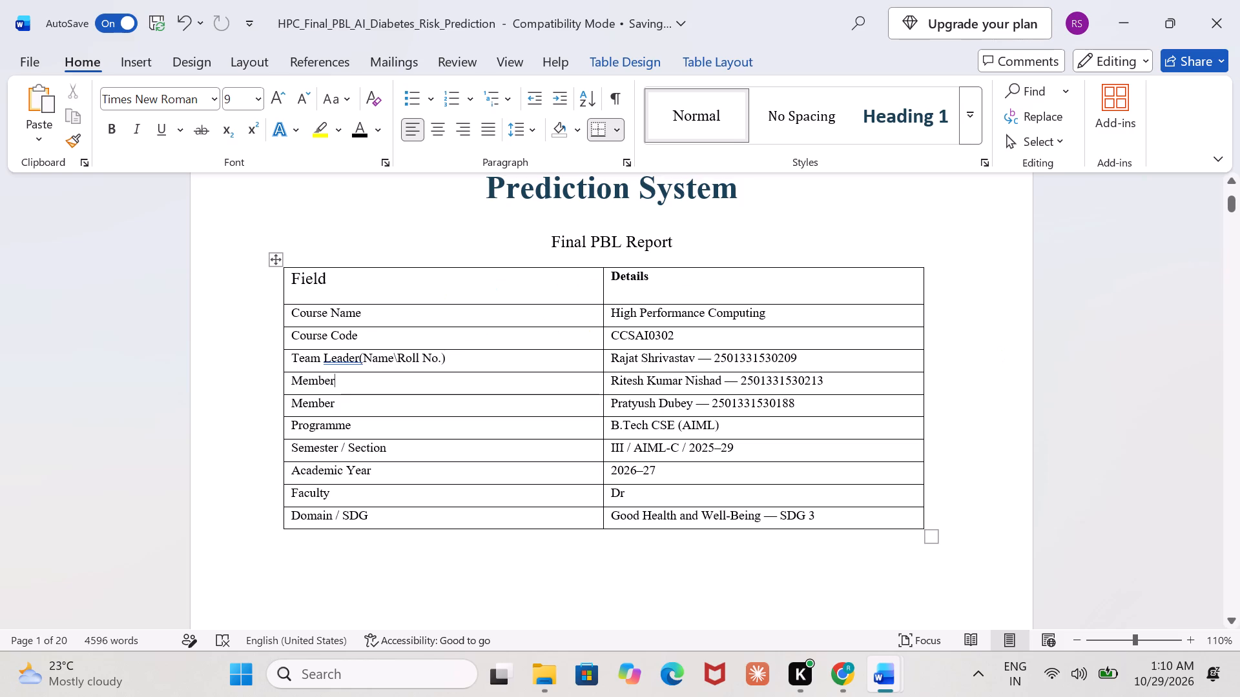
{"action": "left_click", "coordinate": [353, 385]}
{"action": "key", "text": "ctrl+v"}
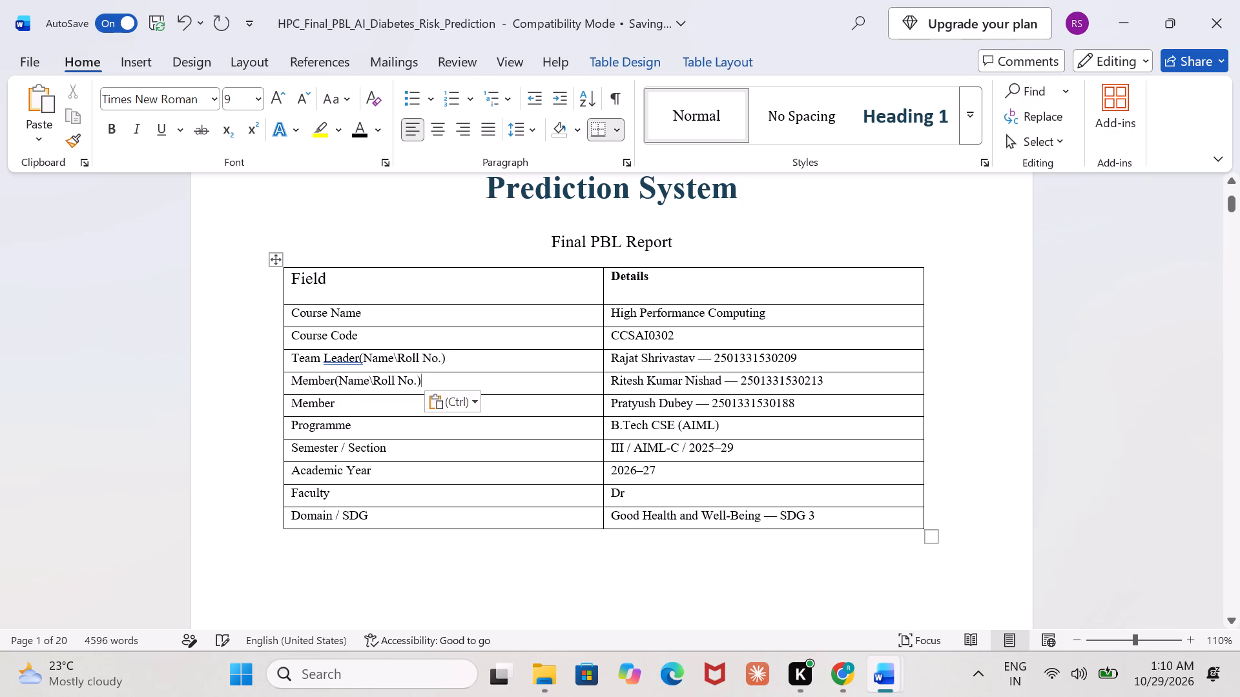
{"action": "double_click", "coordinate": [362, 398]}
{"action": "key", "text": "ctrl+v"}
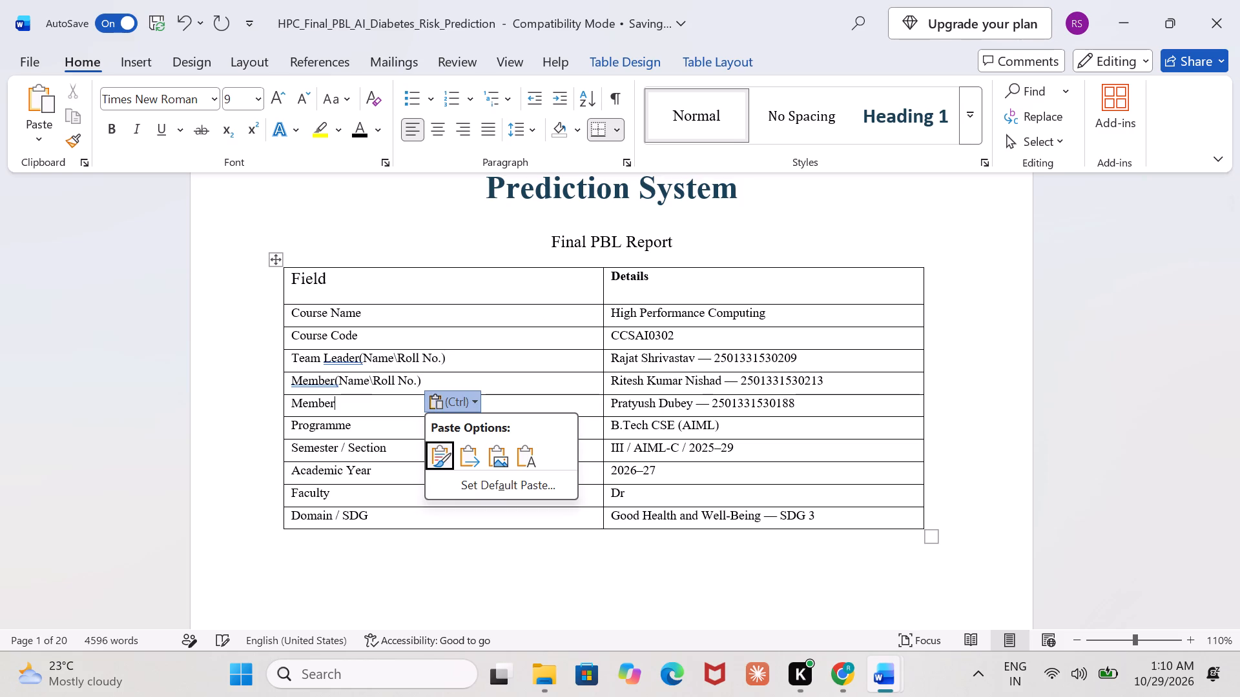
{"action": "left_click", "coordinate": [367, 407]}
{"action": "key", "text": "ctrl+v"}
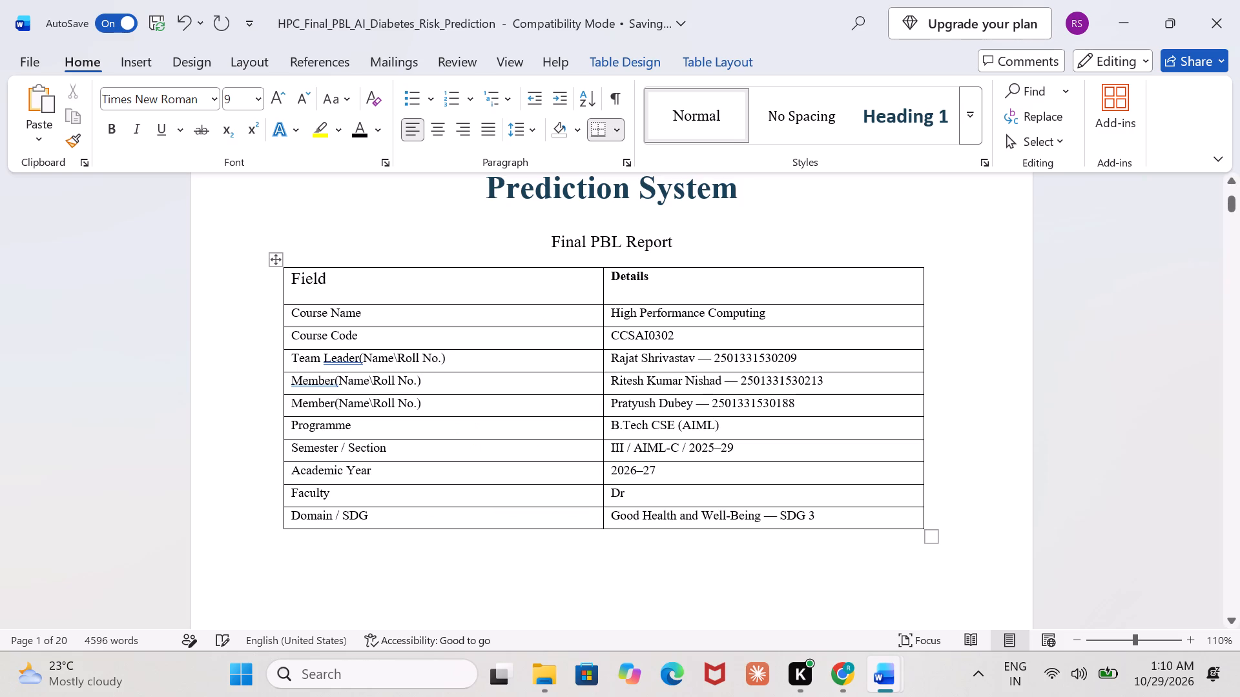
Insert a space before "(Name\Roll No.)" in both Member labels and the Team Leader label.
{"action": "left_click", "coordinate": [333, 405]}
{"action": "left_click", "coordinate": [333, 405]}
{"action": "left_click", "coordinate": [333, 405]}
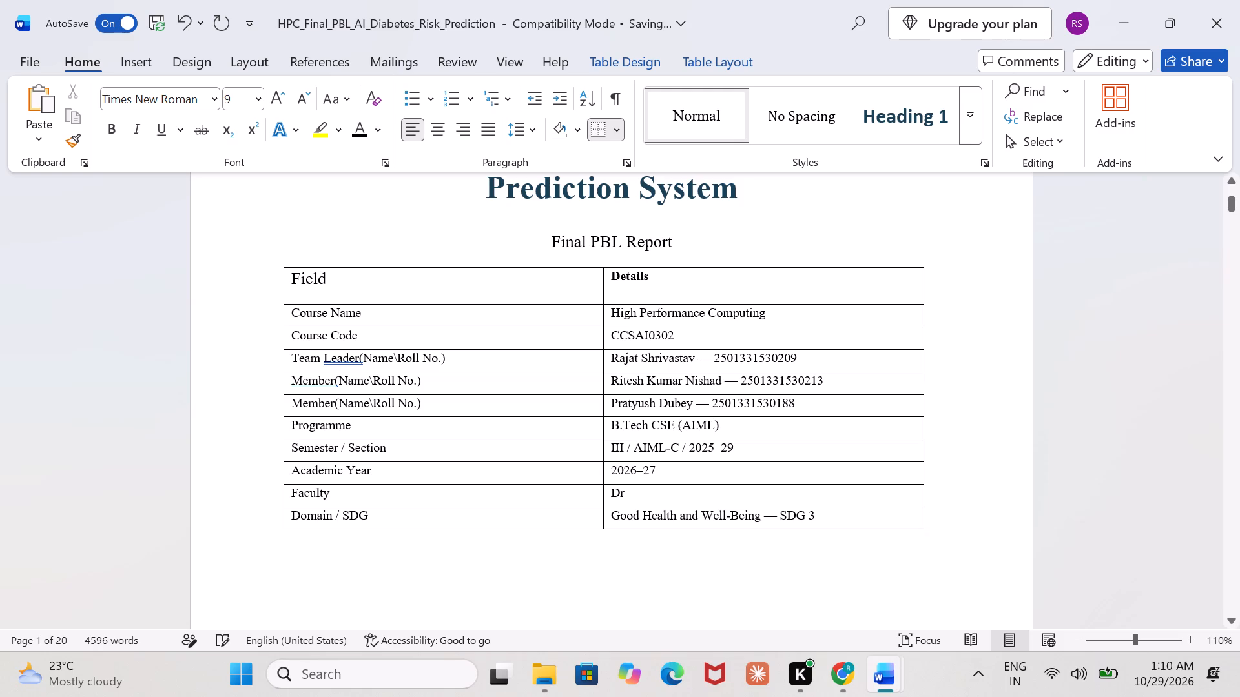
{"action": "left_click", "coordinate": [333, 405]}
{"action": "key", "text": "space"}
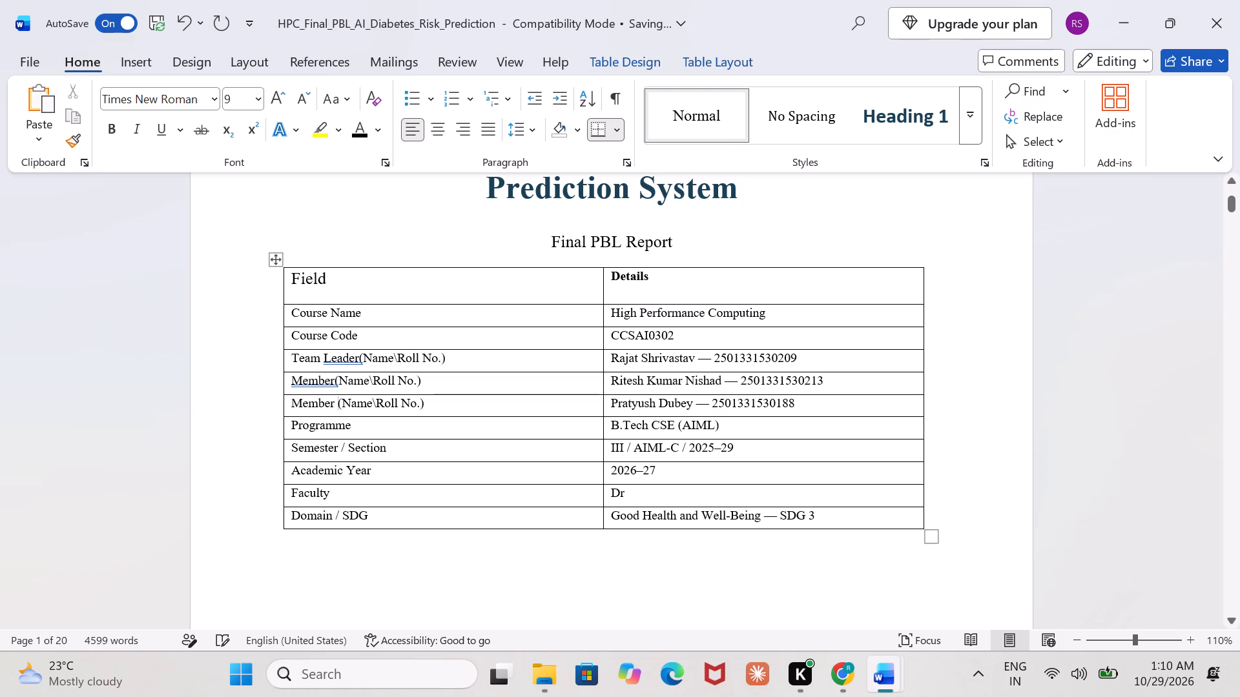
{"action": "left_click", "coordinate": [332, 377]}
{"action": "key", "text": "Right"}
{"action": "key", "text": "space"}
{"action": "left_click", "coordinate": [357, 353]}
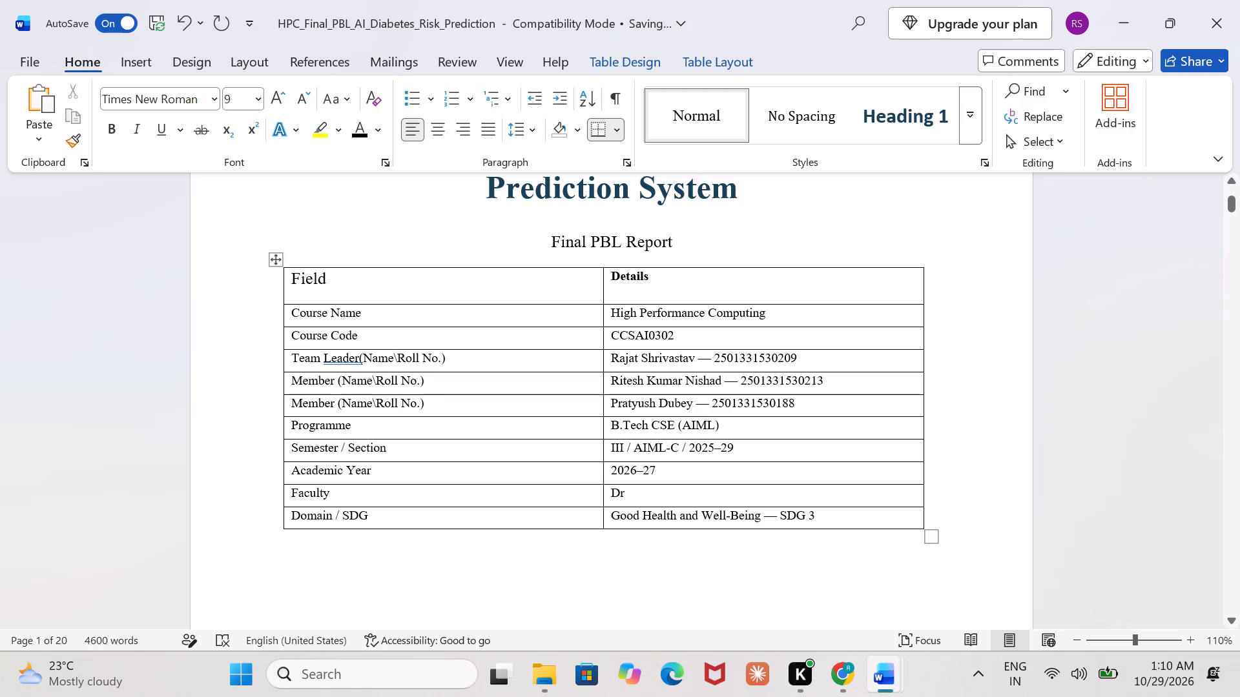
{"action": "key", "text": "space"}
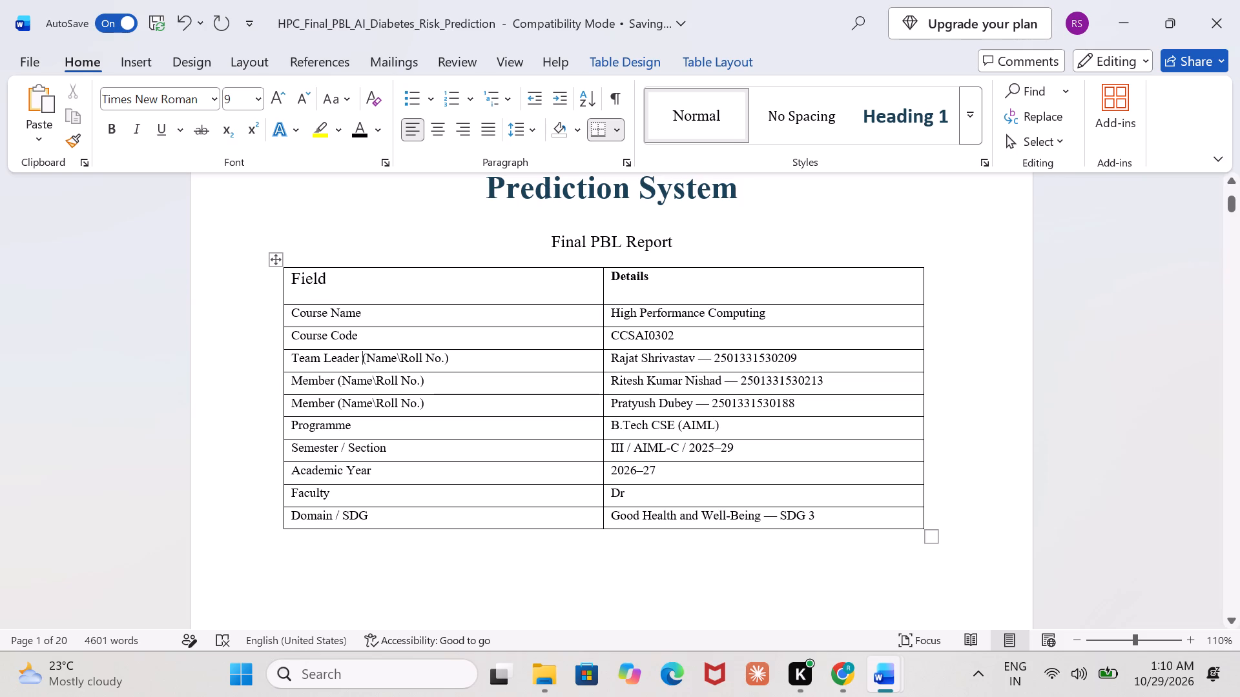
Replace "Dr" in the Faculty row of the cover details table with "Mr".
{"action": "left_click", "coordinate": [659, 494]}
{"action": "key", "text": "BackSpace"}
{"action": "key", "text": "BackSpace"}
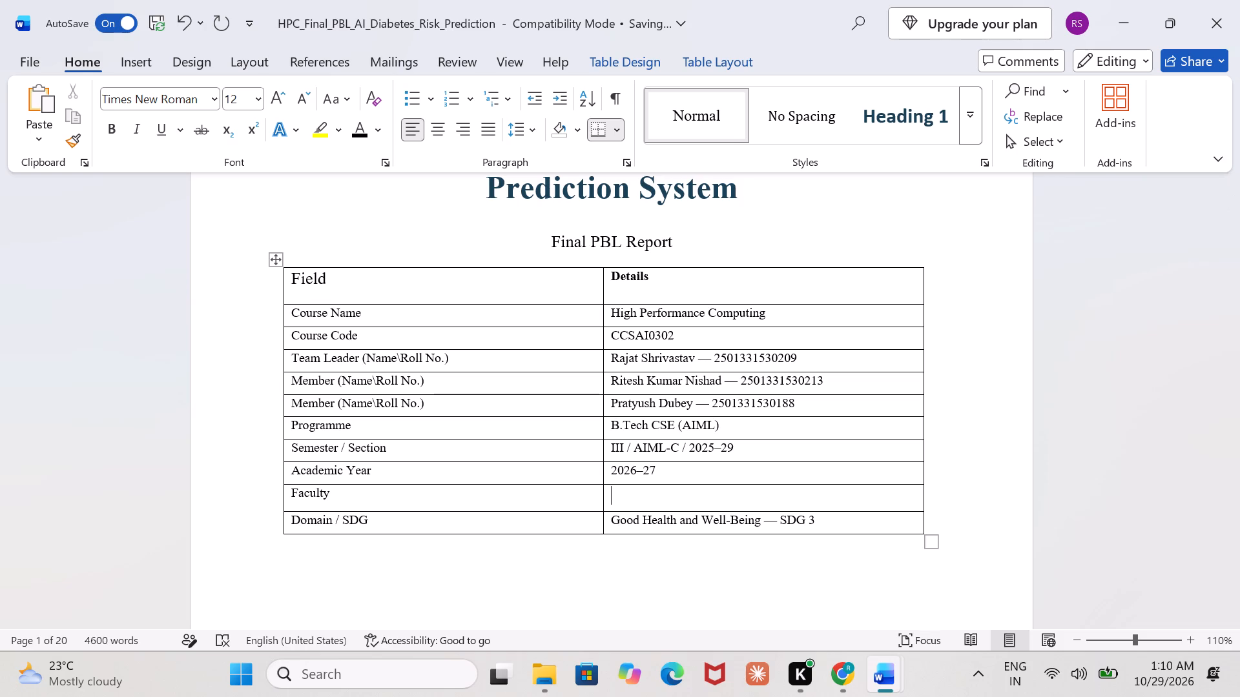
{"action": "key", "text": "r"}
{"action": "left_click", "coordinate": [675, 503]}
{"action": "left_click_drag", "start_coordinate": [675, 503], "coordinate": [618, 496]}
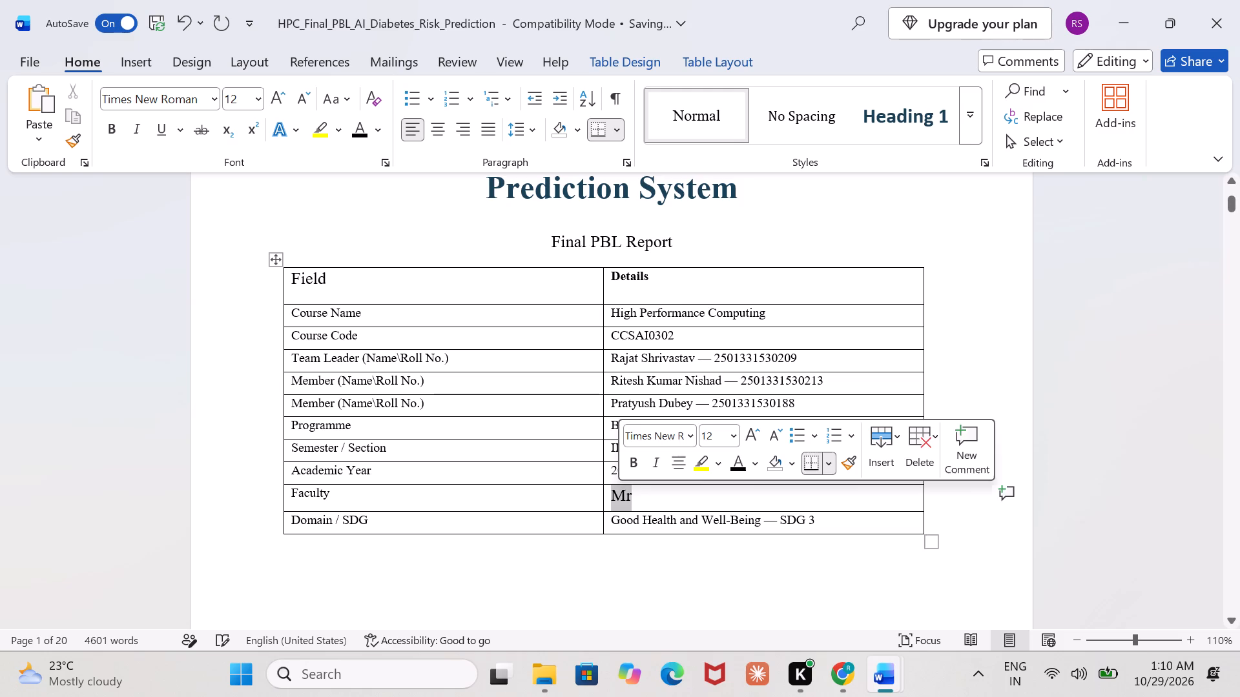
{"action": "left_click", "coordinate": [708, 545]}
Copy the faculty member's titled name from further down the report and use it as the Faculty entry in the cover details table.
{"action": "scroll", "coordinate": [708, 545], "scroll_direction": "down", "scroll_amount": 2}
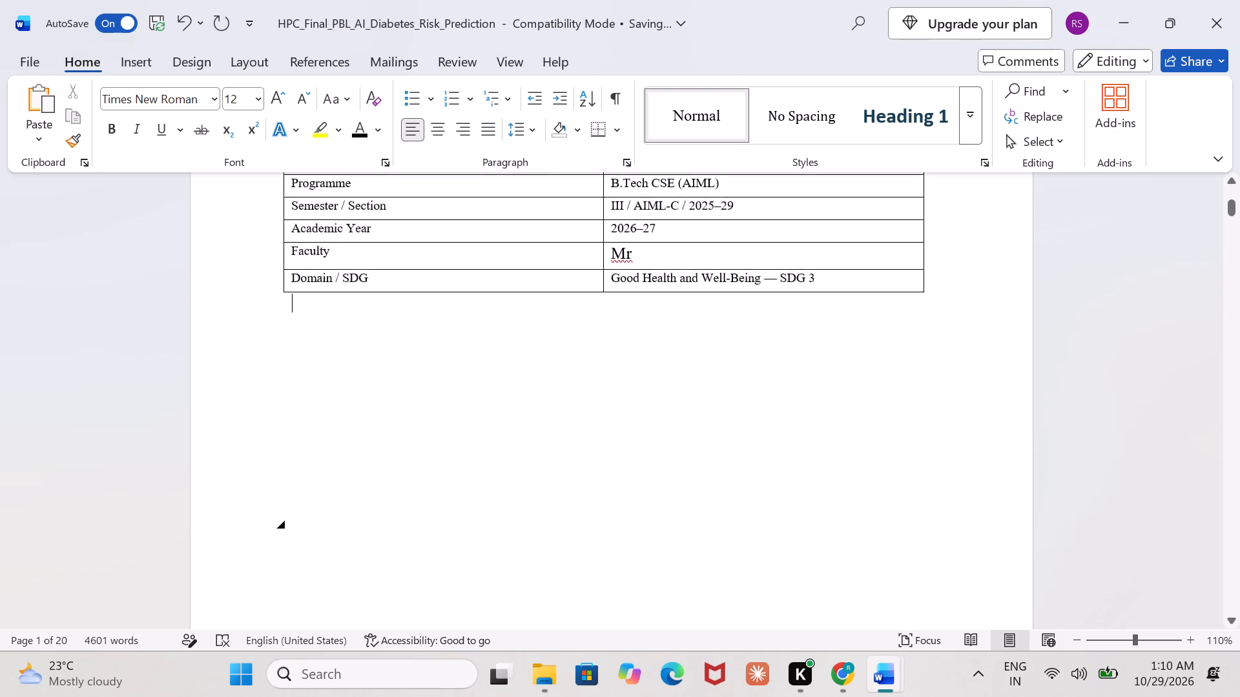
{"action": "scroll", "coordinate": [708, 545], "scroll_direction": "down", "scroll_amount": 3}
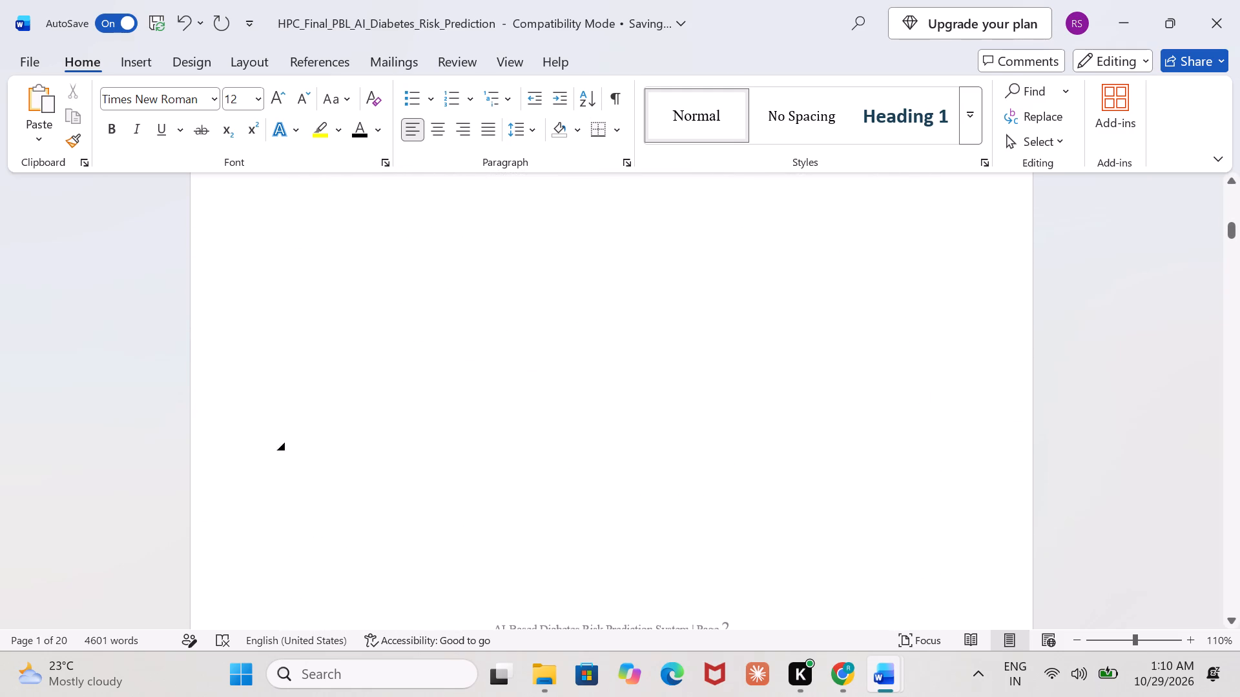
{"action": "scroll", "coordinate": [585, 434], "scroll_direction": "up", "scroll_amount": 1}
{"action": "left_click_drag", "start_coordinate": [519, 492], "coordinate": [361, 490]}
{"action": "key", "text": "ctrl+c"}
{"action": "scroll", "coordinate": [361, 490], "scroll_direction": "up", "scroll_amount": 4}
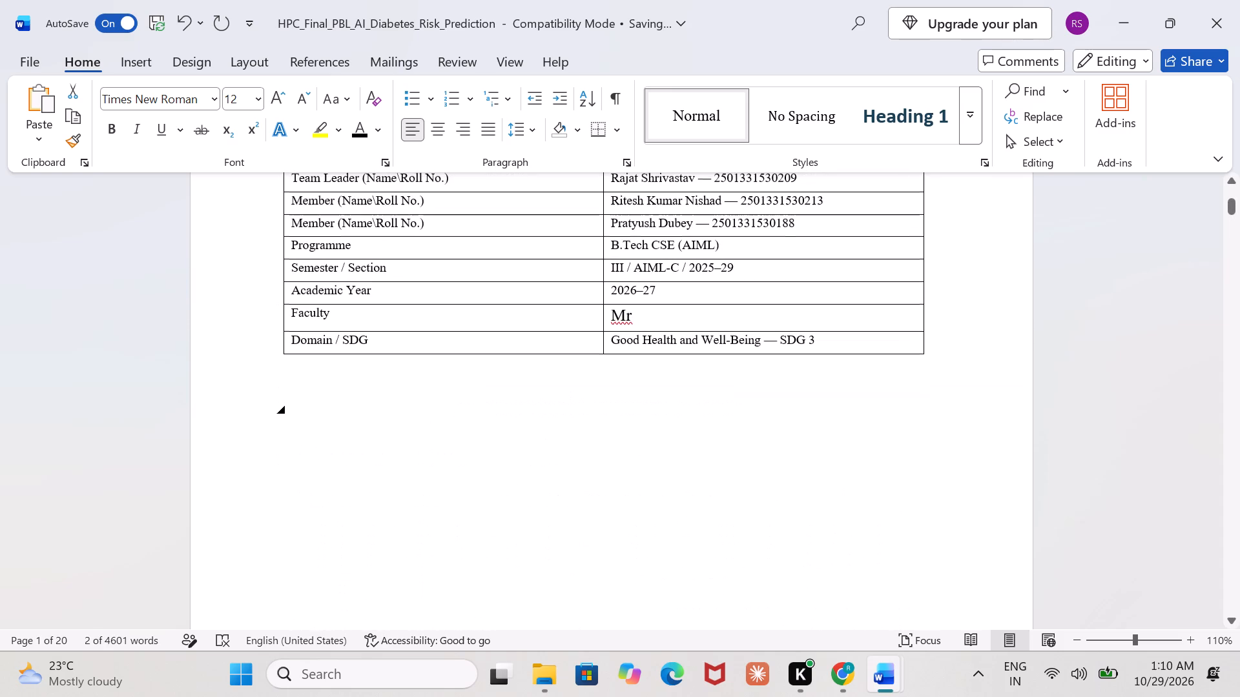
{"action": "left_click", "coordinate": [661, 323]}
{"action": "key", "text": "BackSpace"}
{"action": "key", "text": "BackSpace"}
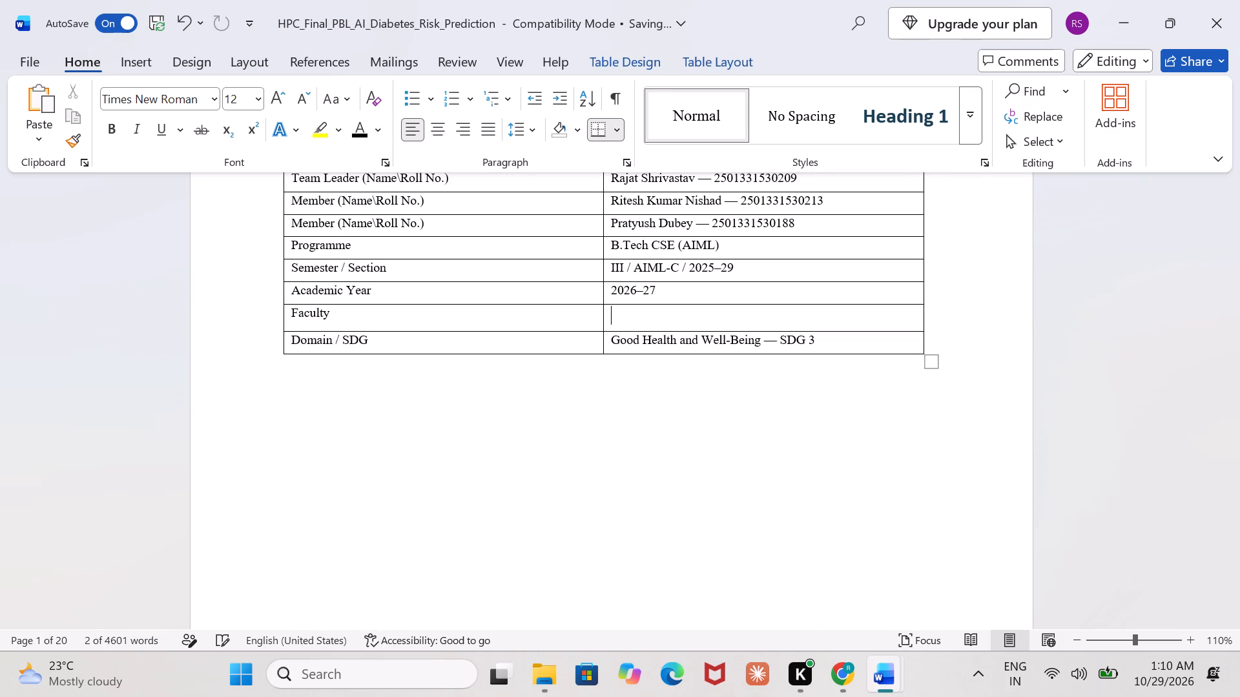
{"action": "key", "text": "ctrl+v"}
Set the font size of the faculty member's name in the cover details table to 10.
{"action": "left_click_drag", "start_coordinate": [742, 312], "coordinate": [684, 322]}
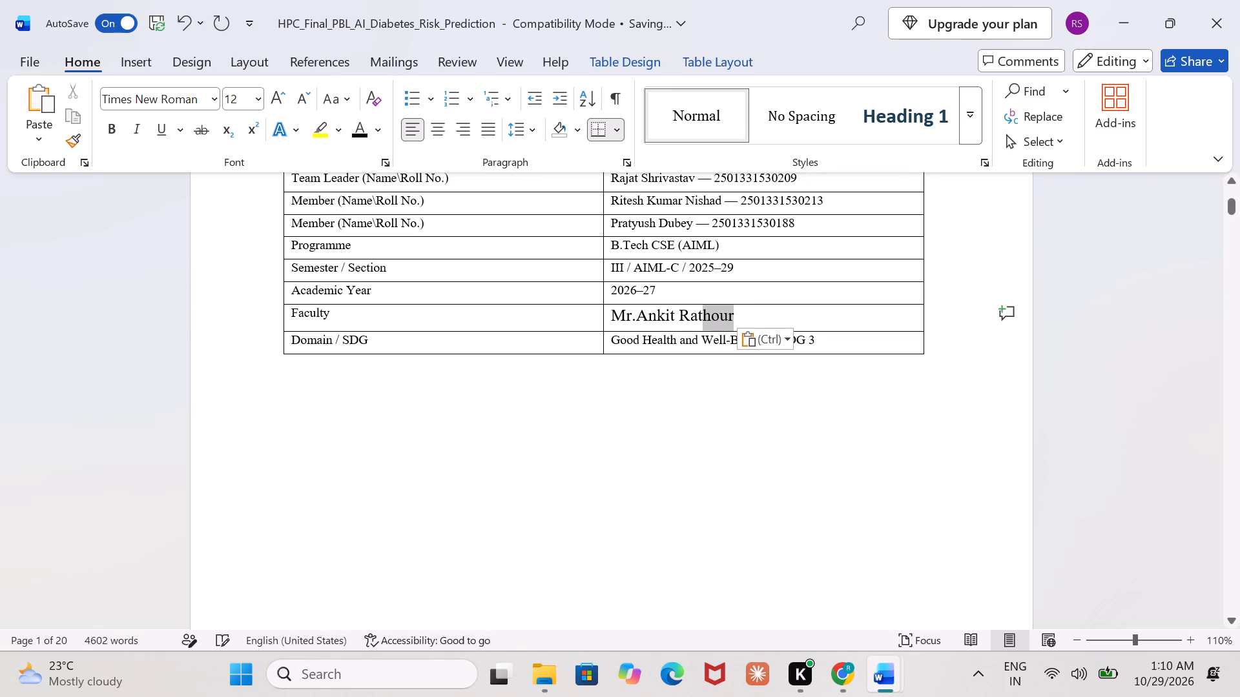
{"action": "left_click_drag", "start_coordinate": [684, 322], "coordinate": [618, 317]}
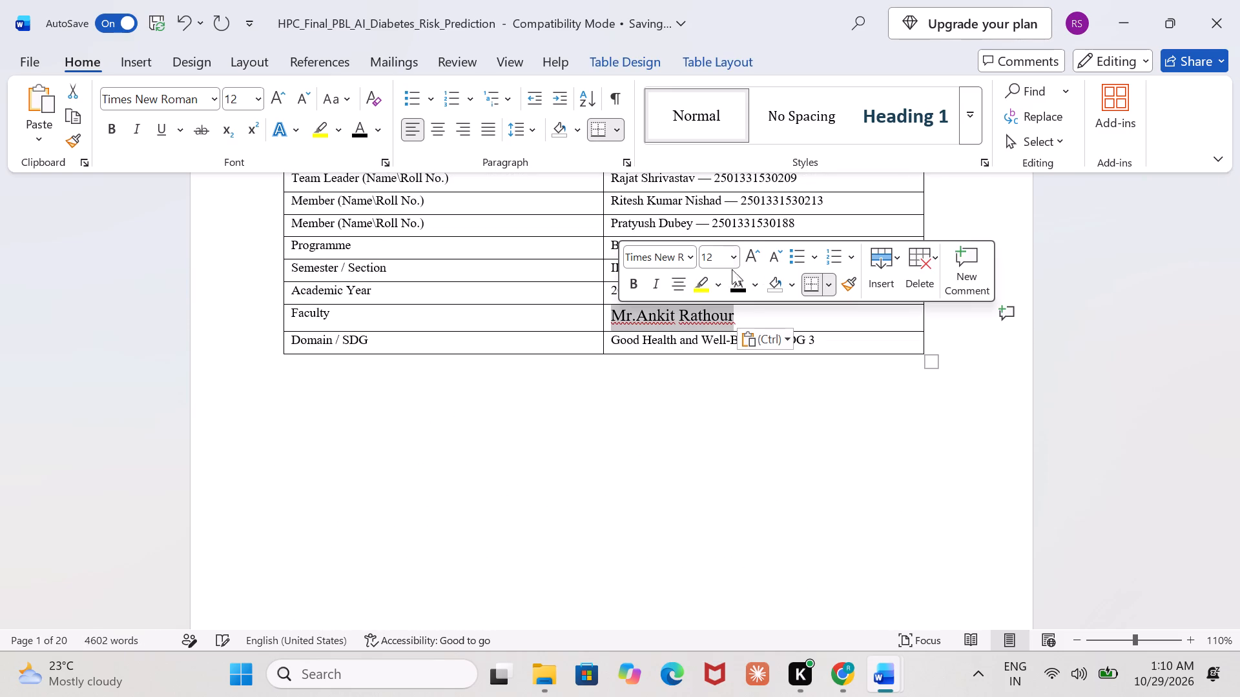
{"action": "left_click", "coordinate": [730, 262]}
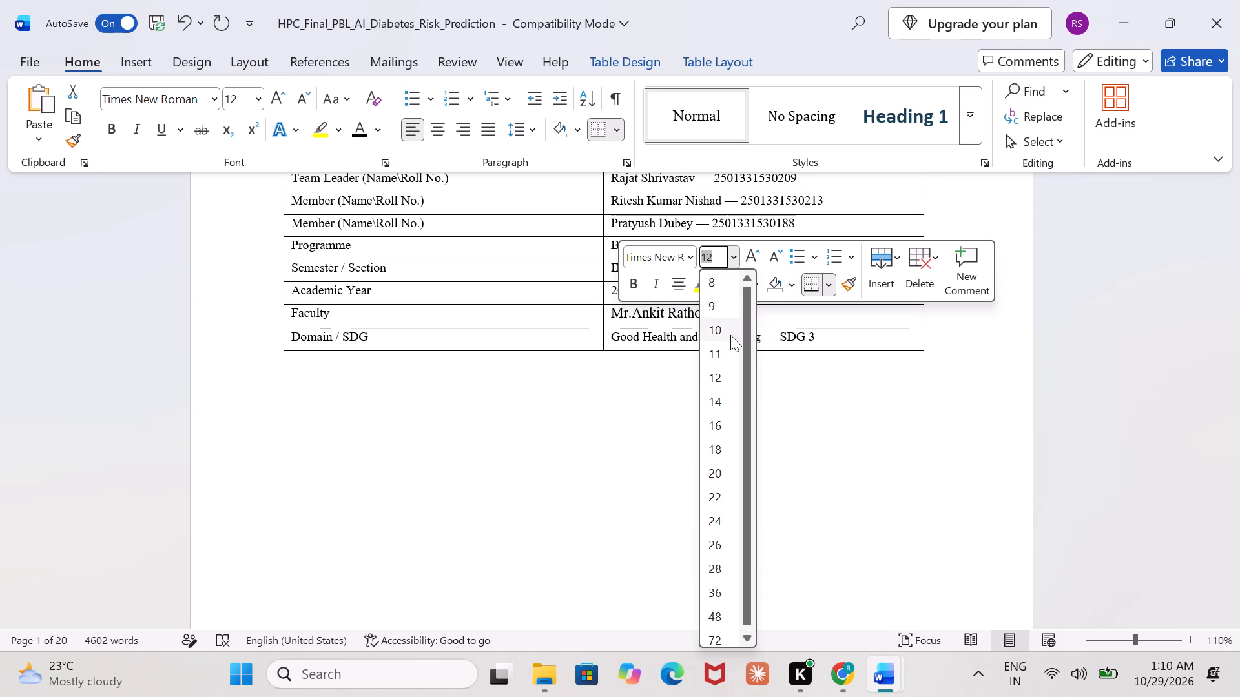
{"action": "left_click", "coordinate": [730, 330]}
{"action": "left_click", "coordinate": [728, 421]}
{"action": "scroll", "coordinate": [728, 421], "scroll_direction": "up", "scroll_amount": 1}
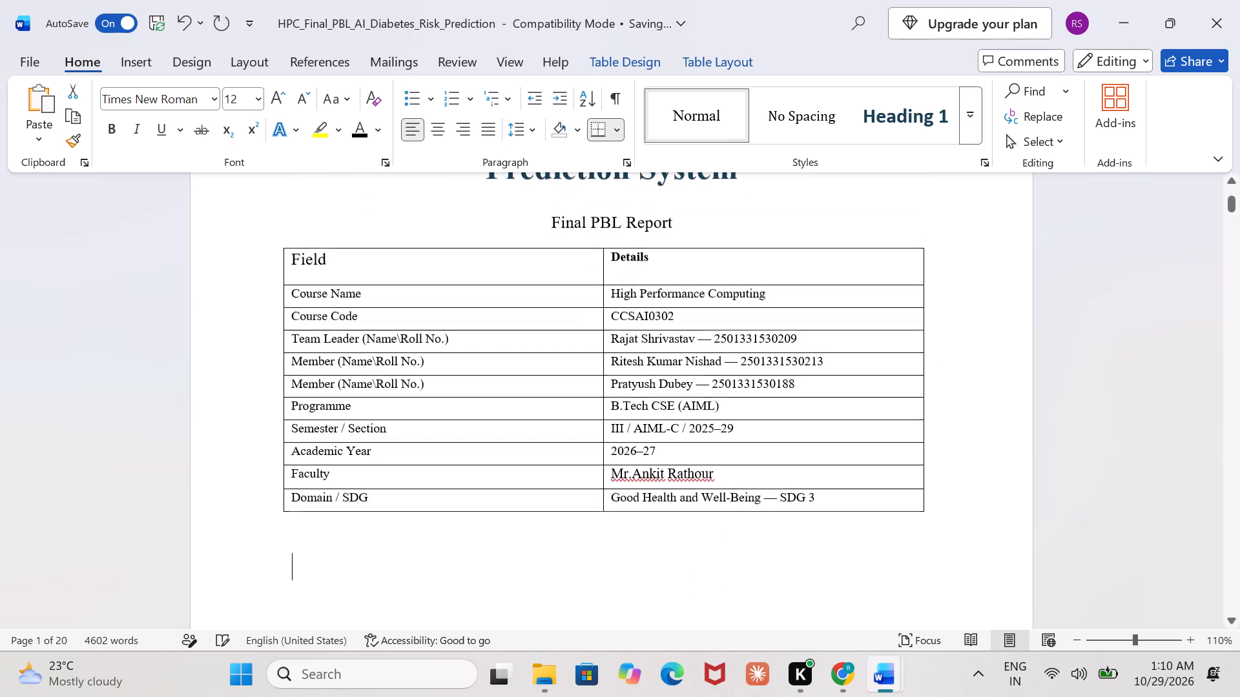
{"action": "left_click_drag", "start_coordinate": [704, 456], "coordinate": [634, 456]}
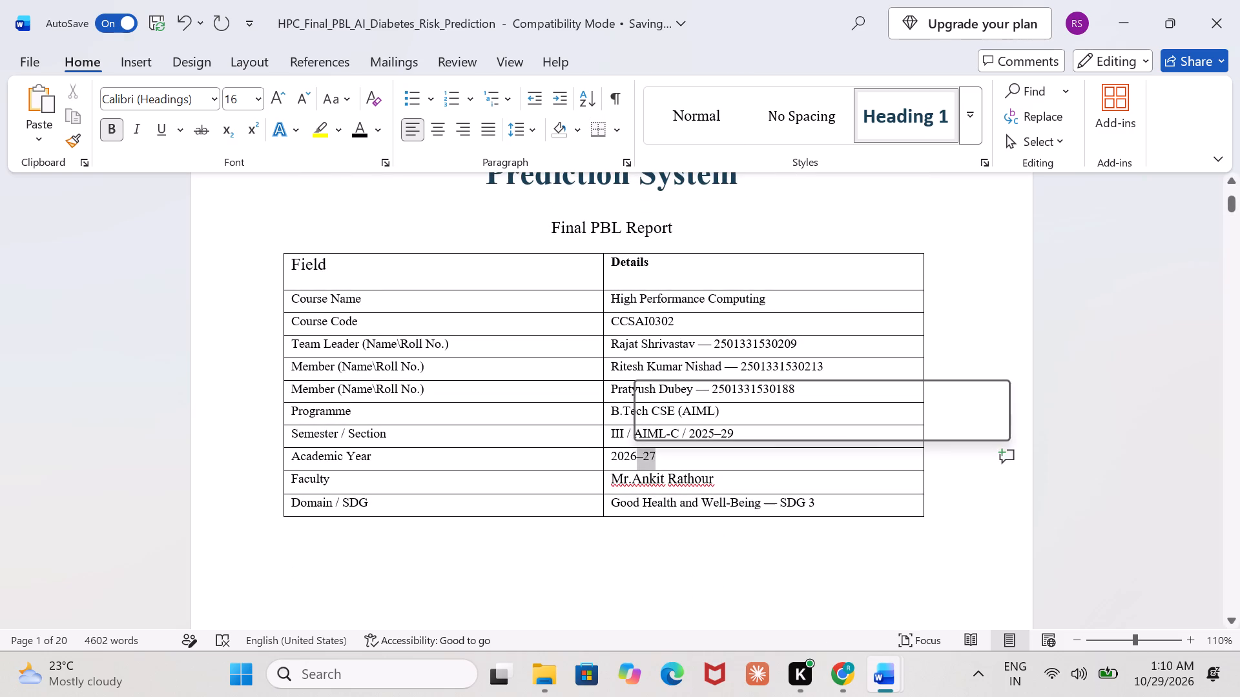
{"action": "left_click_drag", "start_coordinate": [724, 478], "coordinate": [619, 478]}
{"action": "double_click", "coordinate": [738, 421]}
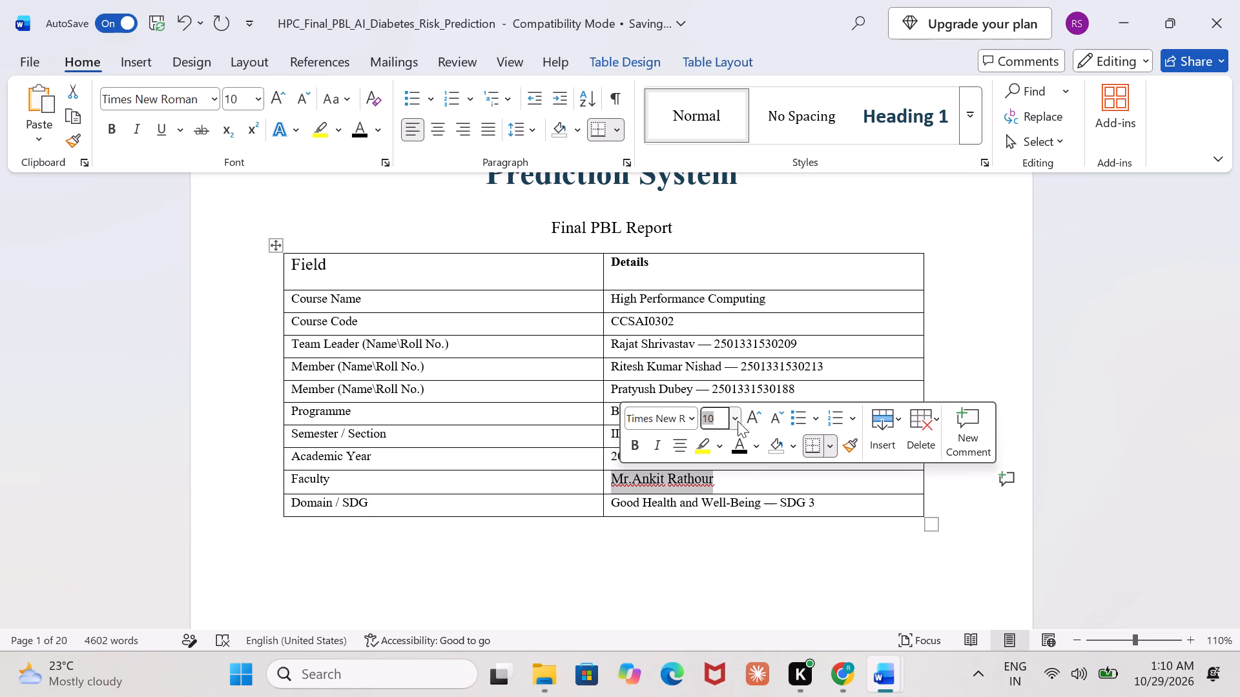
Set the font size of the entire cover details table, including its header row, to 12.
{"action": "left_click_drag", "start_coordinate": [831, 501], "coordinate": [338, 306]}
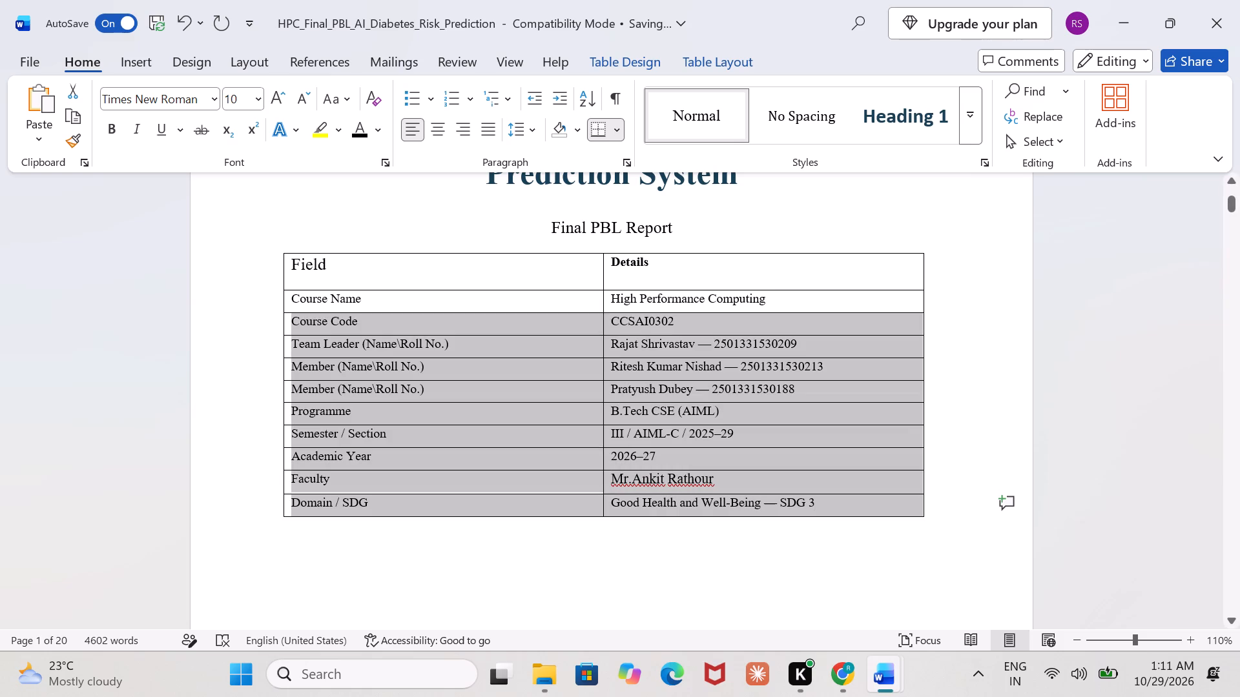
{"action": "left_click_drag", "start_coordinate": [338, 306], "coordinate": [287, 267]}
{"action": "left_click", "coordinate": [404, 296]}
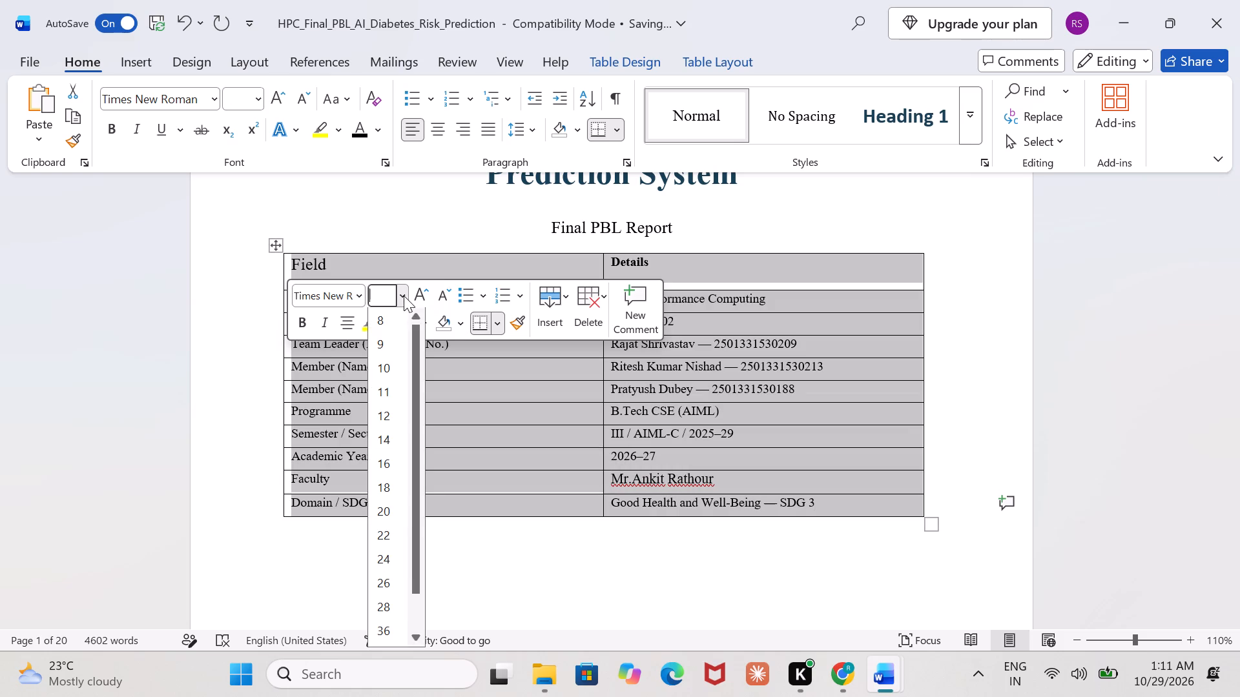
{"action": "left_click", "coordinate": [398, 410]}
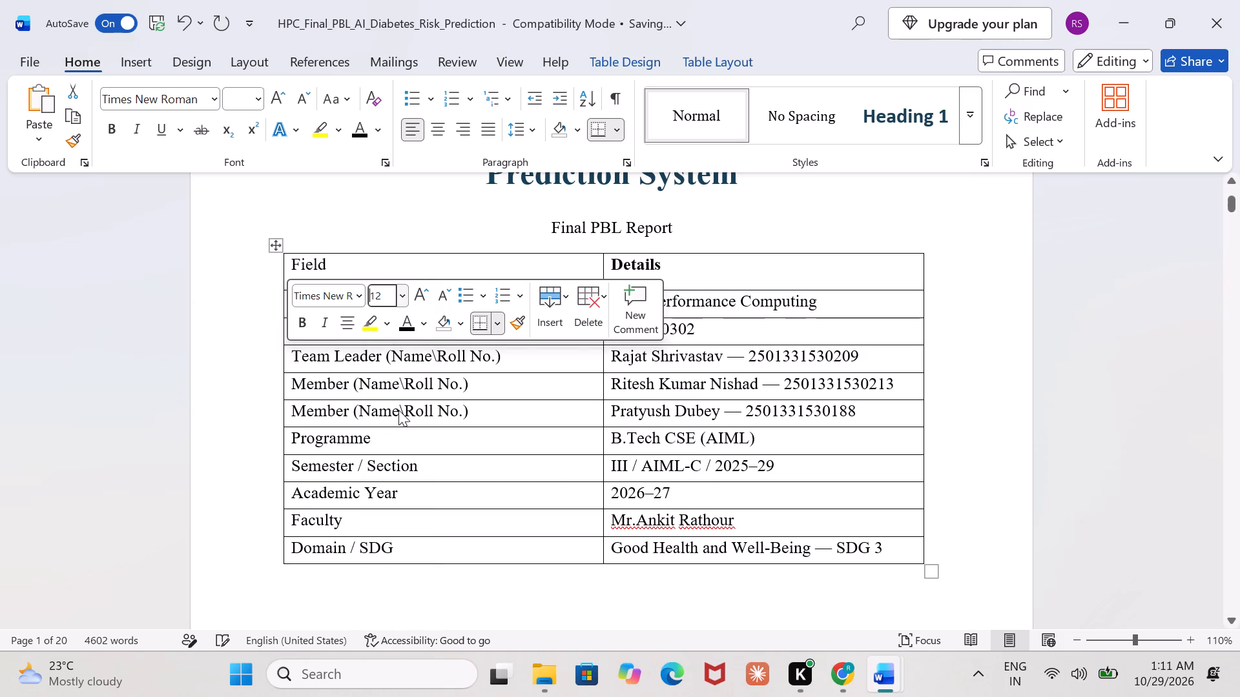
{"action": "left_click", "coordinate": [389, 262]}
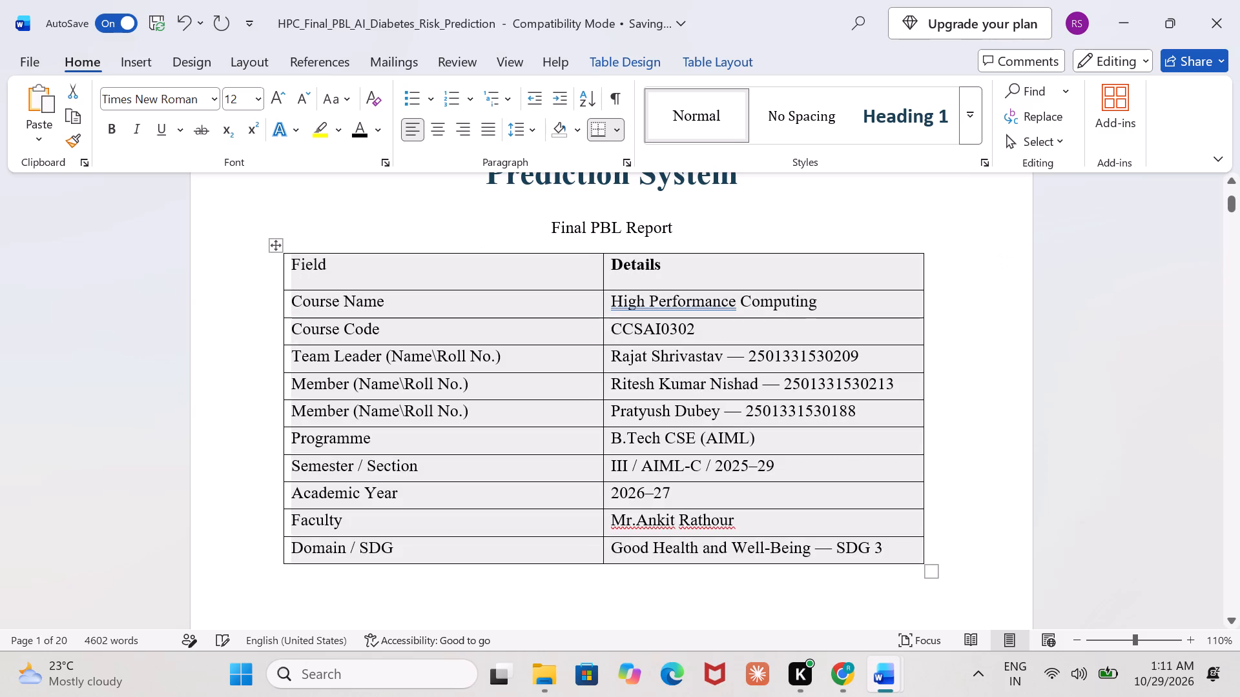
Make the Field header and all labels from Course Name to Domain / SDG in the cover details table bold.
{"action": "left_click_drag", "start_coordinate": [366, 265], "coordinate": [294, 267]}
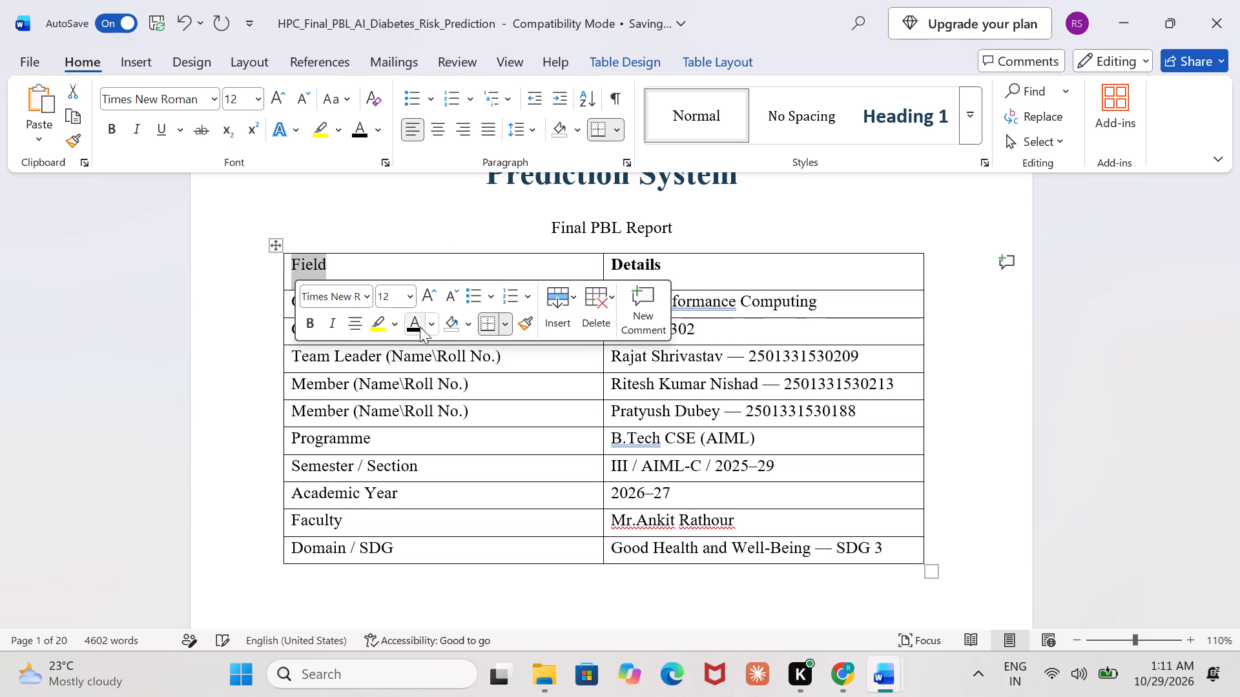
{"action": "left_click", "coordinate": [317, 332]}
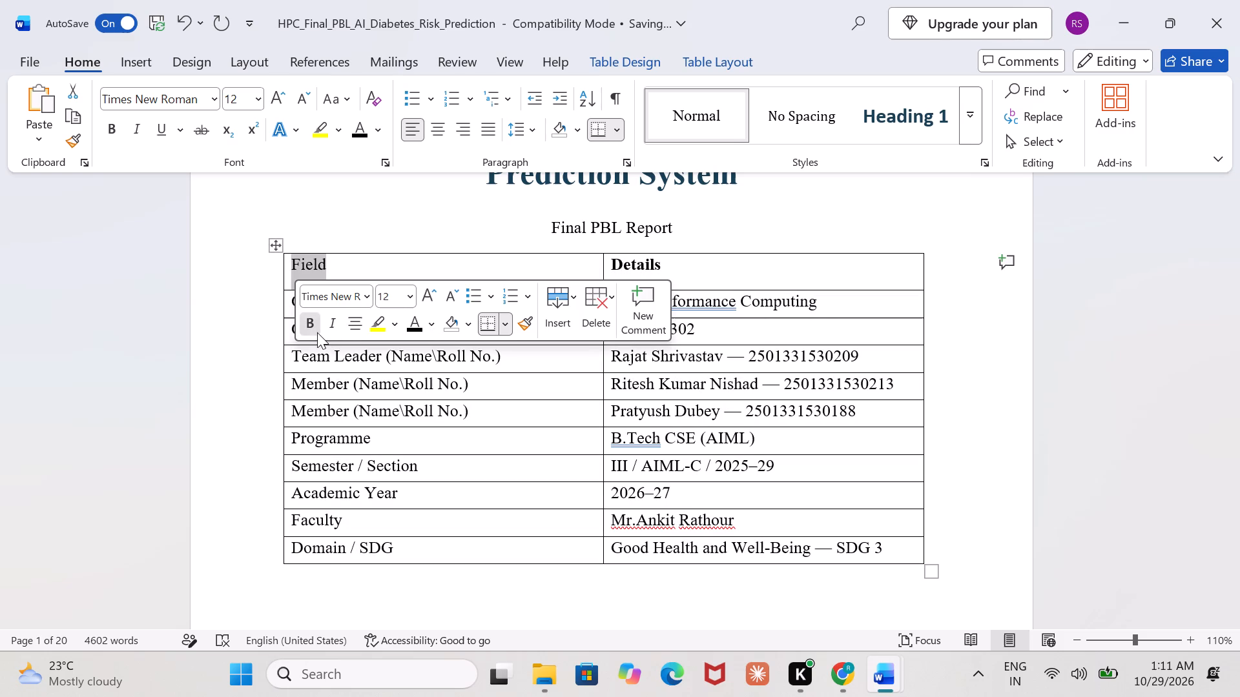
{"action": "left_click", "coordinate": [422, 556]}
{"action": "left_click", "coordinate": [422, 556]}
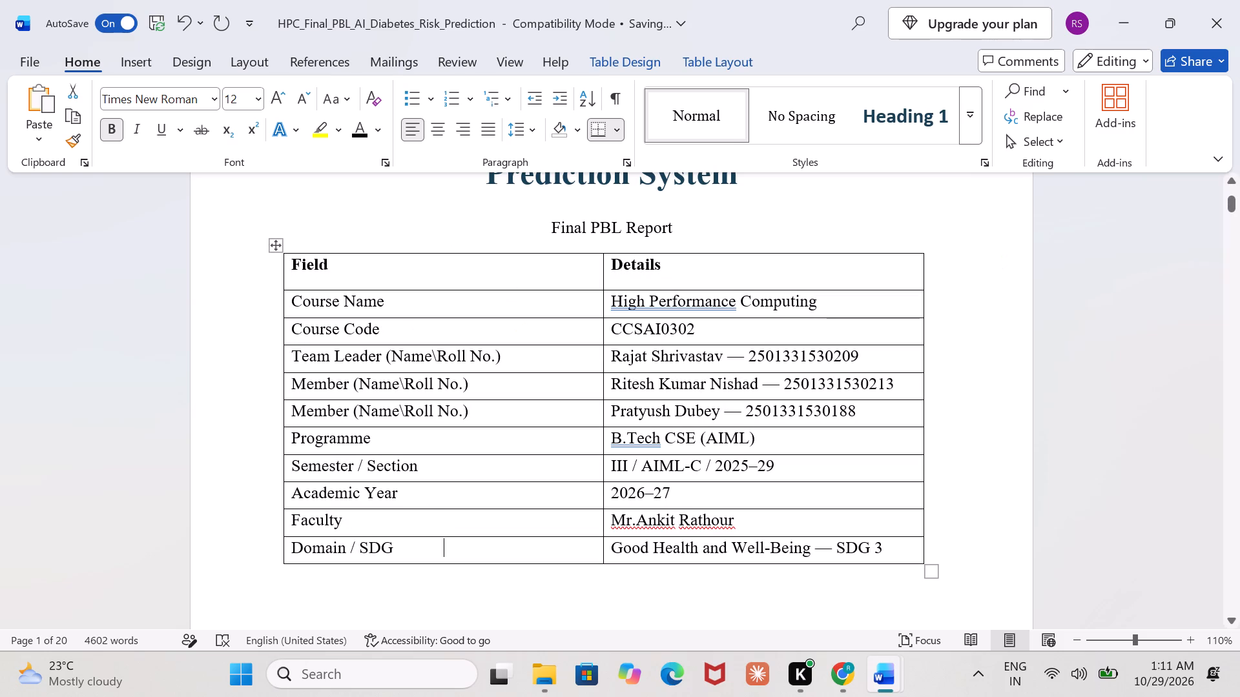
{"action": "left_click_drag", "start_coordinate": [393, 549], "coordinate": [278, 347]}
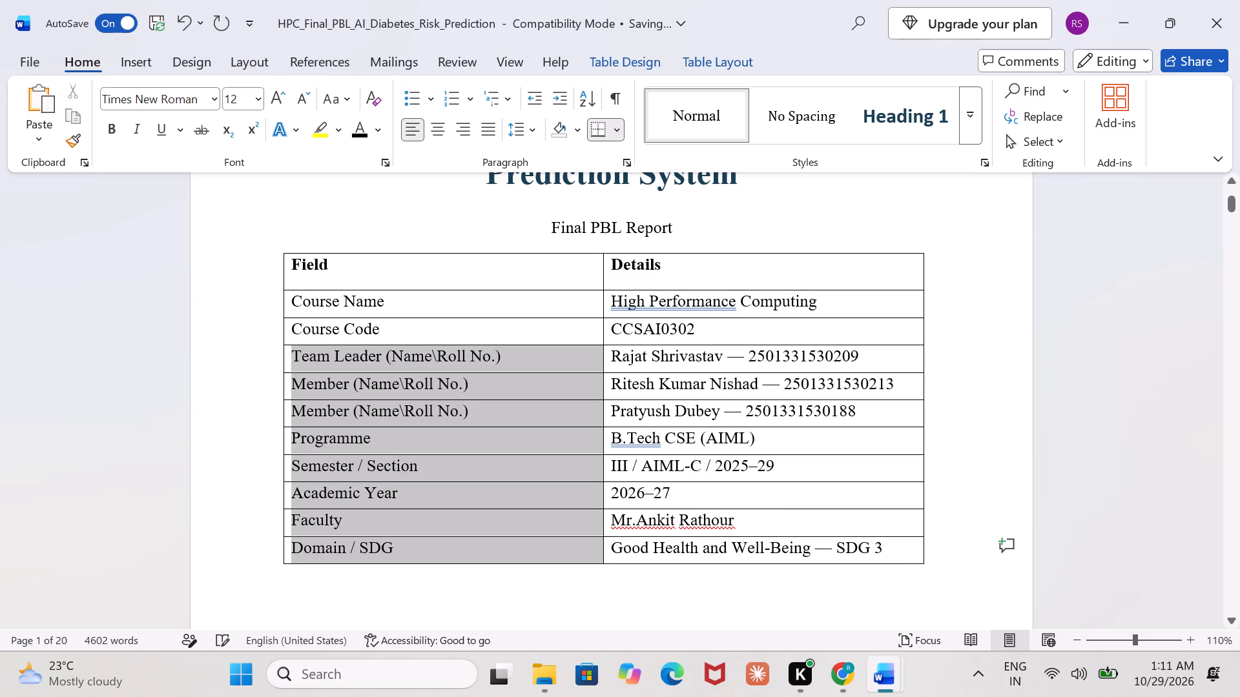
{"action": "left_click_drag", "start_coordinate": [278, 347], "coordinate": [284, 307]}
{"action": "left_click", "coordinate": [307, 367]}
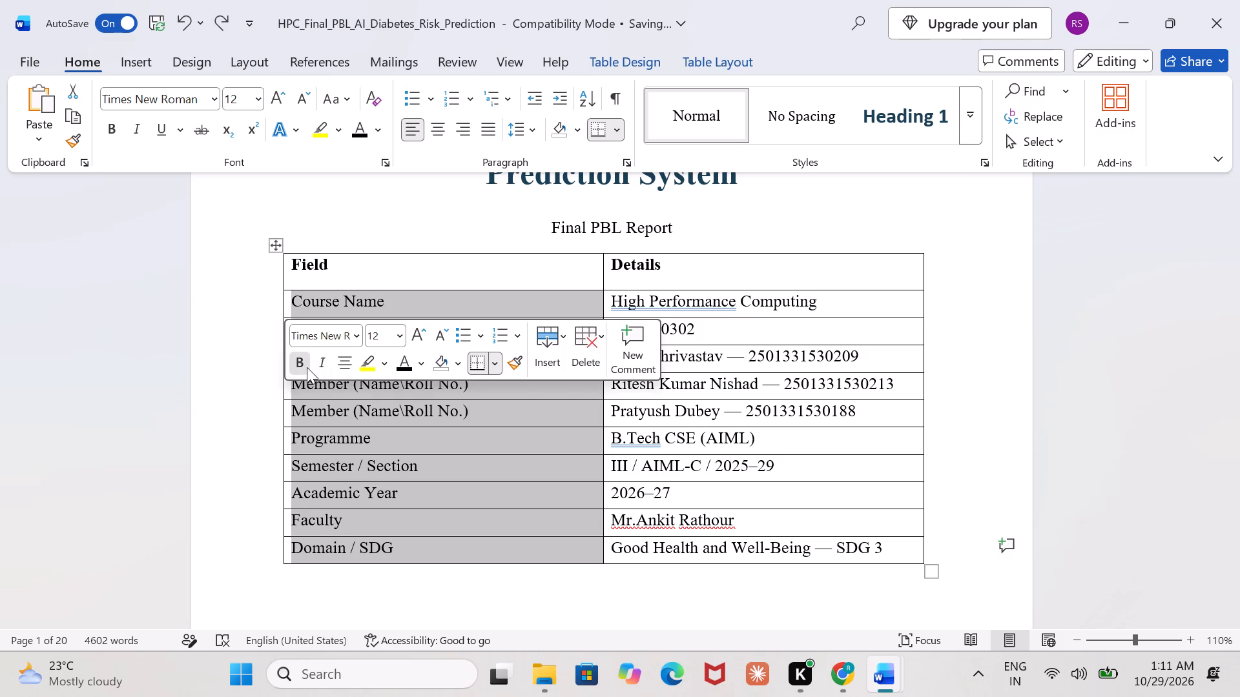
{"action": "left_click", "coordinate": [409, 593]}
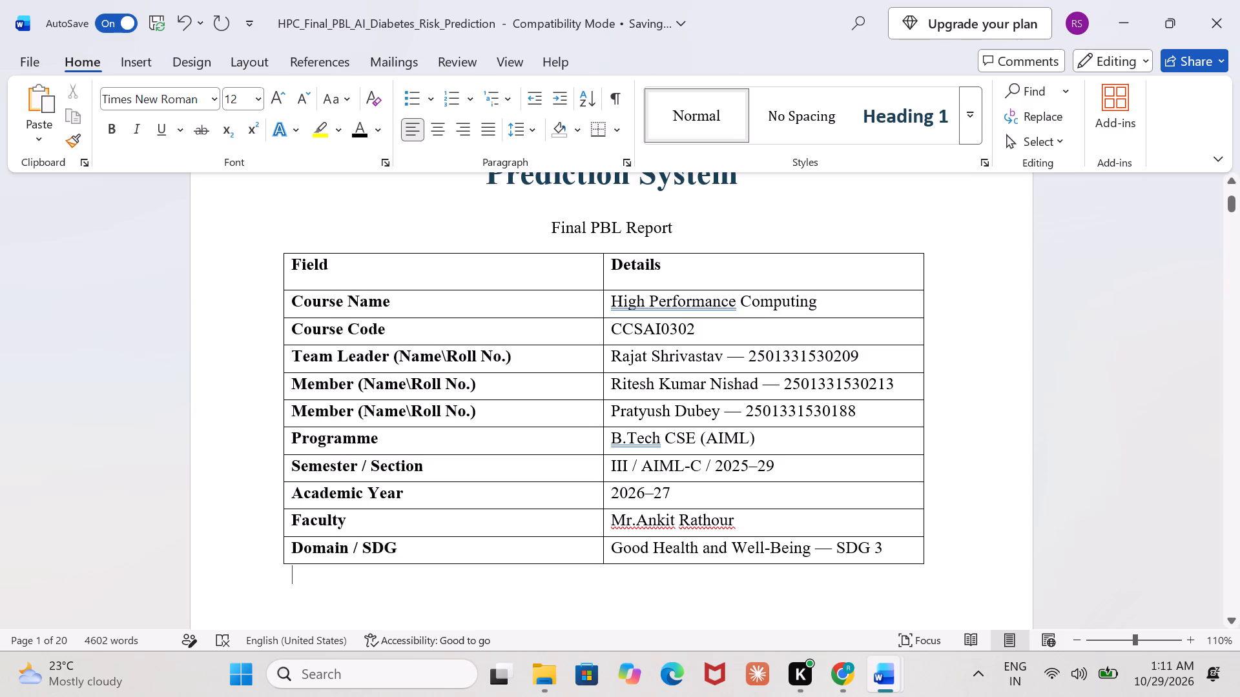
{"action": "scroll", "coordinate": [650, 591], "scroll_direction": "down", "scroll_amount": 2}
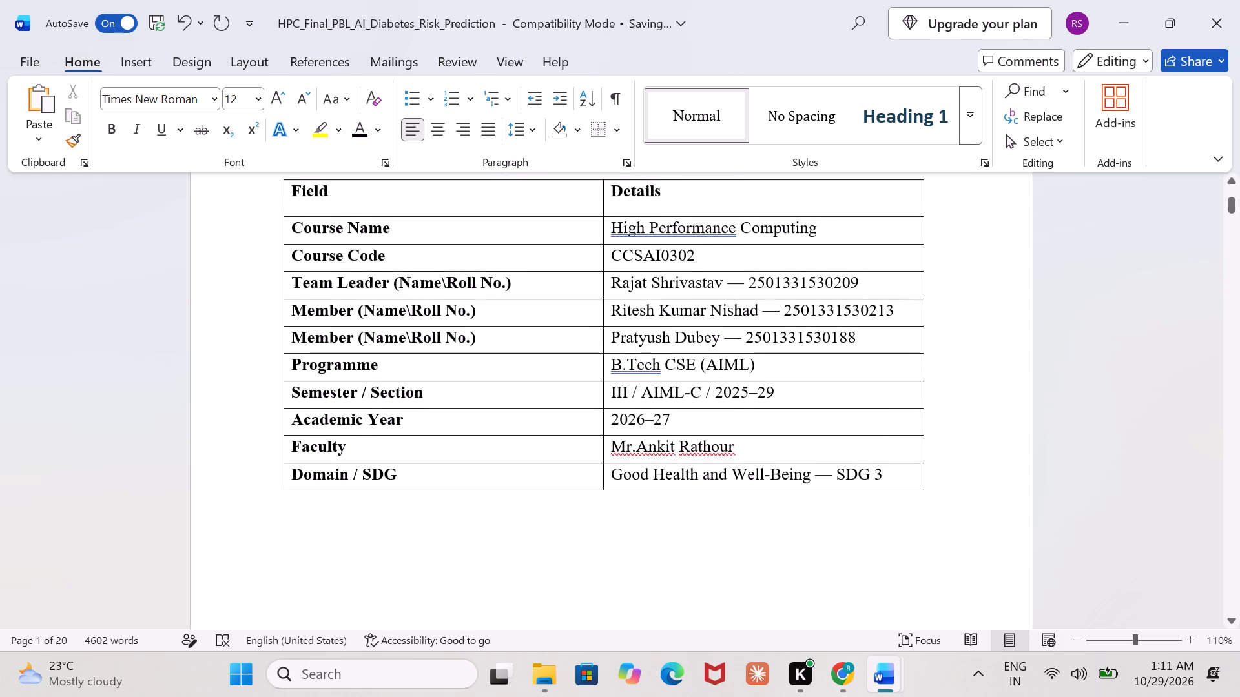
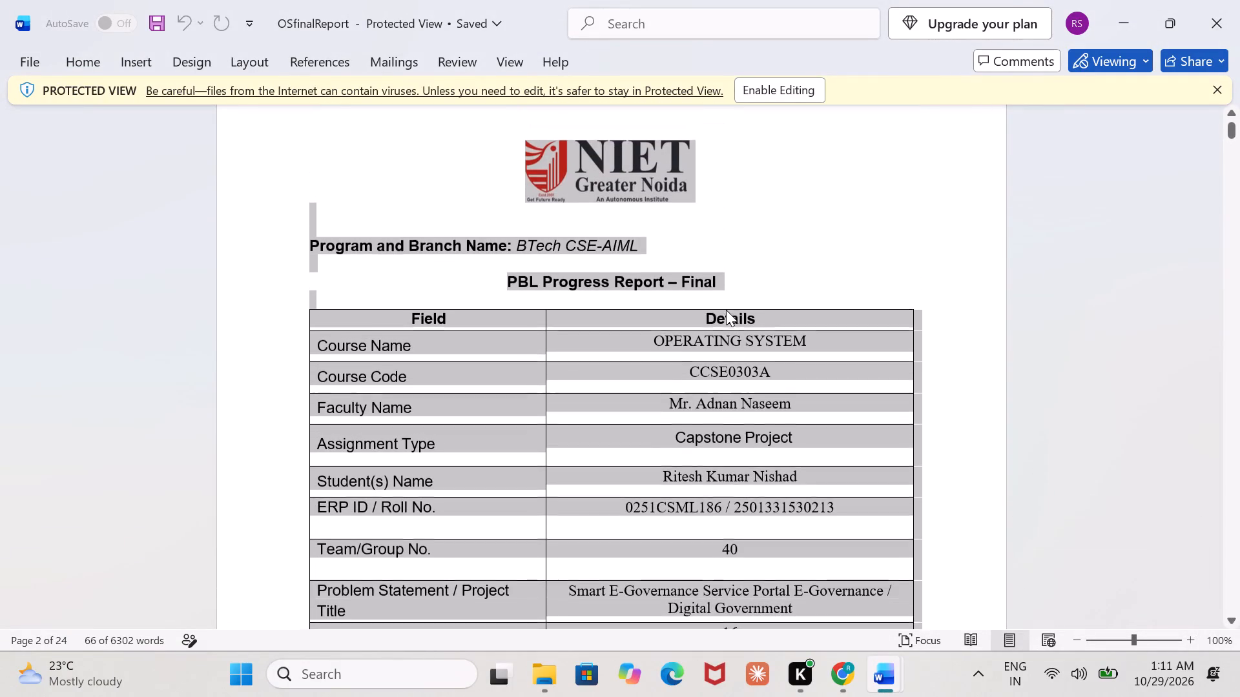
Copy the NIET logo, the Program and Branch Name line and the PBL Progress Report – Final heading from the OSfinalReport cover.
{"action": "left_click", "coordinate": [716, 266]}
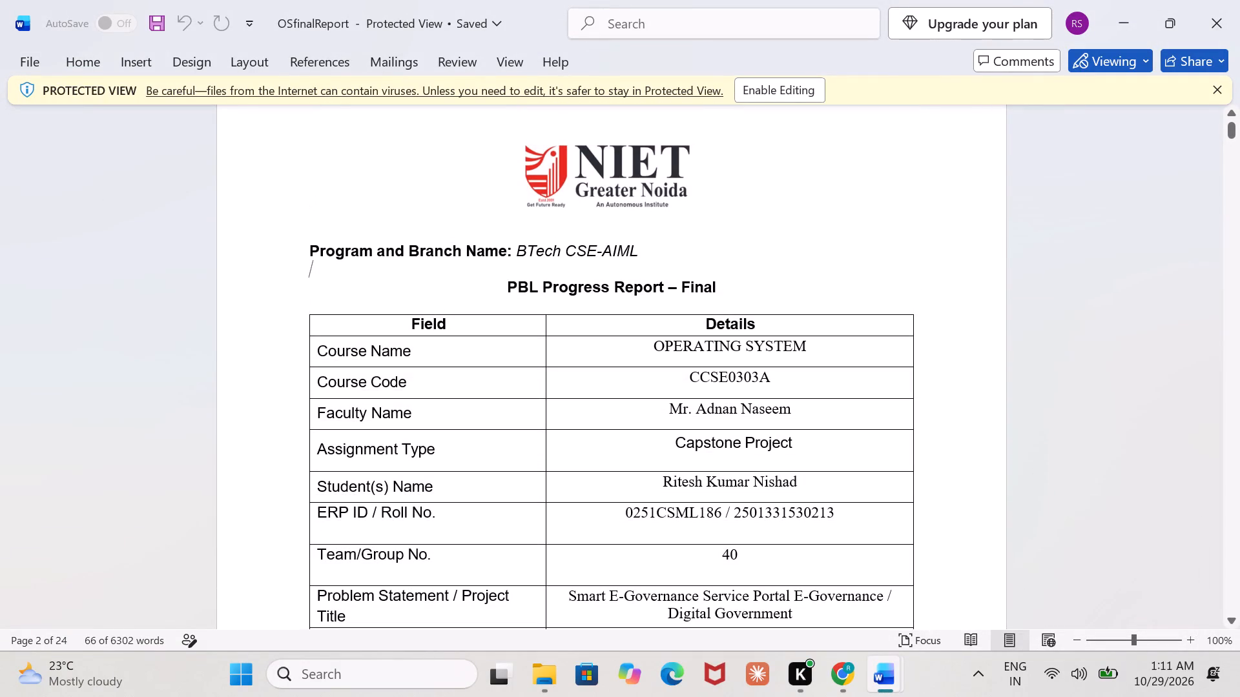
{"action": "left_click_drag", "start_coordinate": [726, 278], "coordinate": [330, 241]}
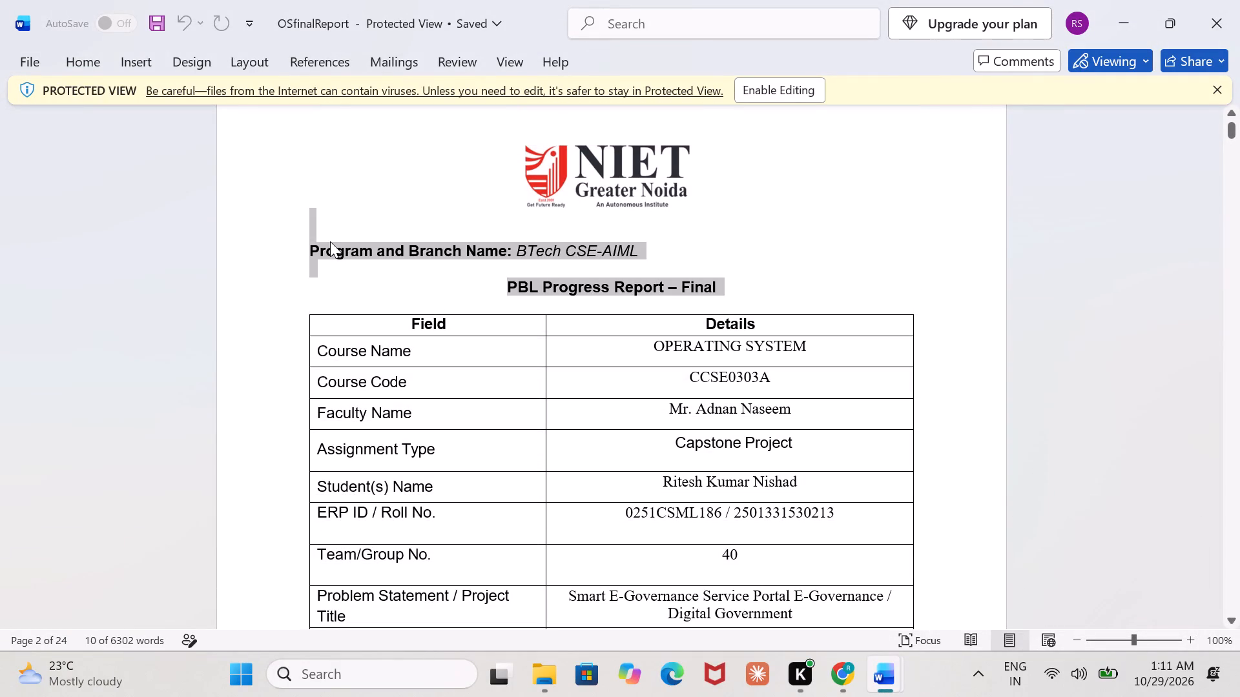
{"action": "key", "text": "ctrl+c"}
{"action": "double_click", "coordinate": [755, 274]}
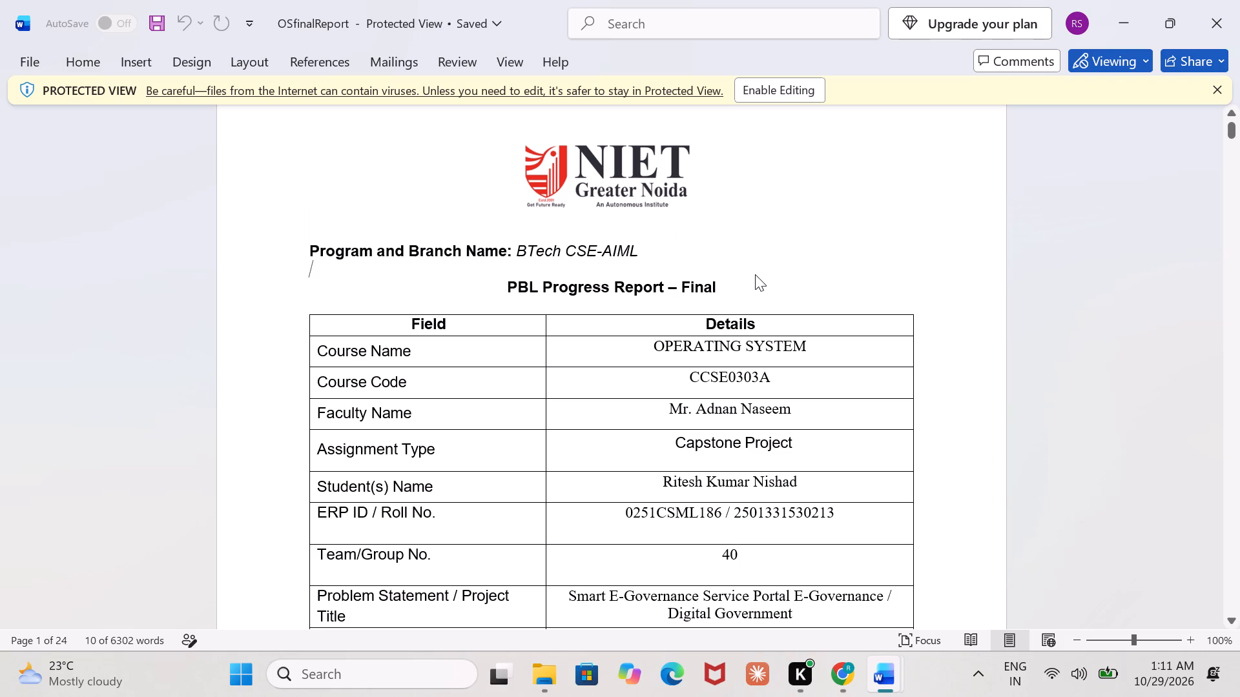
{"action": "left_click_drag", "start_coordinate": [747, 283], "coordinate": [391, 153]}
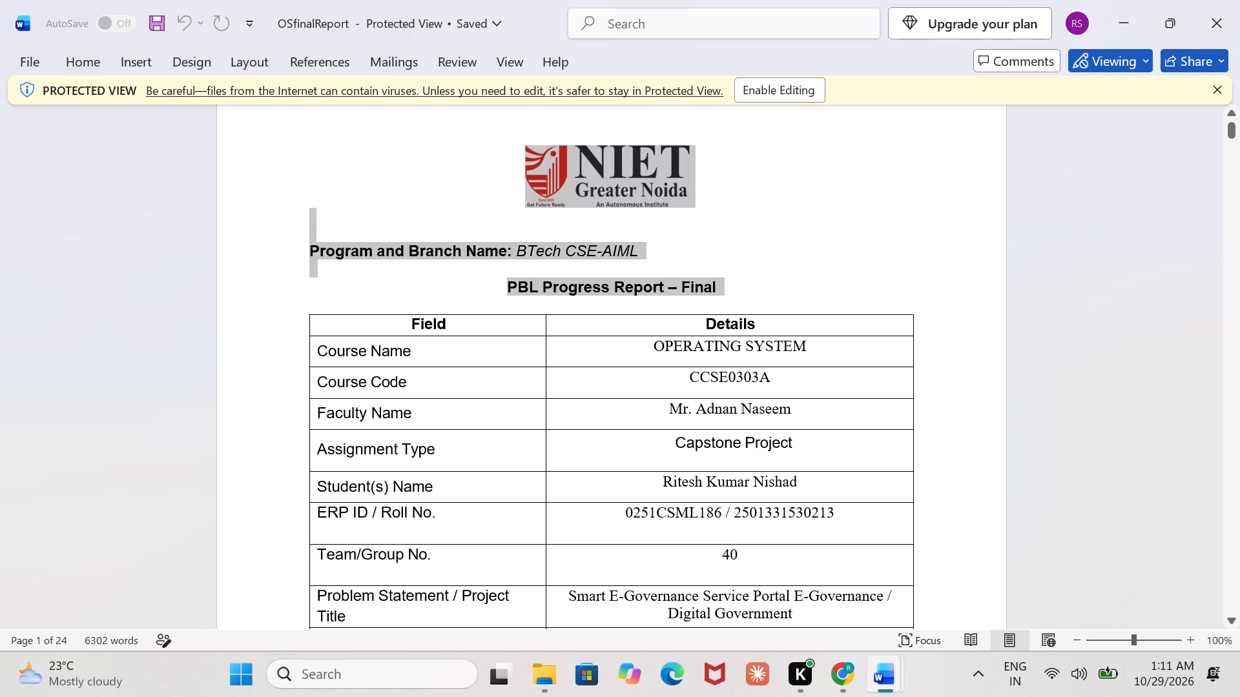
{"action": "key", "text": "ctrl+c"}
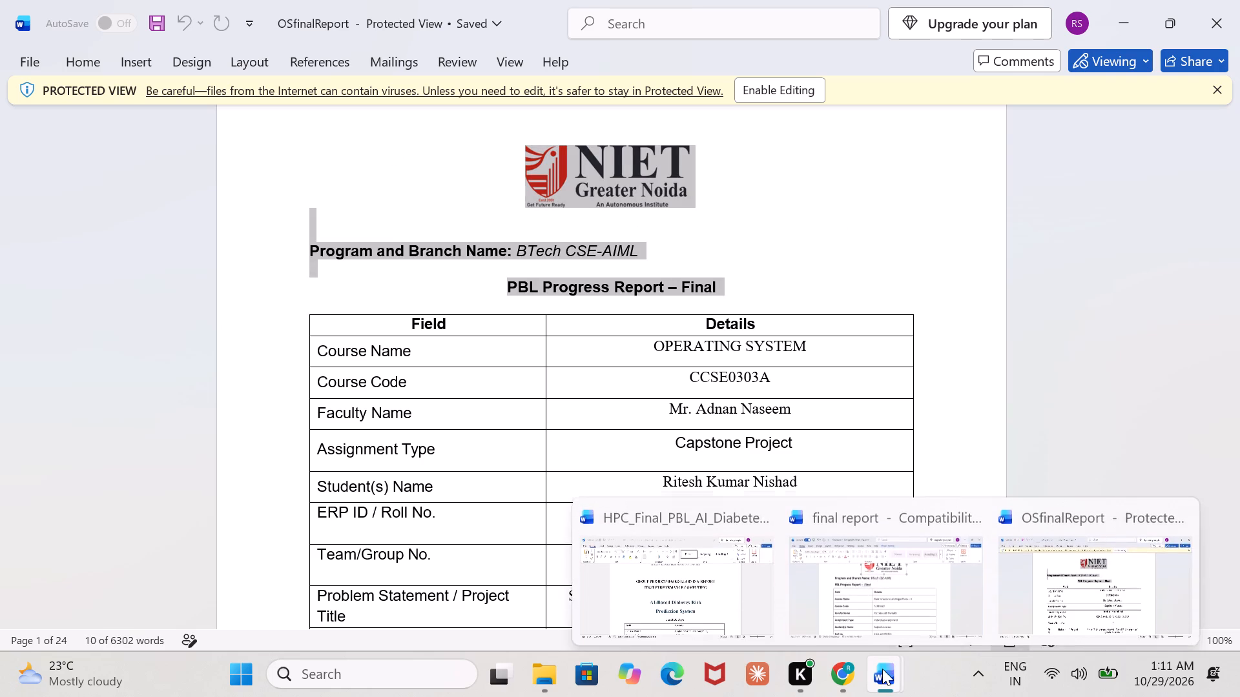
In the HPC report, replace the cover title lines and the Final PBL Report line with the copied logo and heading block.
{"action": "left_click", "coordinate": [883, 601]}
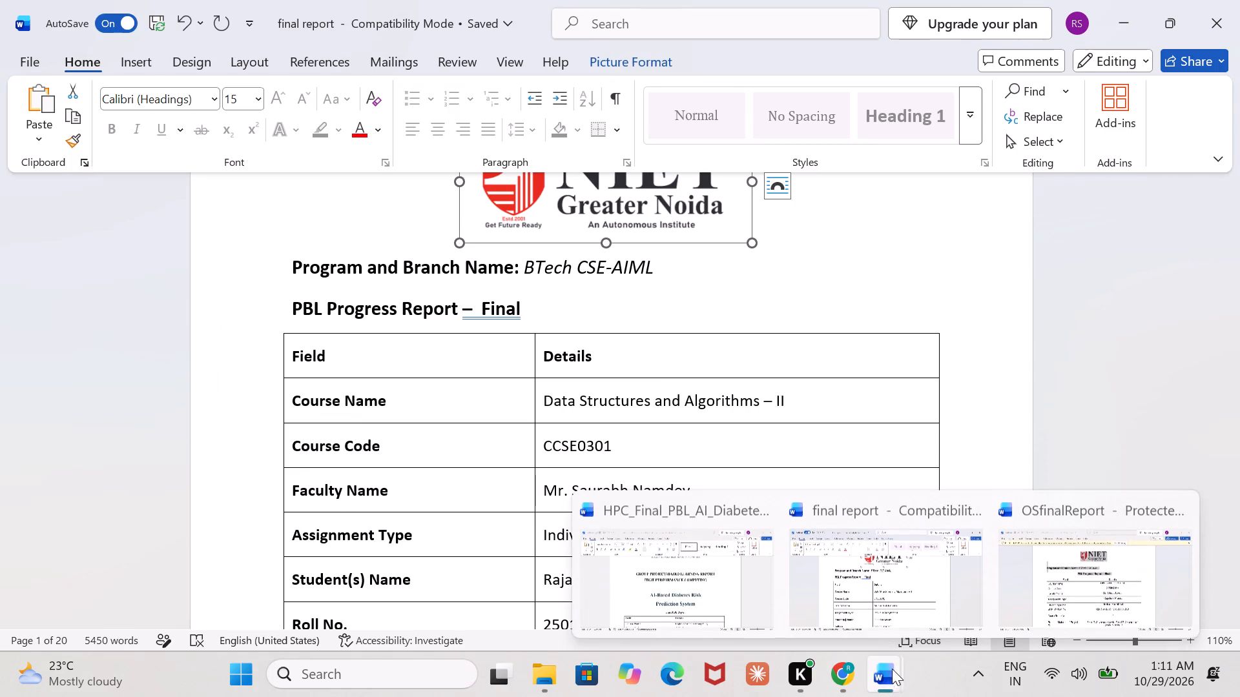
{"action": "left_click", "coordinate": [756, 576]}
{"action": "left_click_drag", "start_coordinate": [745, 485], "coordinate": [622, 489]}
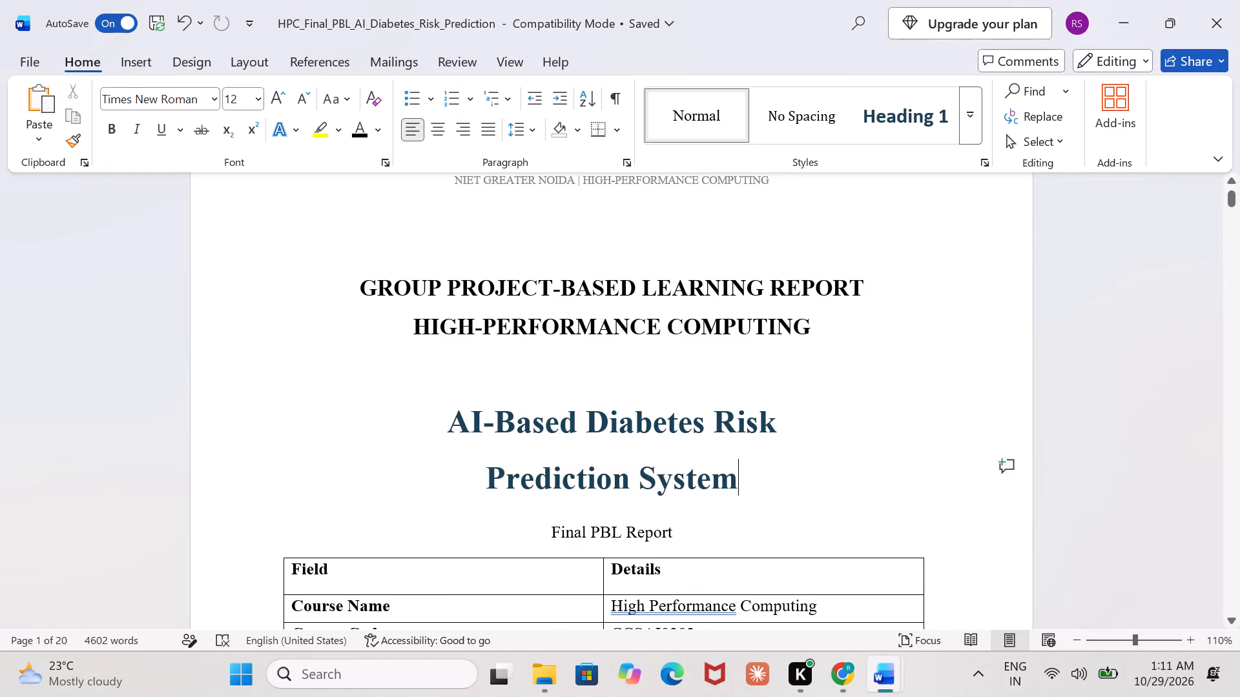
{"action": "left_click_drag", "start_coordinate": [622, 489], "coordinate": [325, 258]}
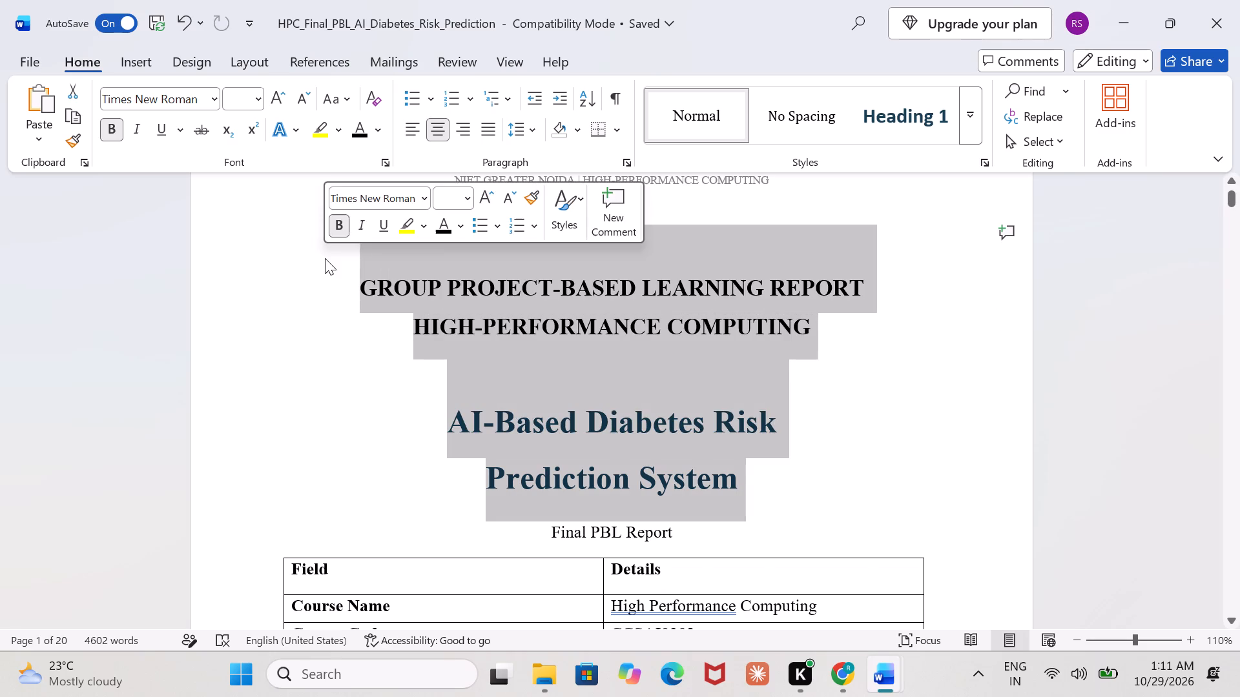
{"action": "key", "text": "BackSpace"}
{"action": "left_click_drag", "start_coordinate": [686, 234], "coordinate": [535, 221]}
{"action": "key", "text": "BackSpace"}
{"action": "key", "text": "ctrl+v"}
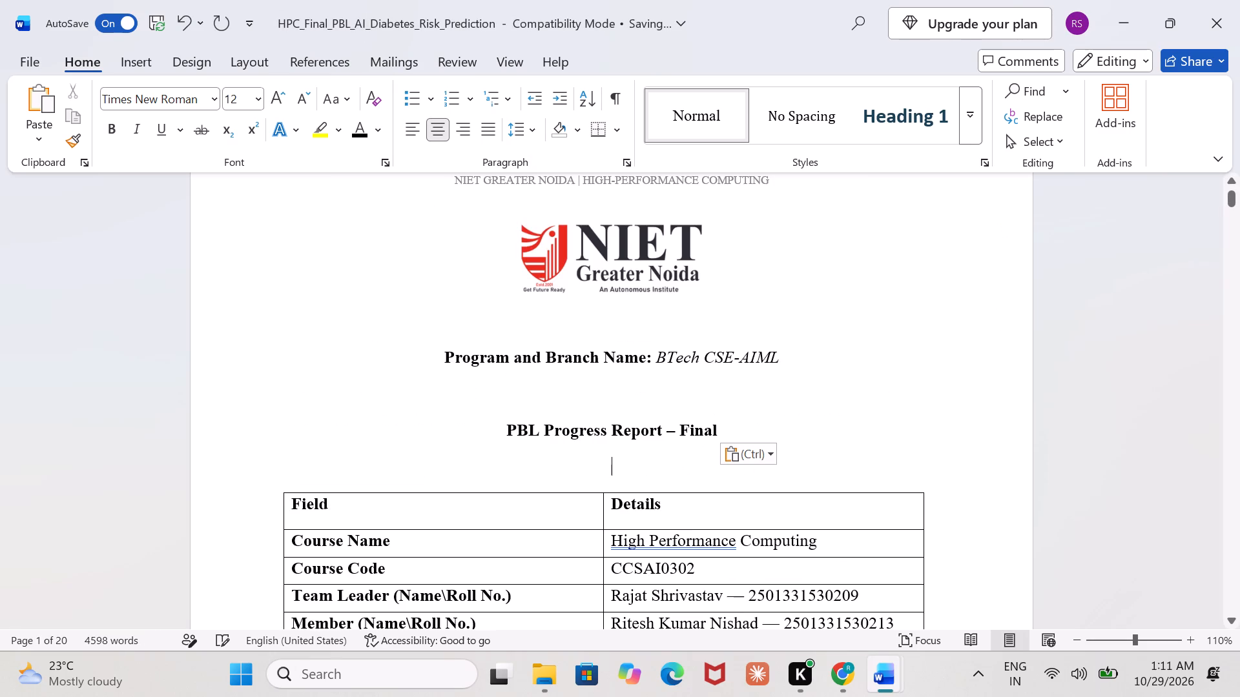
Change the pasted NIET logo's text wrapping to Top and Bottom.
{"action": "left_click", "coordinate": [609, 259]}
{"action": "left_click", "coordinate": [725, 244]}
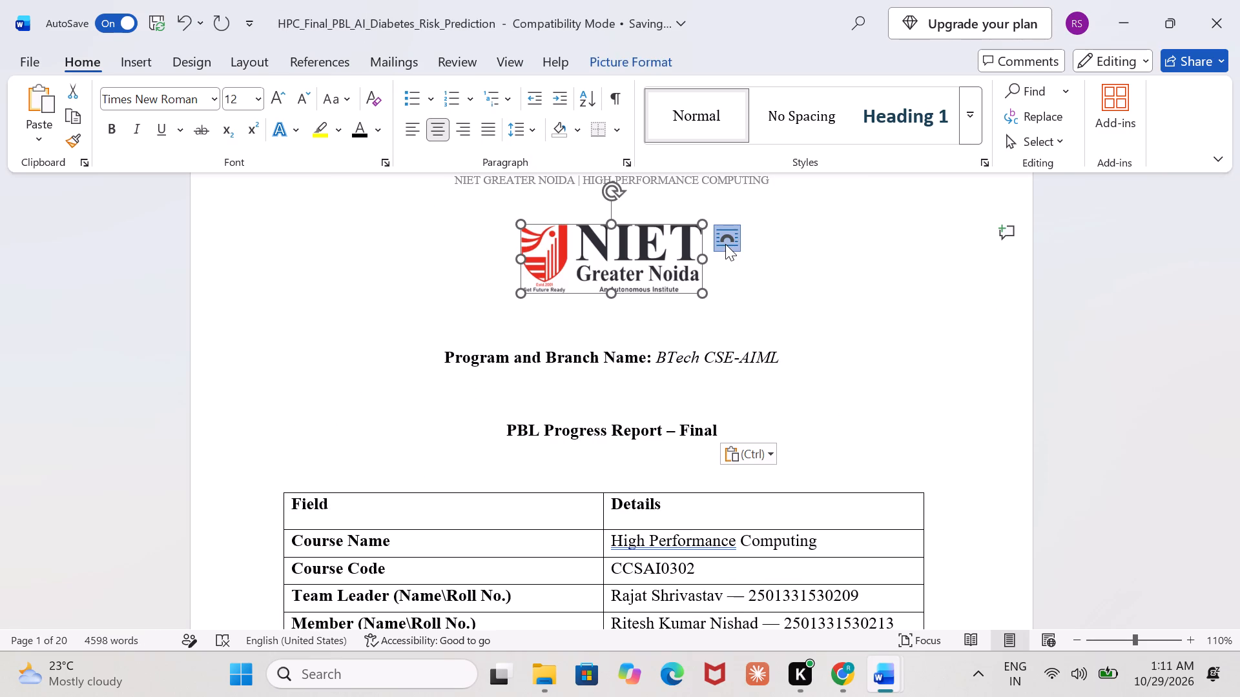
{"action": "left_click", "coordinate": [789, 399]}
{"action": "left_click", "coordinate": [674, 355]}
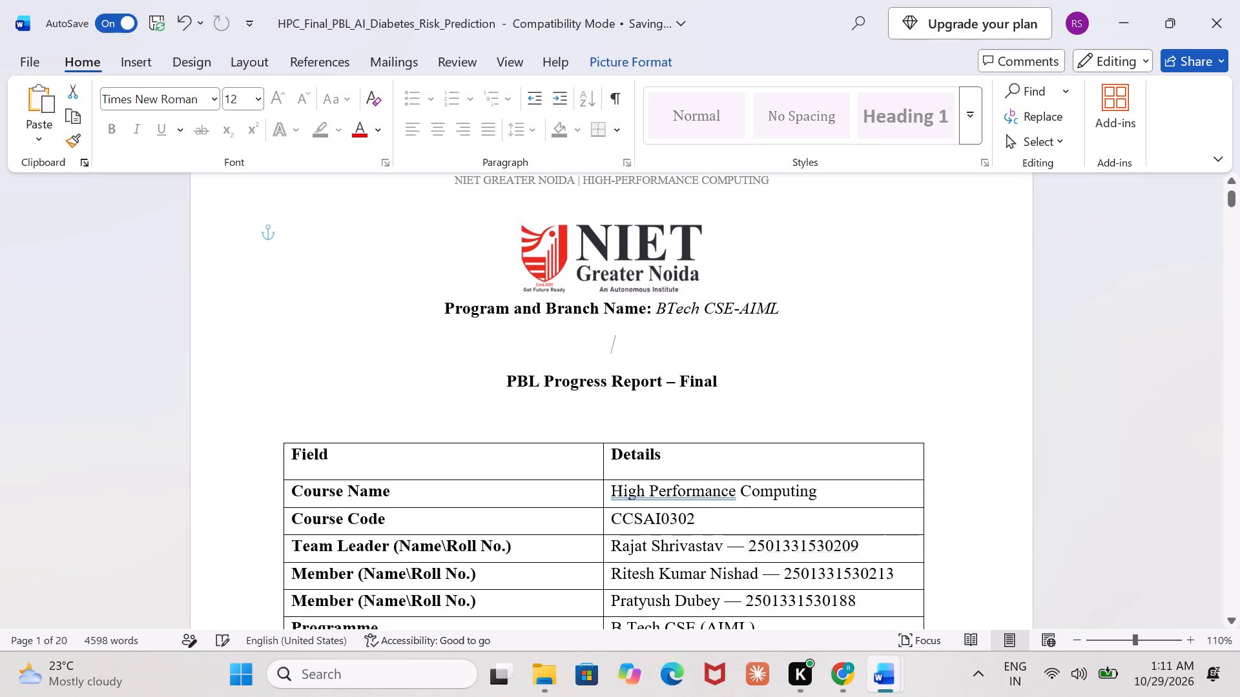
Left-align the Program and Branch Name line and set its font size to 14.
{"action": "left_click", "coordinate": [798, 305]}
{"action": "left_click_drag", "start_coordinate": [798, 305], "coordinate": [374, 310]}
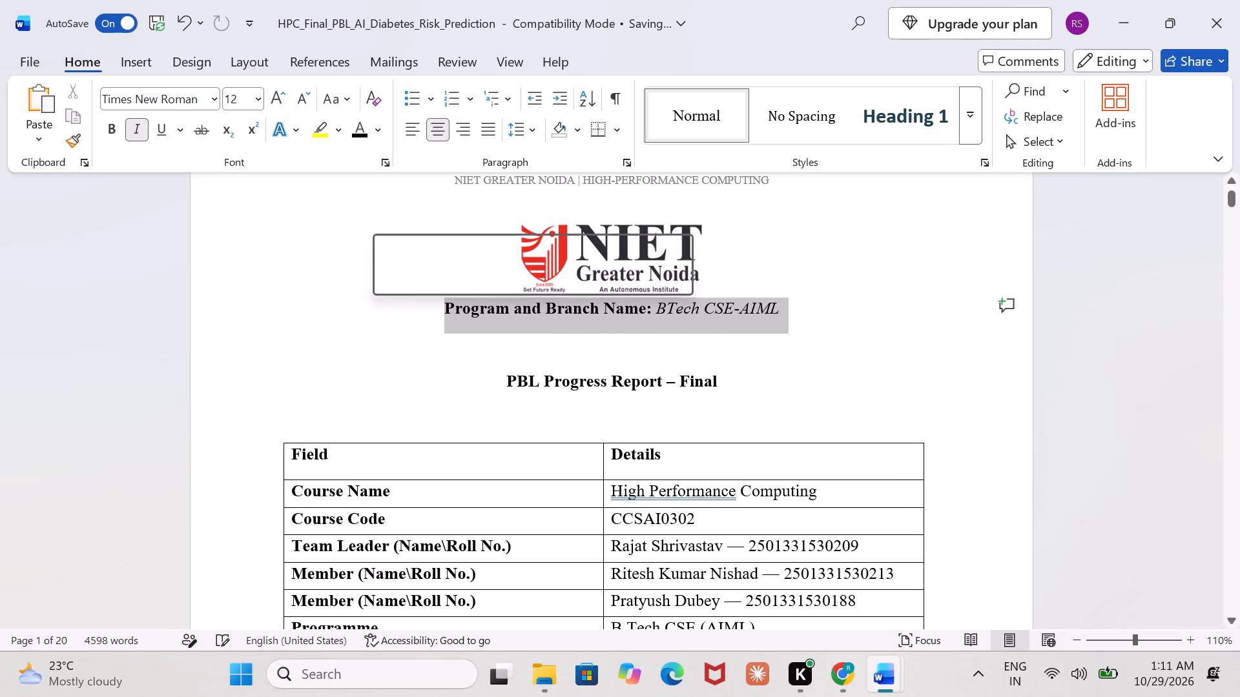
{"action": "left_click", "coordinate": [417, 136]}
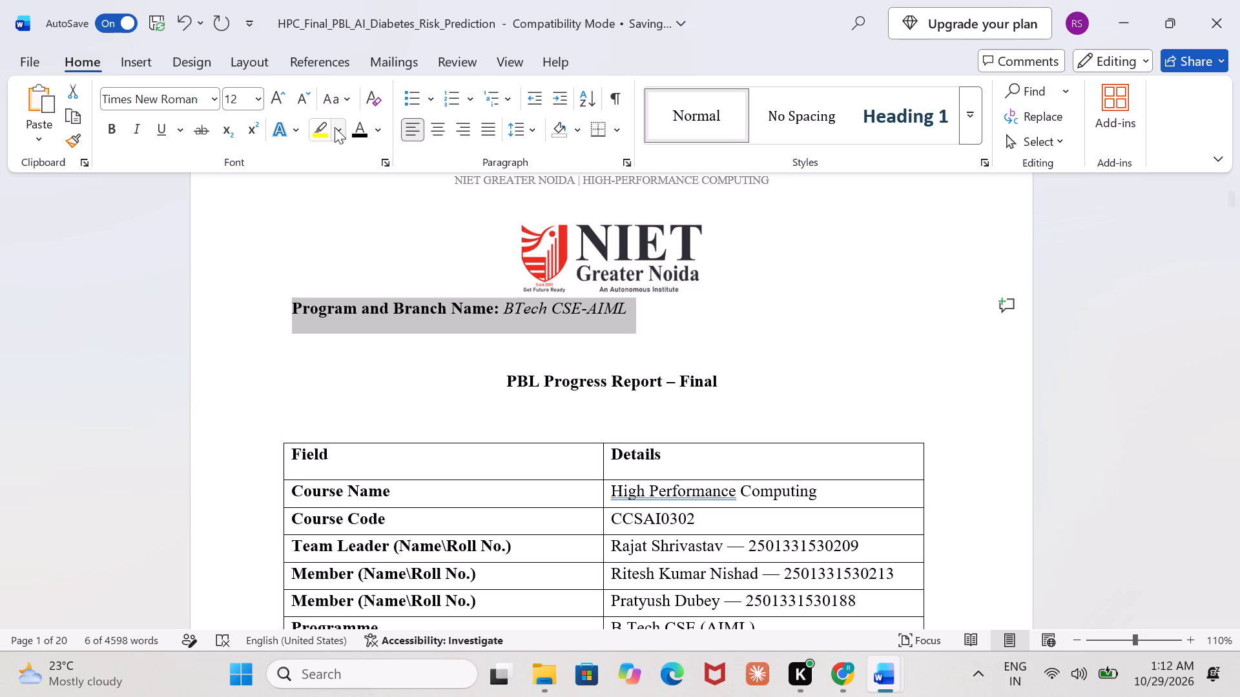
{"action": "left_click", "coordinate": [255, 97]}
{"action": "left_click", "coordinate": [251, 236]}
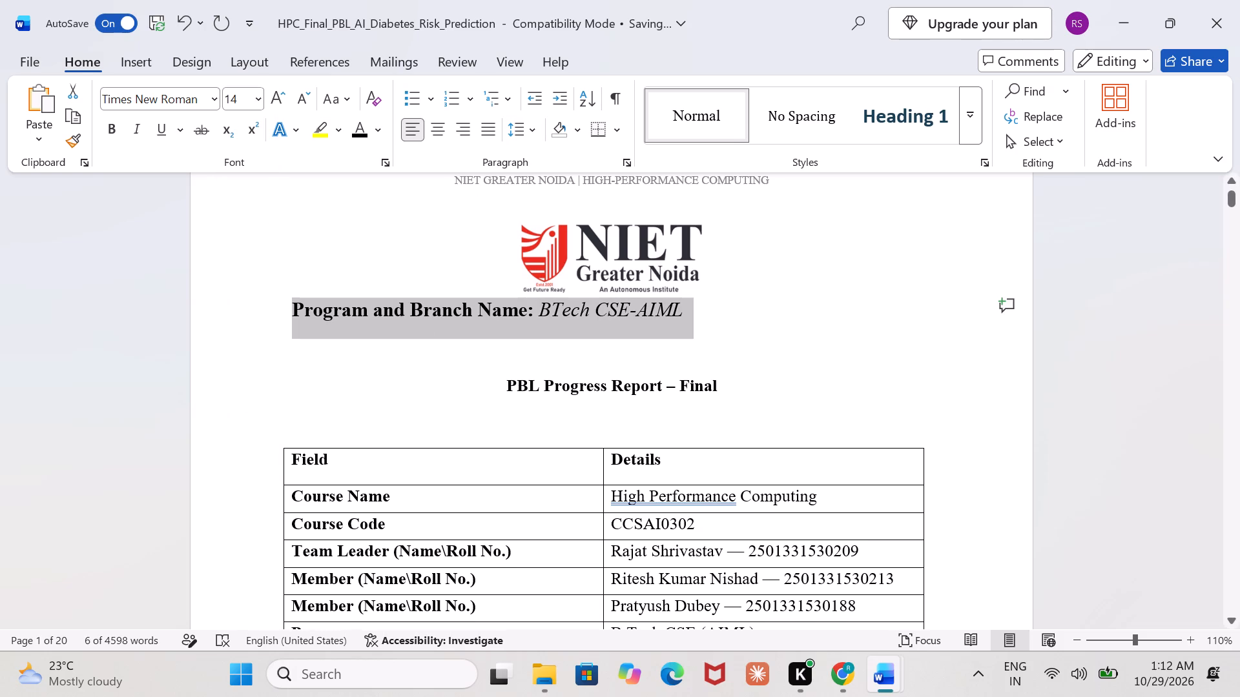
Insert a blank line above the Program and Branch Name line and enlarge the NIET logo from its lower-left corner.
{"action": "left_click", "coordinate": [297, 308]}
{"action": "left_click", "coordinate": [295, 308]}
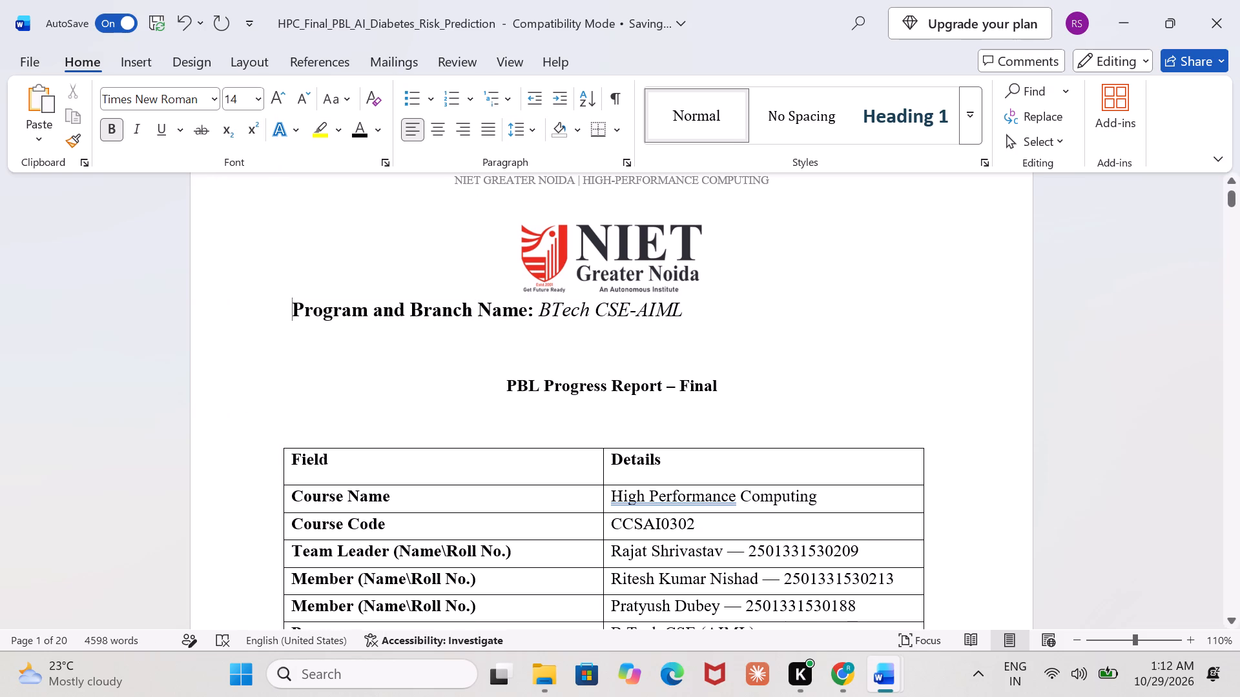
{"action": "key", "text": "Return"}
{"action": "left_click", "coordinate": [572, 281]}
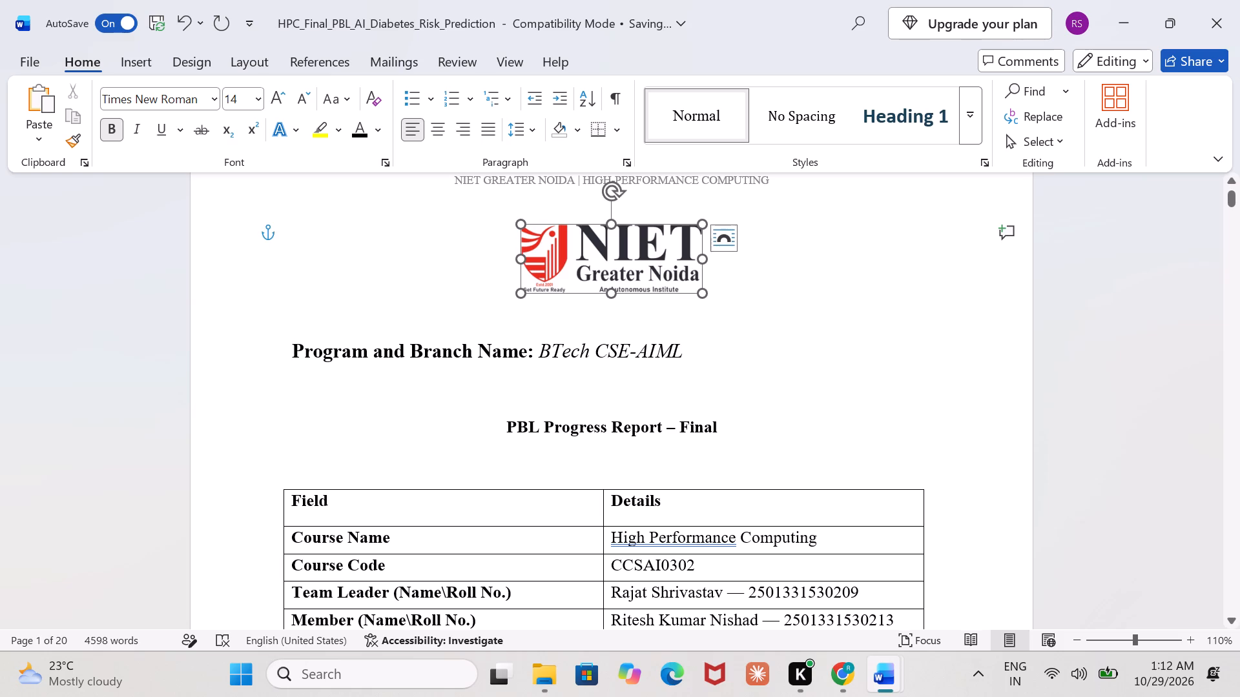
{"action": "left_click_drag", "start_coordinate": [522, 292], "coordinate": [474, 310]}
Remove the blank lines above and below the PBL Progress Report – Final heading.
{"action": "left_click", "coordinate": [502, 430]}
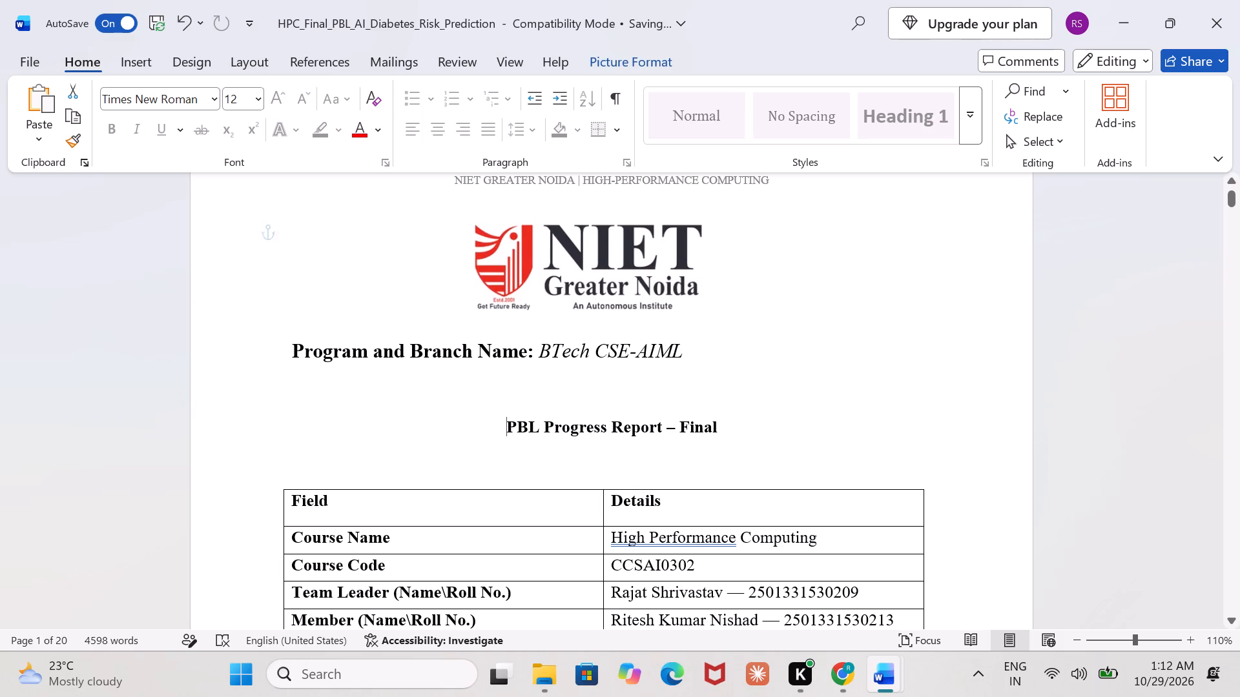
{"action": "key", "text": "BackSpace"}
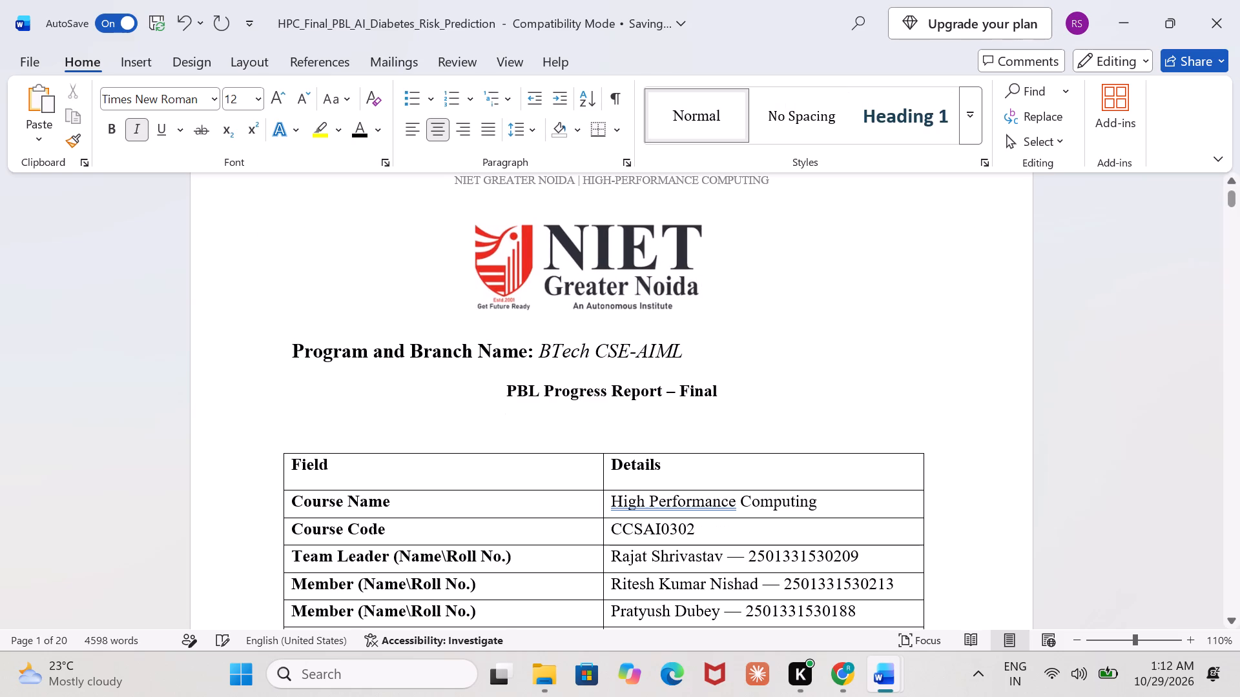
{"action": "left_click", "coordinate": [515, 438]}
{"action": "key", "text": "BackSpace"}
{"action": "key", "text": "BackSpace"}
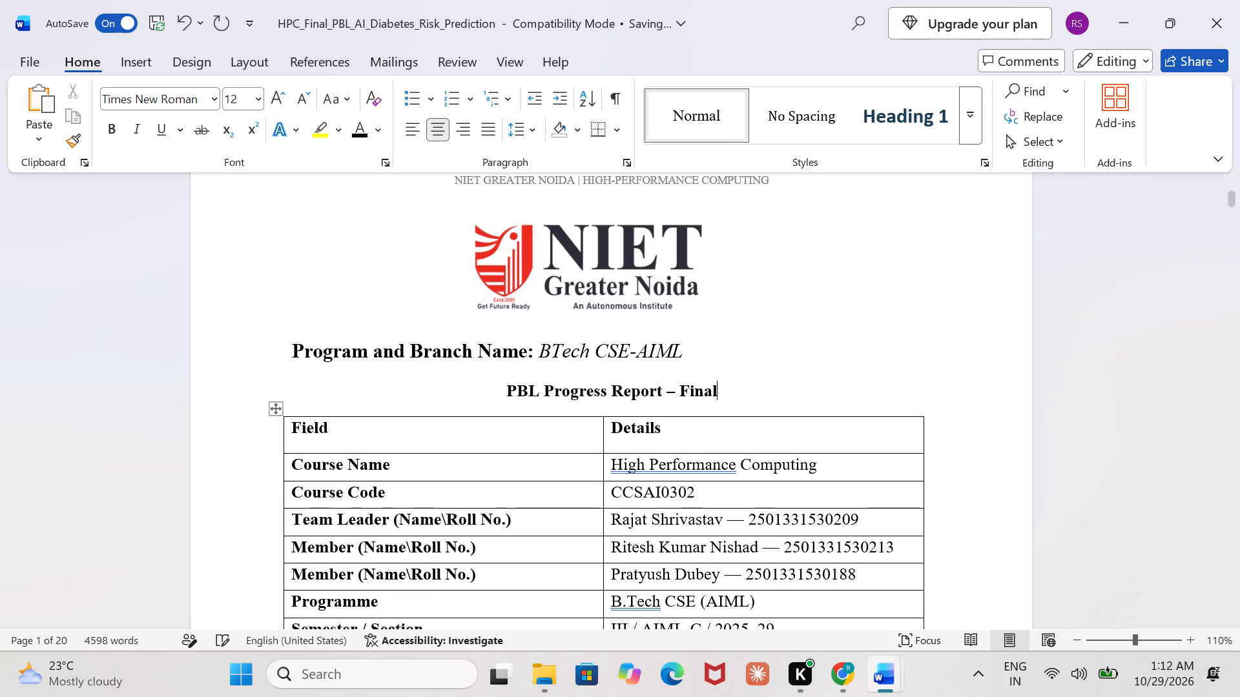
Copy the Student Declaration section, including its signature and date lines, from OSfinalReport and paste it below the HPC report's cover details table.
{"action": "scroll", "coordinate": [725, 392], "scroll_direction": "down", "scroll_amount": 1}
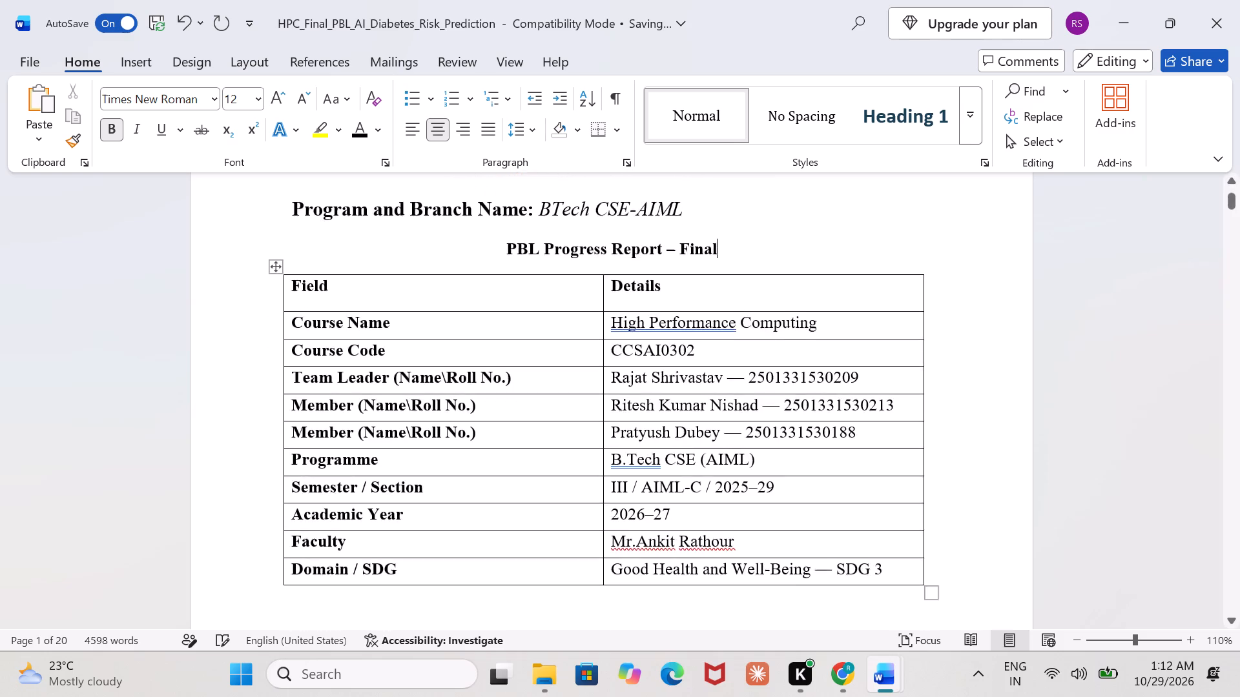
{"action": "scroll", "coordinate": [725, 392], "scroll_direction": "up", "scroll_amount": 1}
{"action": "scroll", "coordinate": [725, 392], "scroll_direction": "down", "scroll_amount": 1}
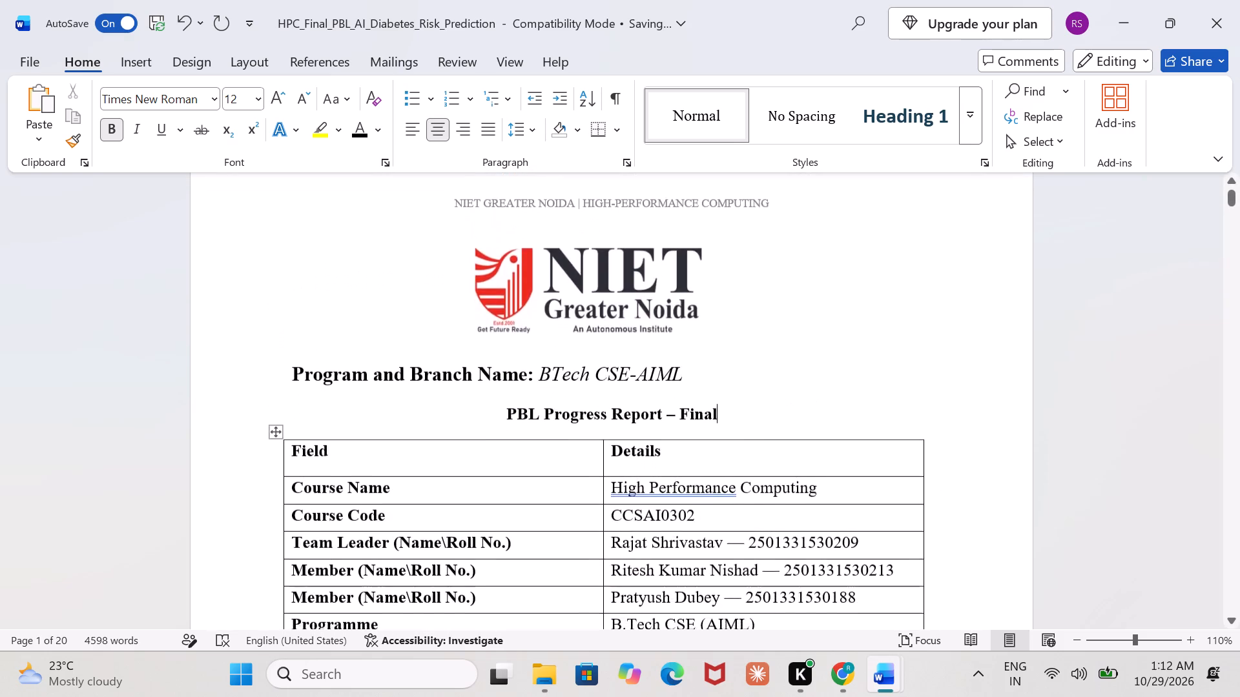
{"action": "scroll", "coordinate": [725, 392], "scroll_direction": "down", "scroll_amount": 1}
{"action": "left_click", "coordinate": [725, 473]}
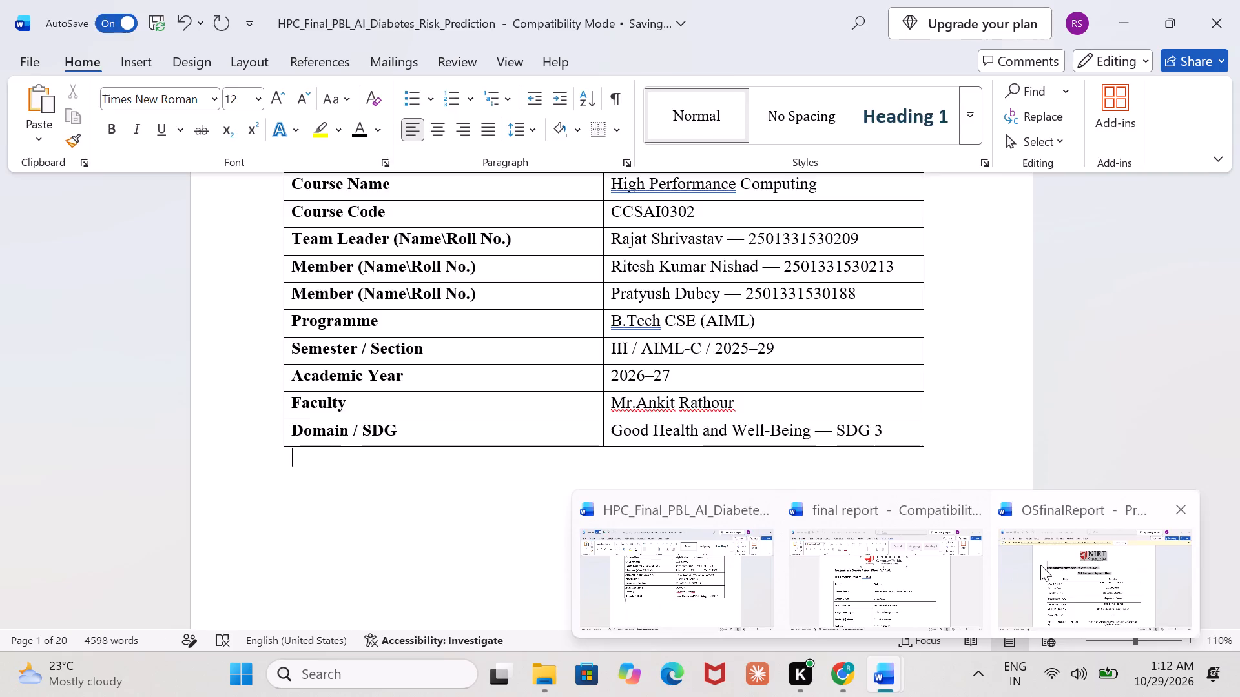
{"action": "left_click", "coordinate": [1040, 565]}
{"action": "scroll", "coordinate": [693, 494], "scroll_direction": "down", "scroll_amount": 1}
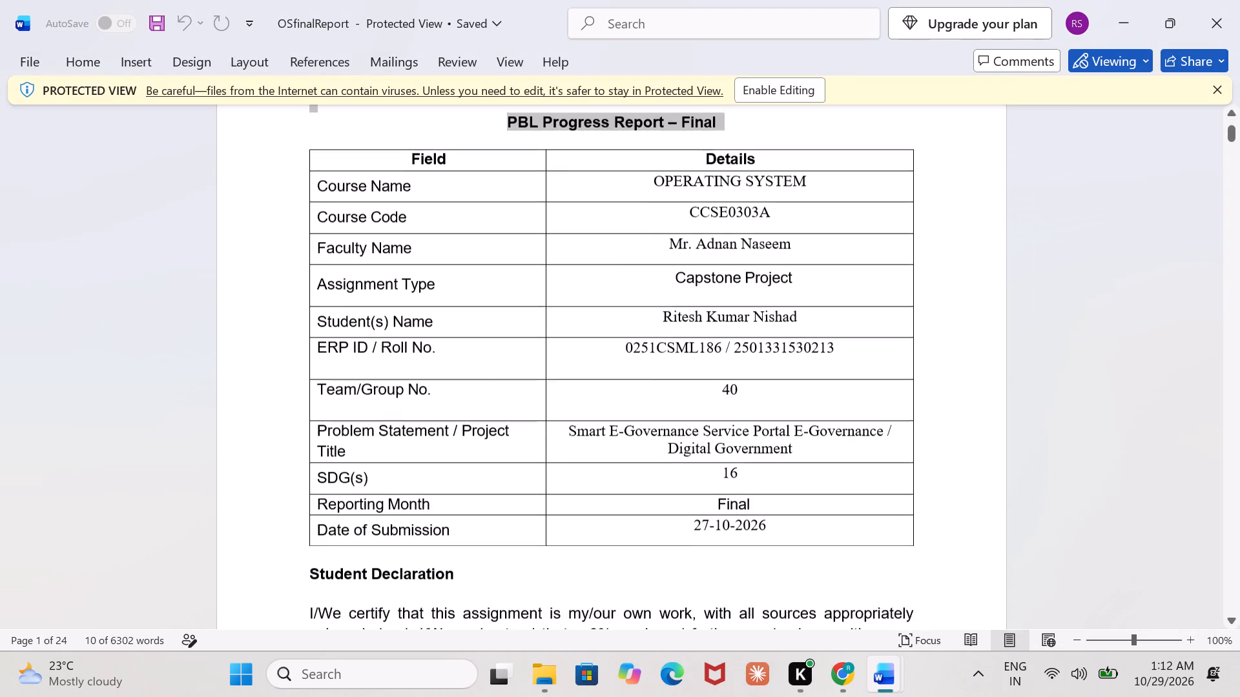
{"action": "scroll", "coordinate": [693, 494], "scroll_direction": "down", "scroll_amount": 1}
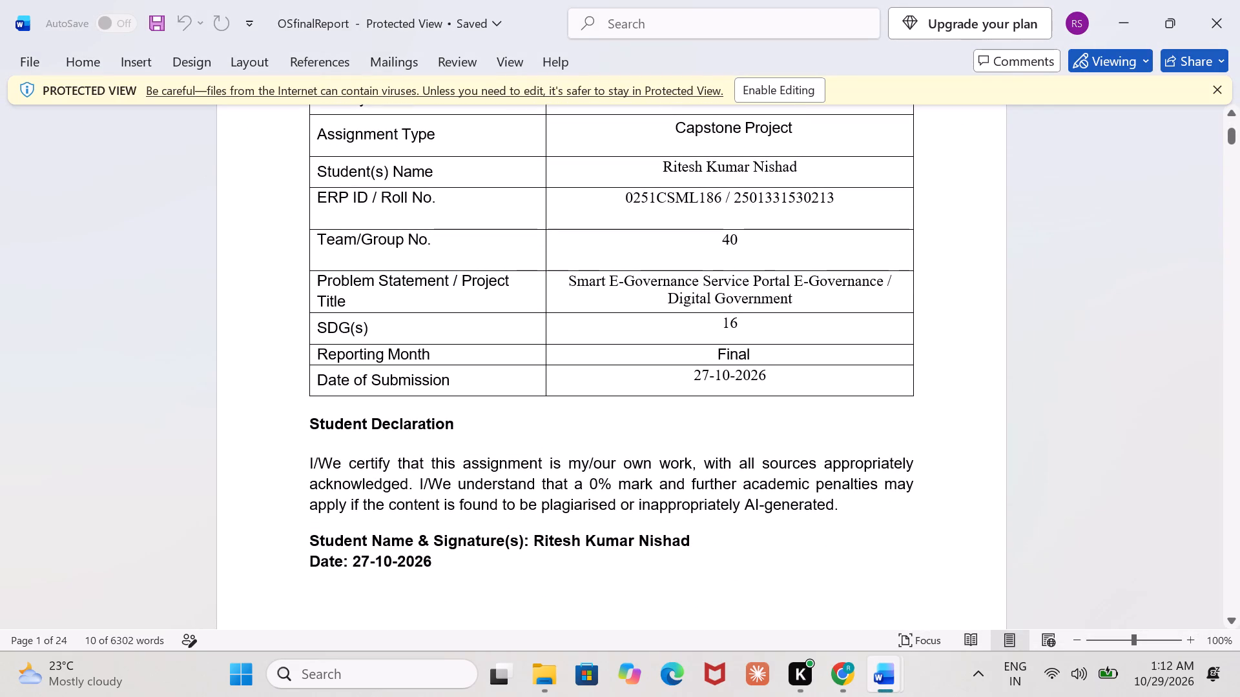
{"action": "left_click_drag", "start_coordinate": [315, 421], "coordinate": [503, 560]}
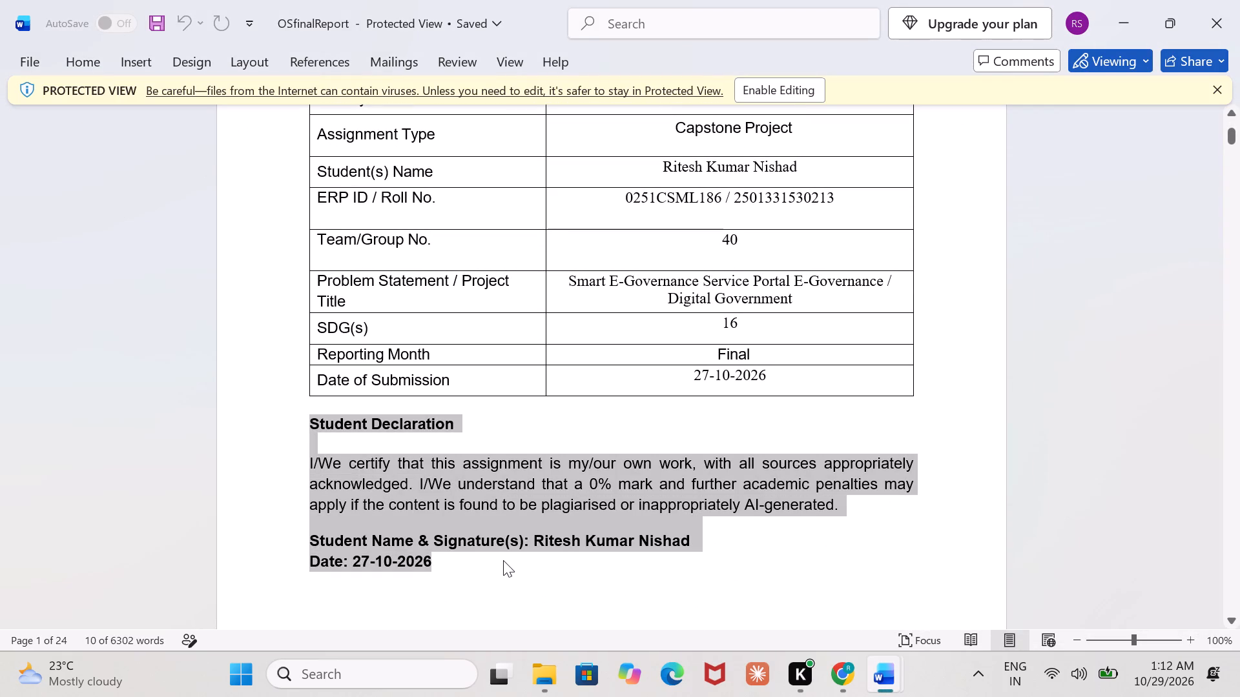
{"action": "key", "text": "ctrl+c"}
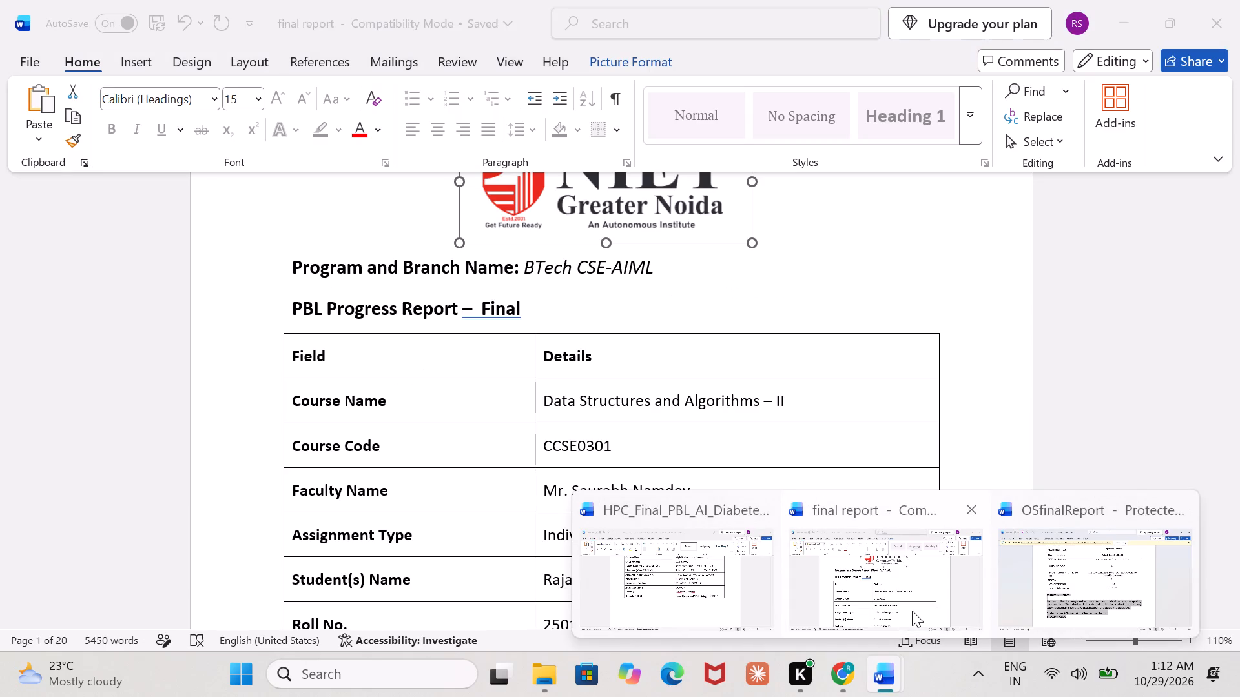
{"action": "left_click", "coordinate": [718, 555]}
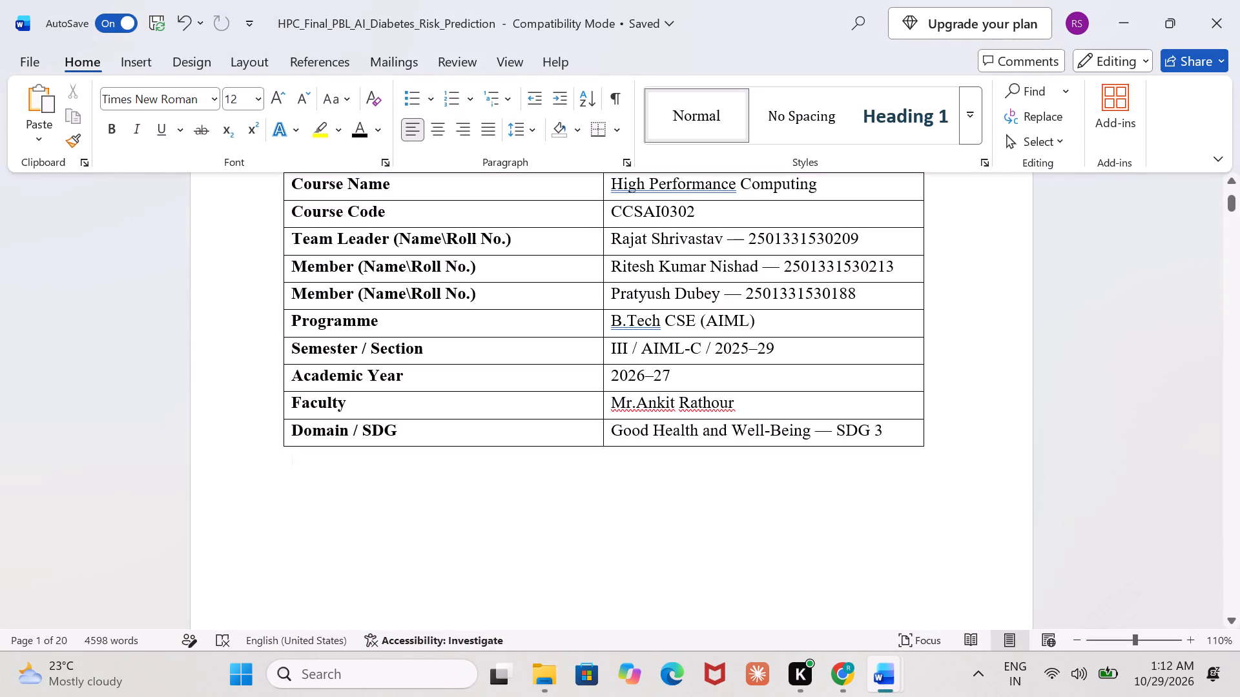
{"action": "key", "text": "ctrl+v"}
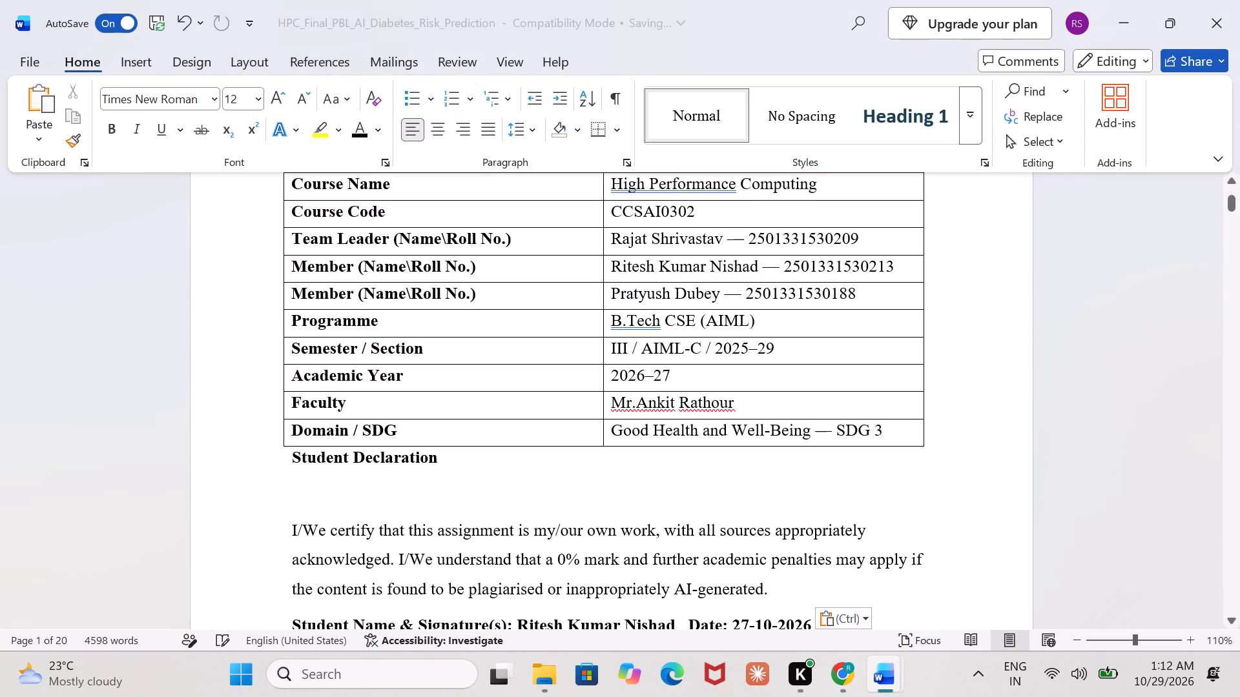
Remove the blank line between the Student Declaration heading and its paragraph.
{"action": "left_click", "coordinate": [488, 521]}
{"action": "left_click", "coordinate": [439, 509]}
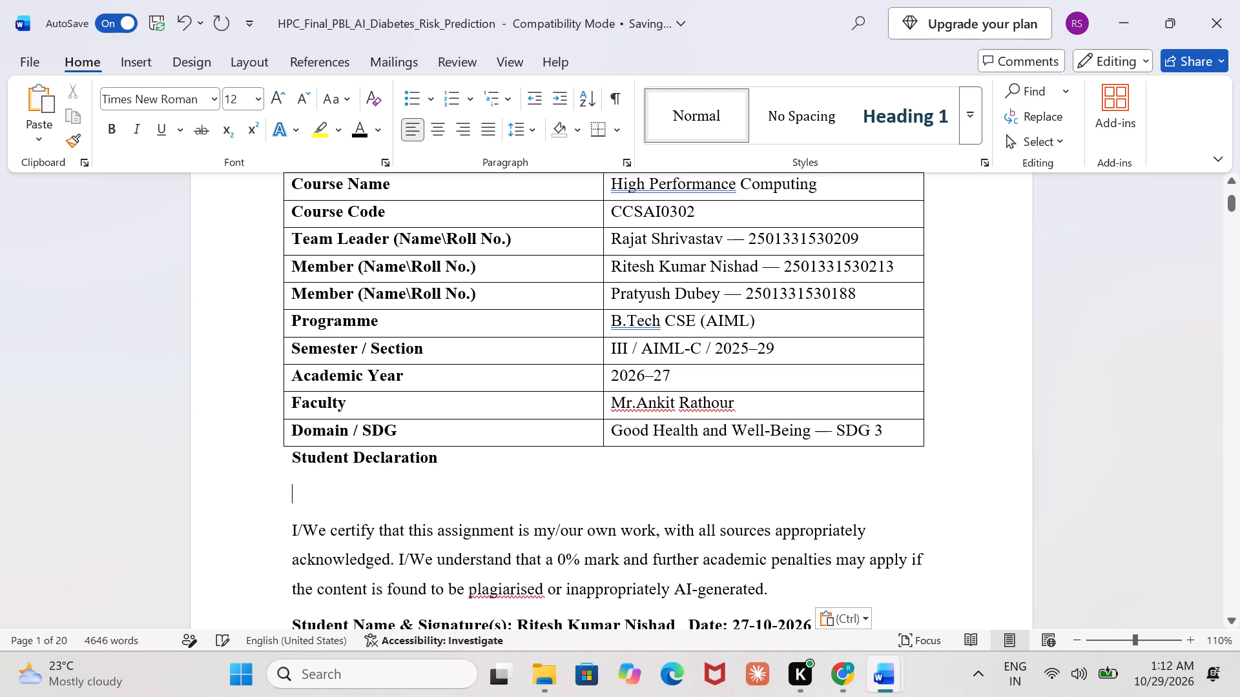
{"action": "key", "text": "BackSpace"}
Delete the Student Name & Signature(s) and Date line below the Student Declaration paragraph.
{"action": "scroll", "coordinate": [582, 504], "scroll_direction": "down", "scroll_amount": 1}
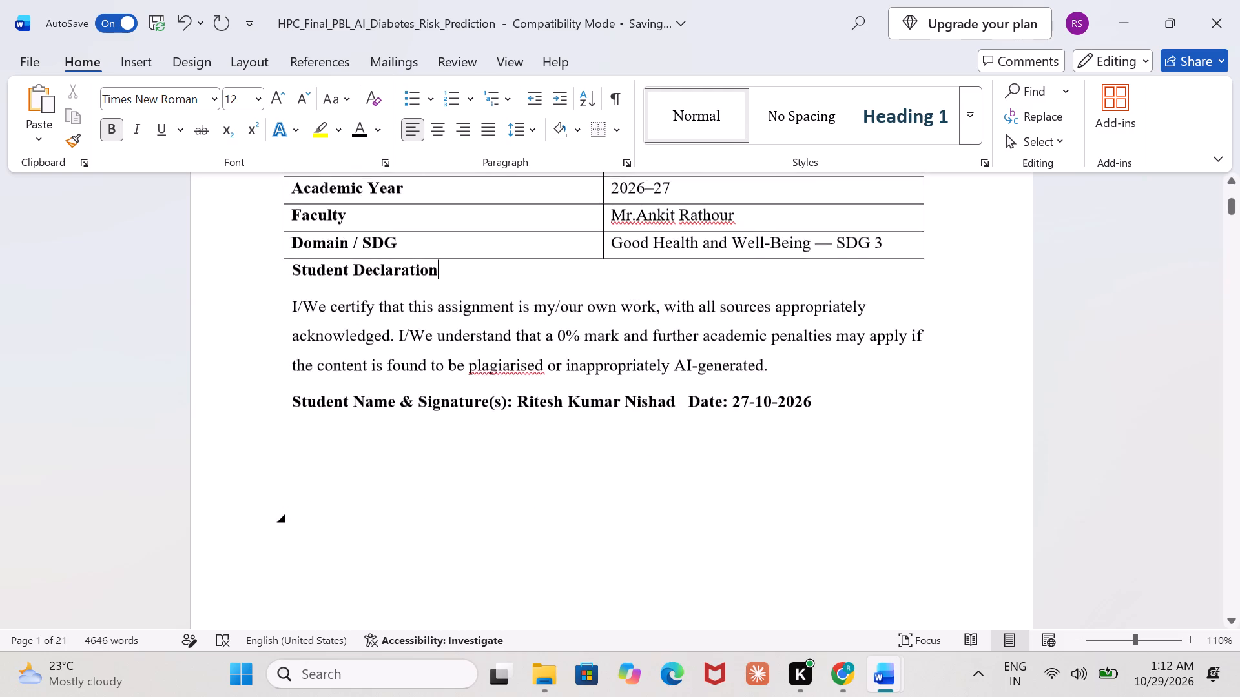
{"action": "scroll", "coordinate": [582, 504], "scroll_direction": "up", "scroll_amount": 1}
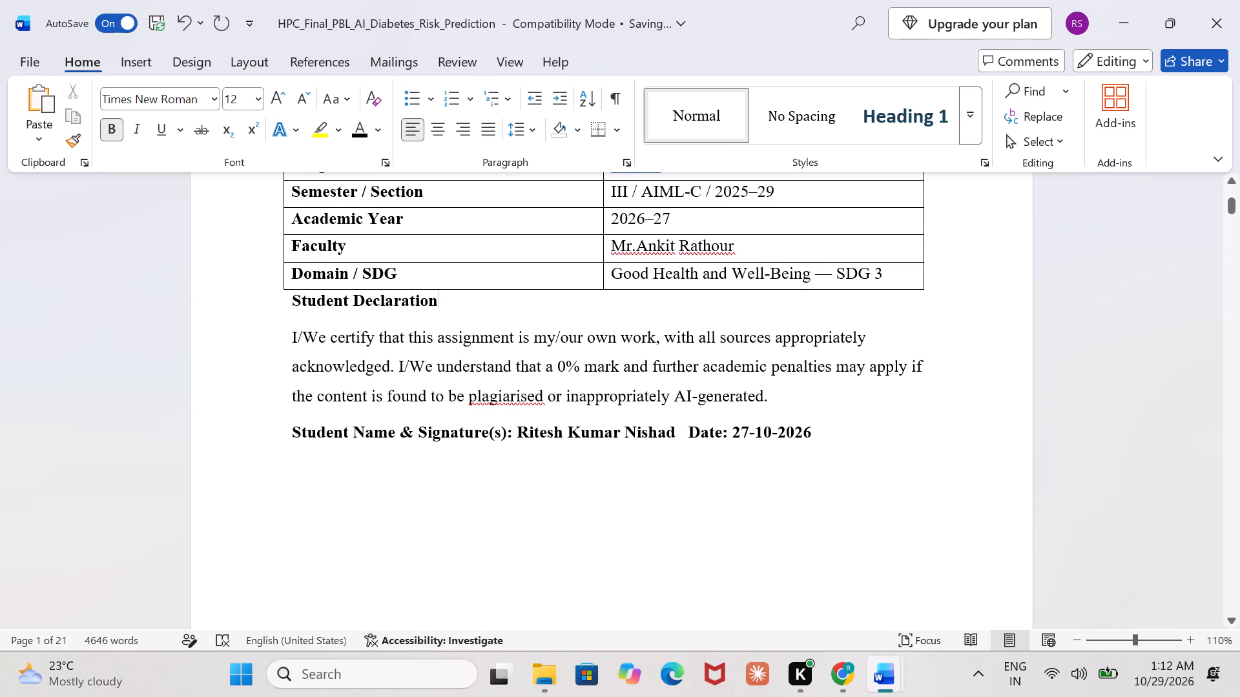
{"action": "left_click", "coordinate": [812, 438]}
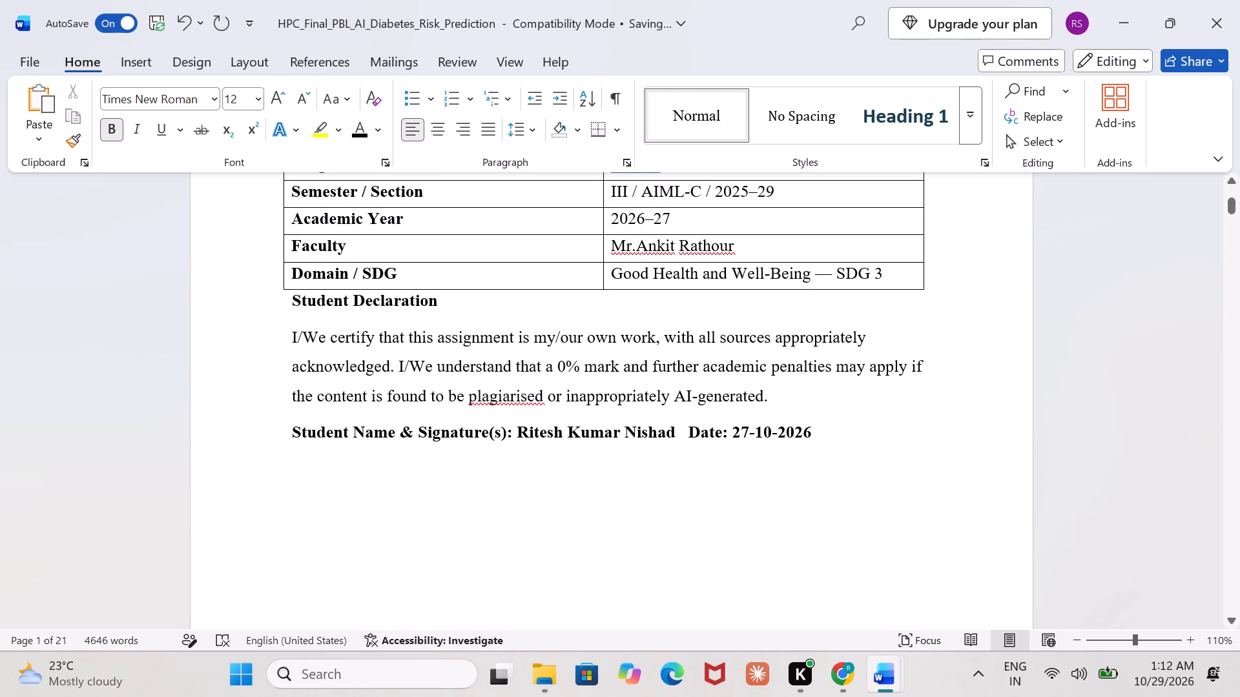
{"action": "left_click", "coordinate": [812, 438]}
{"action": "left_click_drag", "start_coordinate": [819, 439], "coordinate": [338, 454]}
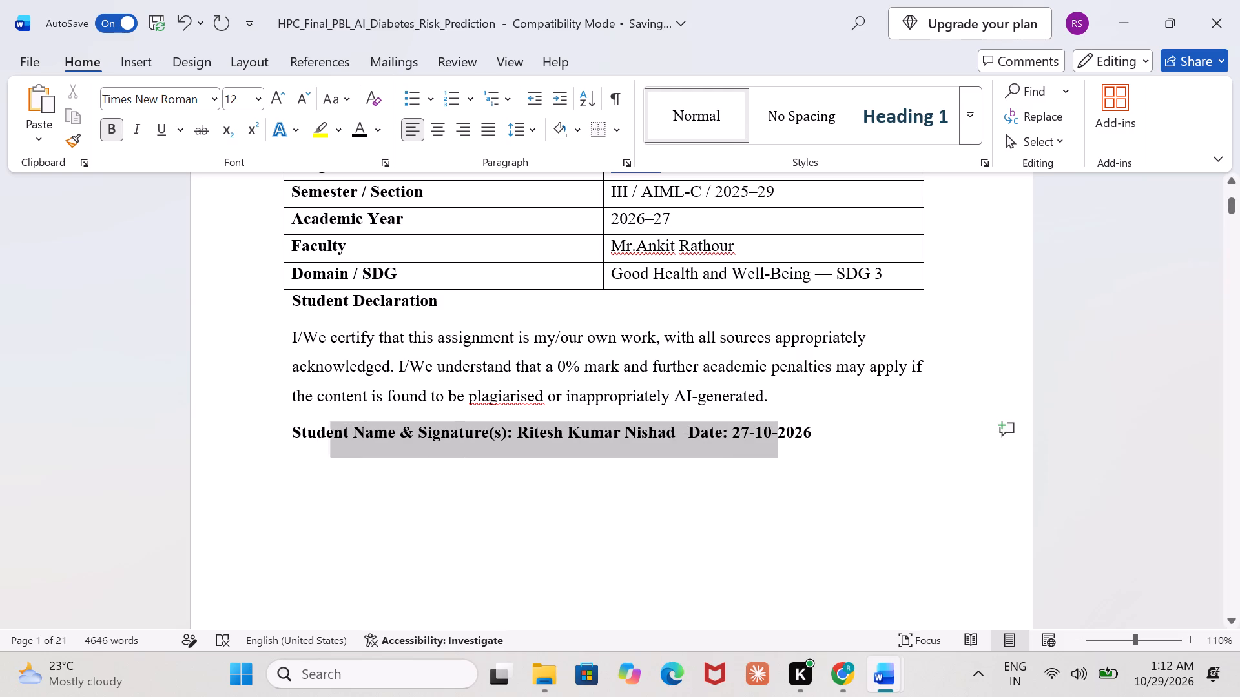
{"action": "left_click_drag", "start_coordinate": [338, 454], "coordinate": [301, 436]}
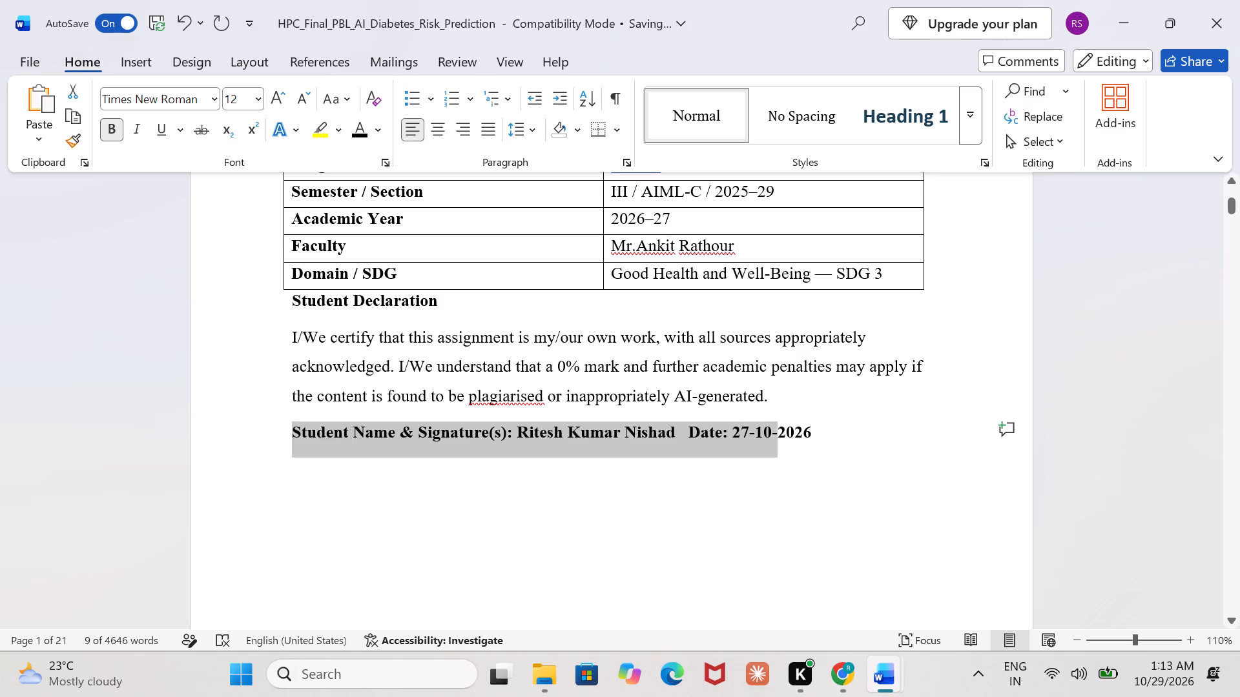
{"action": "left_click_drag", "start_coordinate": [820, 436], "coordinate": [291, 441]}
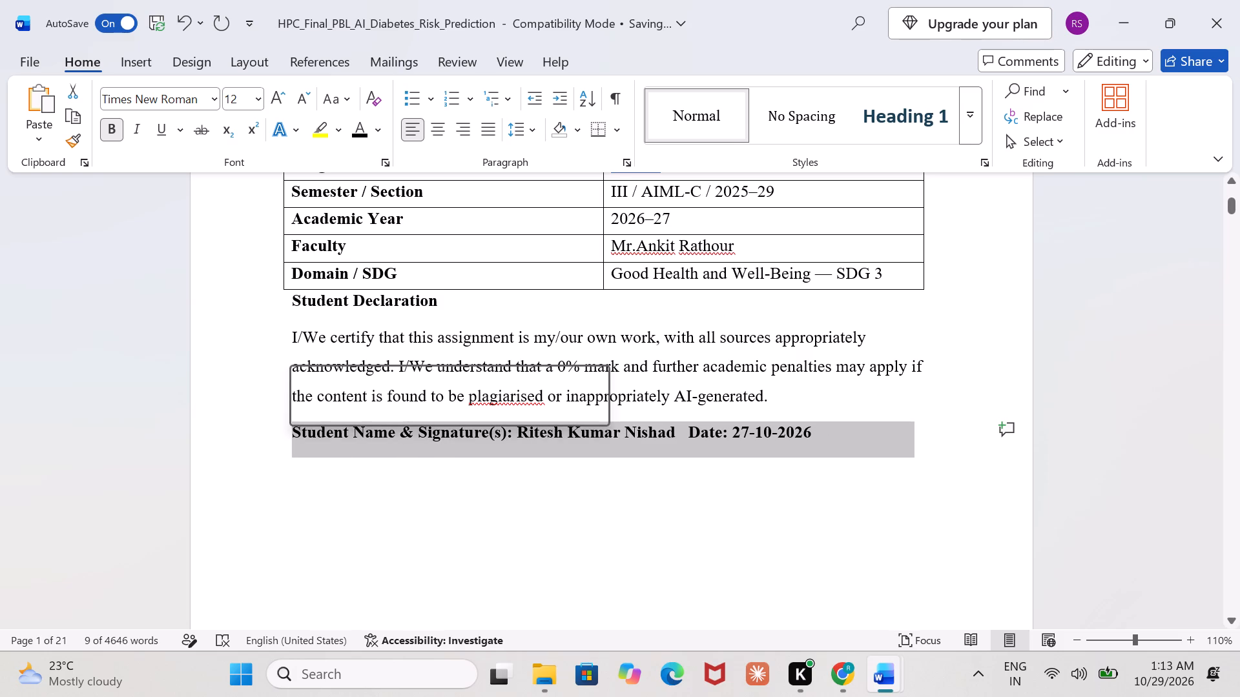
{"action": "key", "text": "BackSpace"}
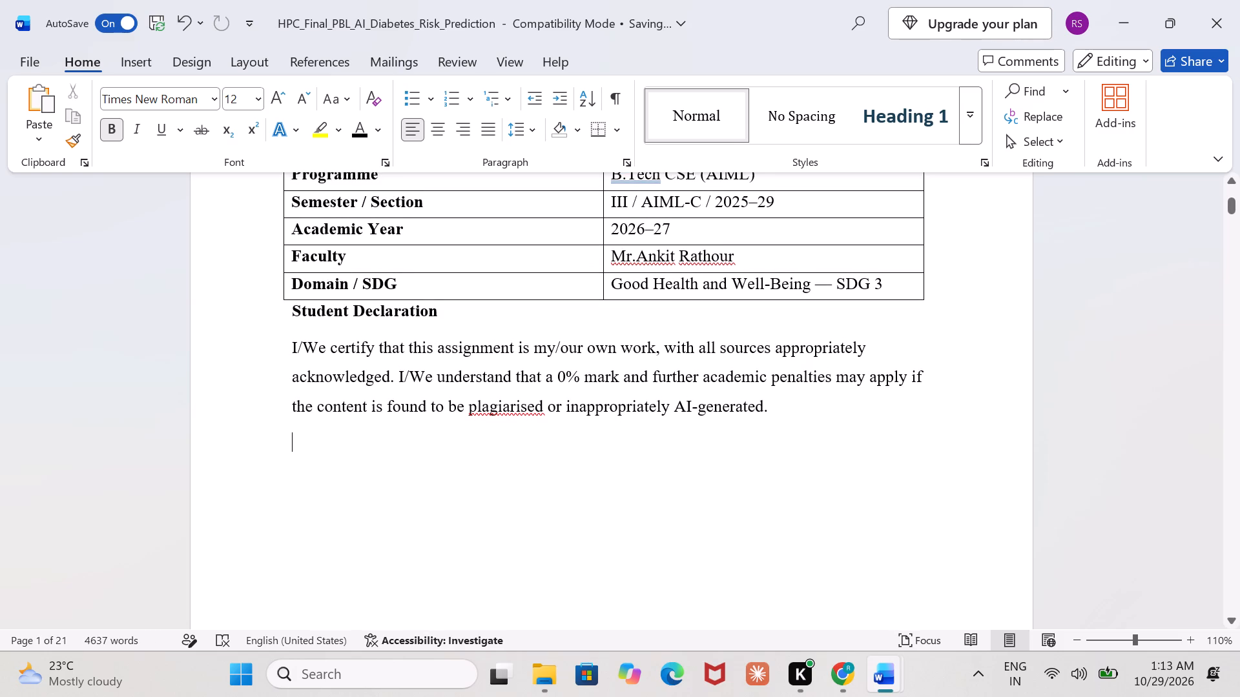
Insert a blank line between the cover details table and the Student Declaration heading.
{"action": "scroll", "coordinate": [488, 431], "scroll_direction": "up", "scroll_amount": 1}
{"action": "left_click", "coordinate": [282, 366]}
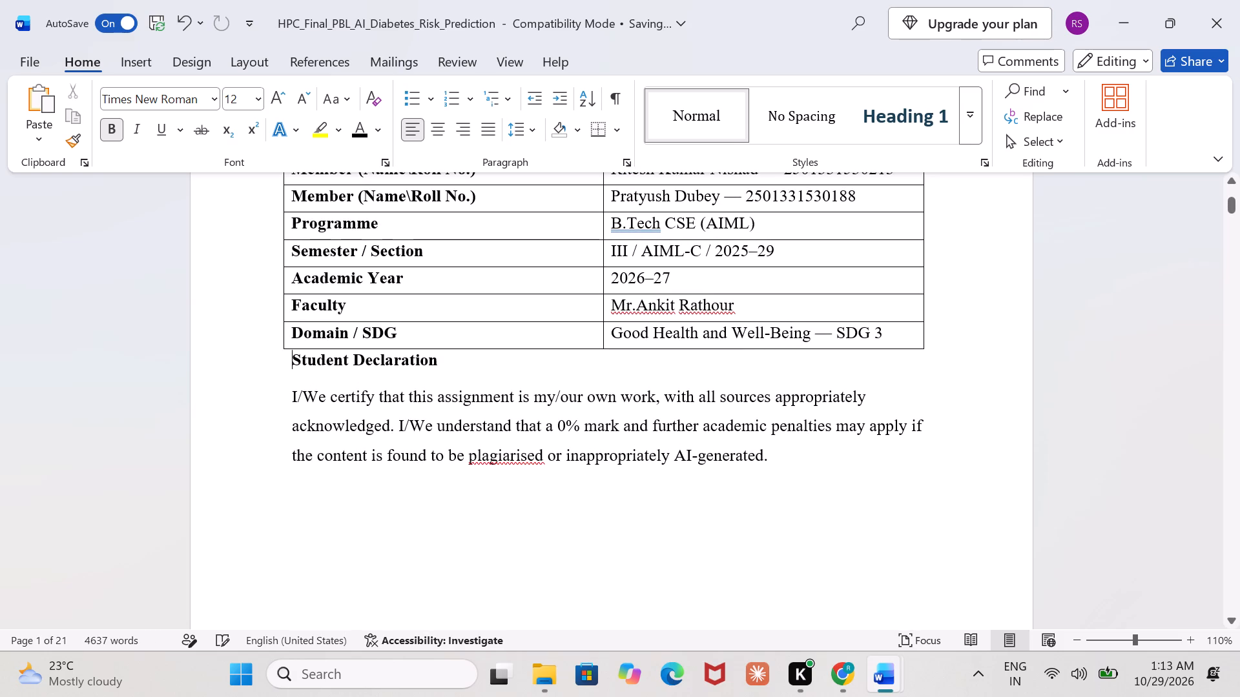
{"action": "left_click", "coordinate": [282, 366]}
{"action": "key", "text": "Return"}
Insert a table of three columns and one row below the Student Declaration paragraph.
{"action": "scroll", "coordinate": [438, 367], "scroll_direction": "down", "scroll_amount": 2}
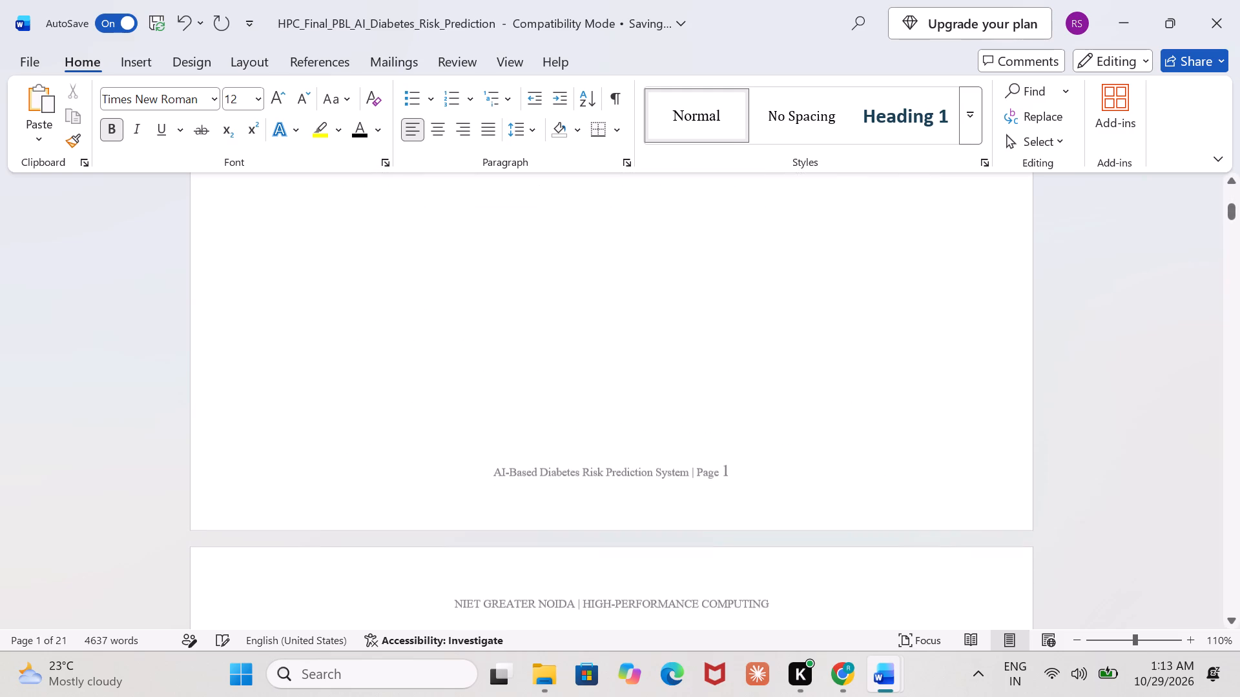
{"action": "scroll", "coordinate": [438, 367], "scroll_direction": "up", "scroll_amount": 1}
{"action": "left_click", "coordinate": [356, 327]}
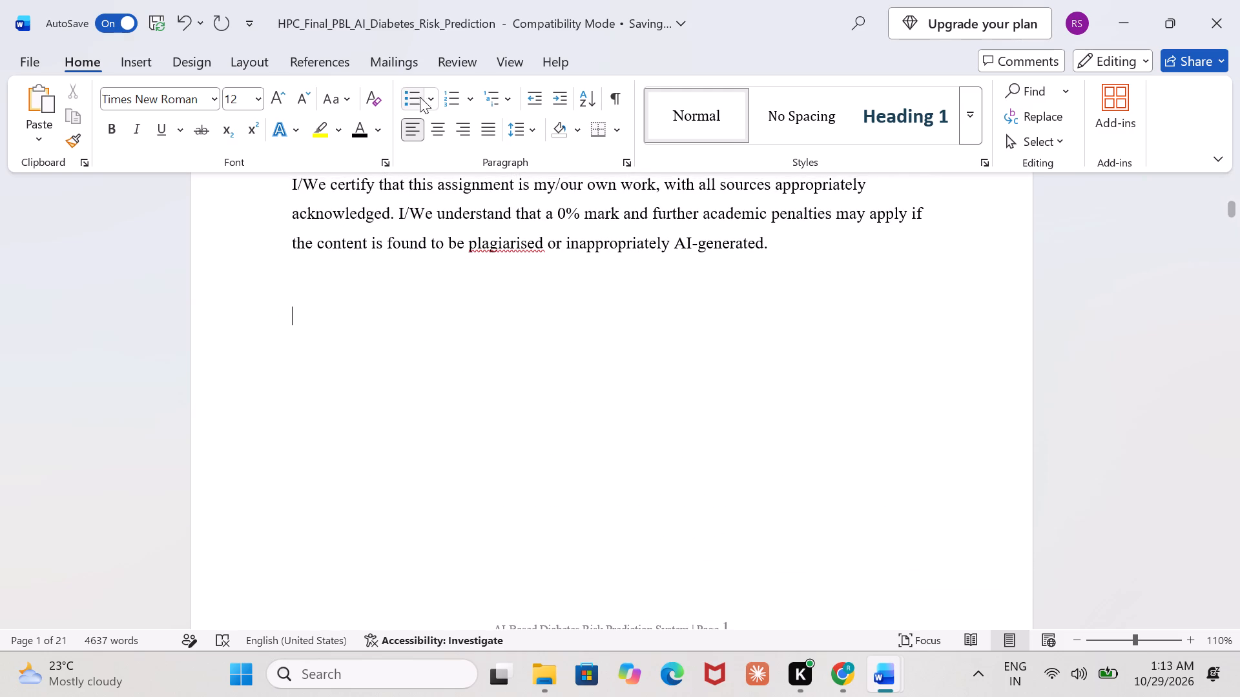
{"action": "left_click", "coordinate": [150, 64]}
{"action": "left_click", "coordinate": [161, 114]}
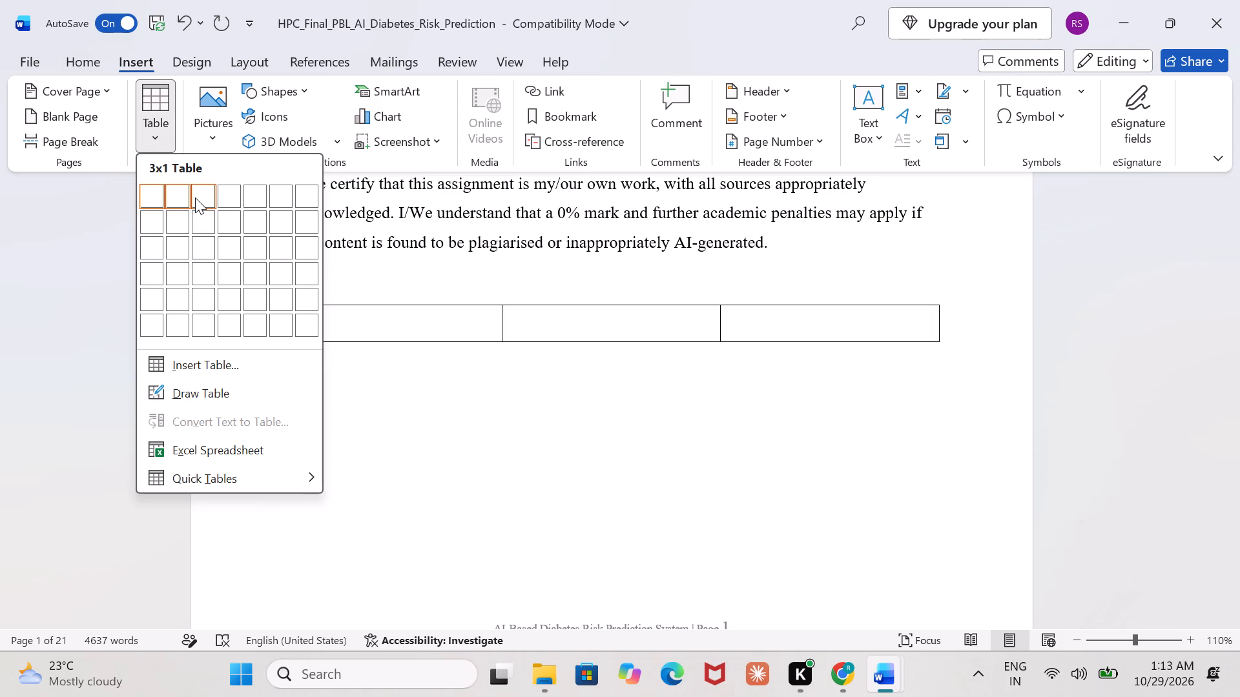
{"action": "left_click", "coordinate": [195, 197]}
Label the three cells of the new table Student Name, Roll No. and Signature.
{"action": "left_click", "coordinate": [369, 308]}
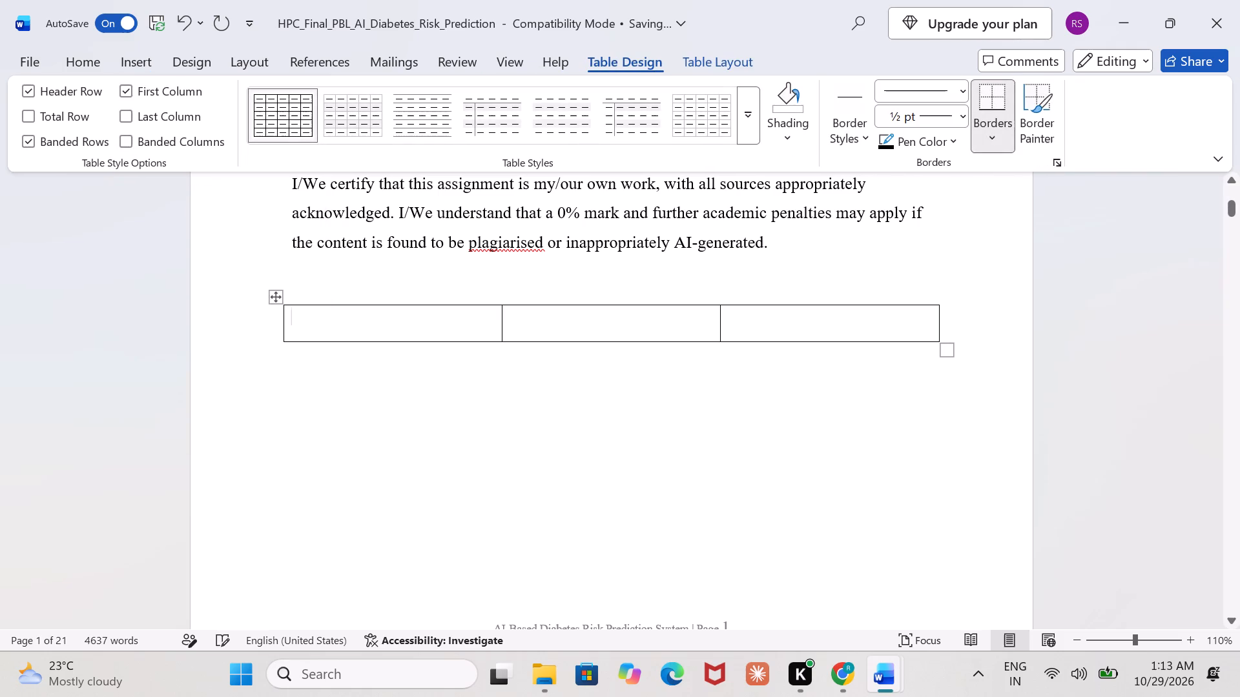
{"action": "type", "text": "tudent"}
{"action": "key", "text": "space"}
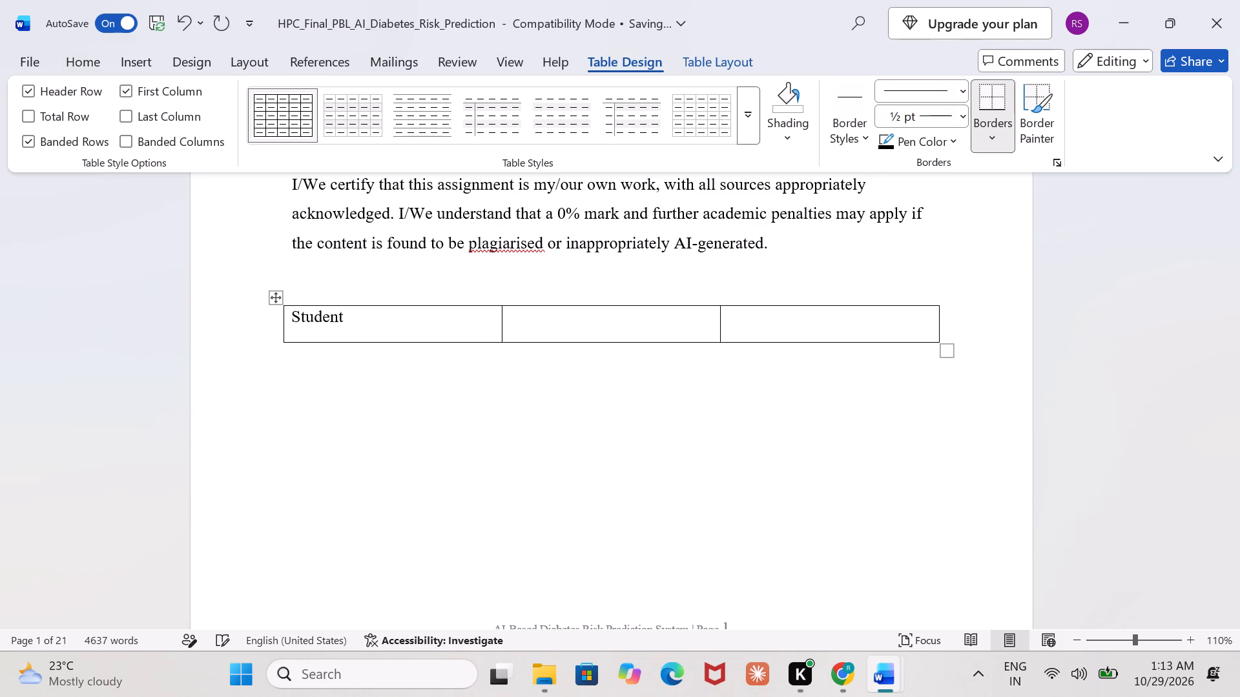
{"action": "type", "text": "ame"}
{"action": "left_click", "coordinate": [601, 308]}
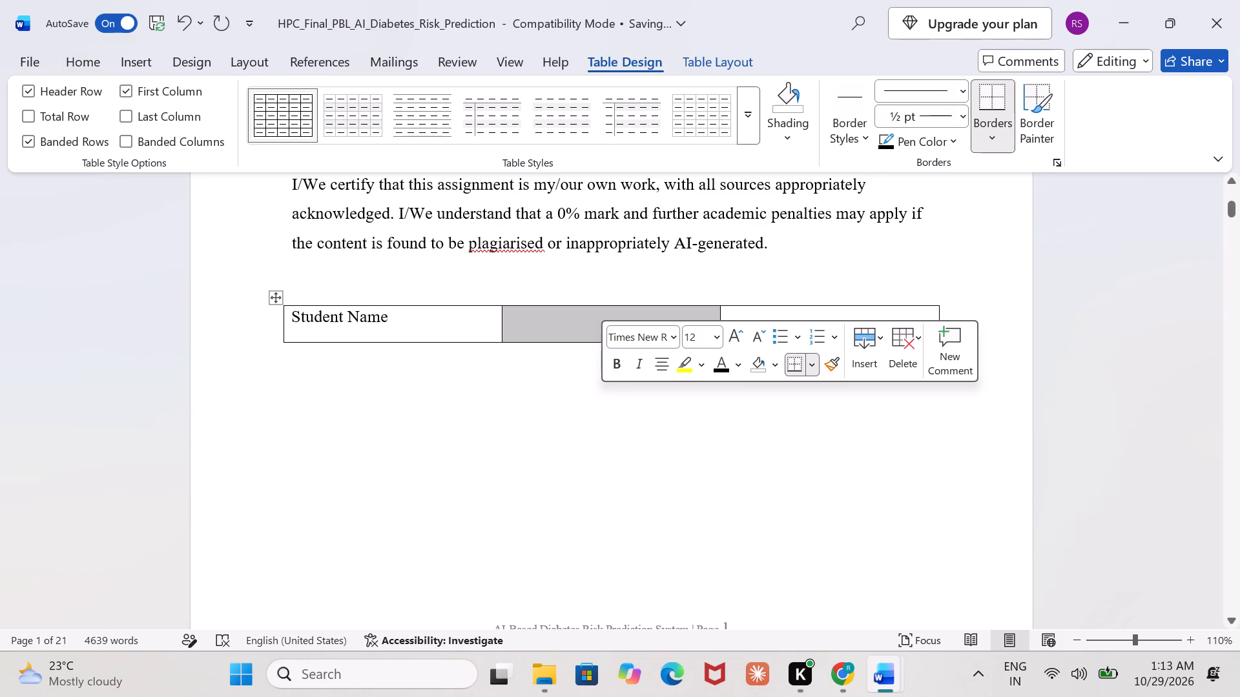
{"action": "left_click", "coordinate": [586, 321]}
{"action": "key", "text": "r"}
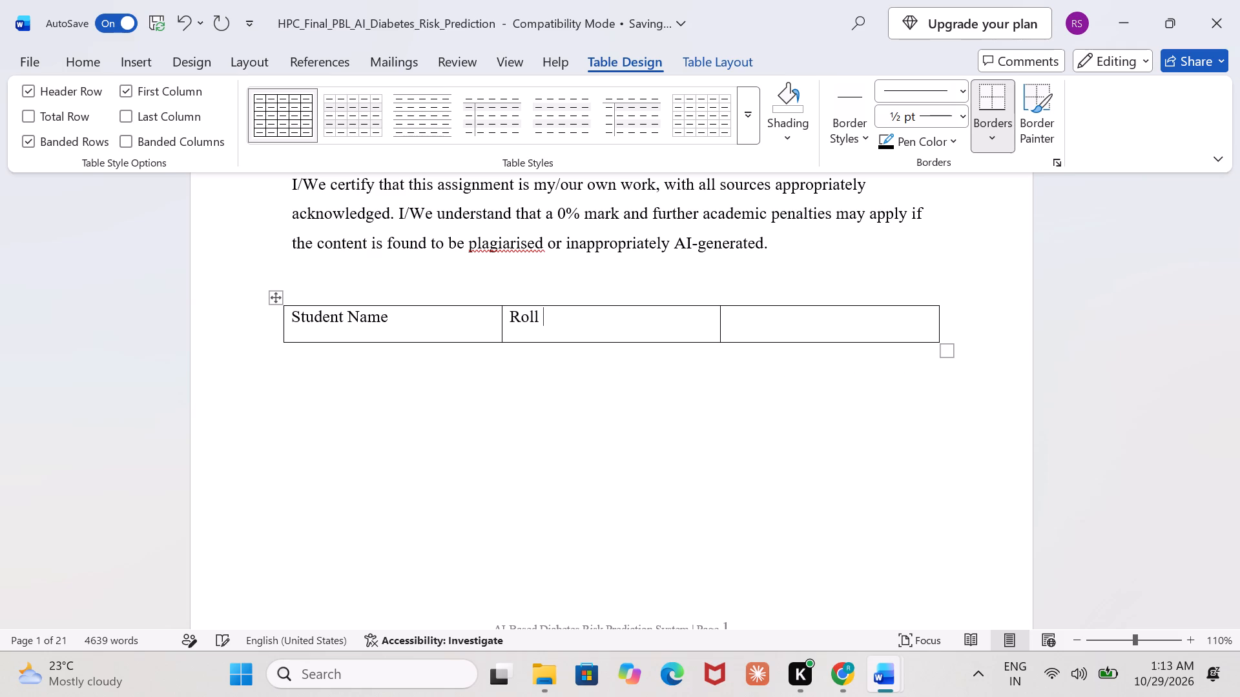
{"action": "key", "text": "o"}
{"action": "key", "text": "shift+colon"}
{"action": "key", "text": "BackSpace"}
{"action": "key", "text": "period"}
{"action": "left_click", "coordinate": [839, 323]}
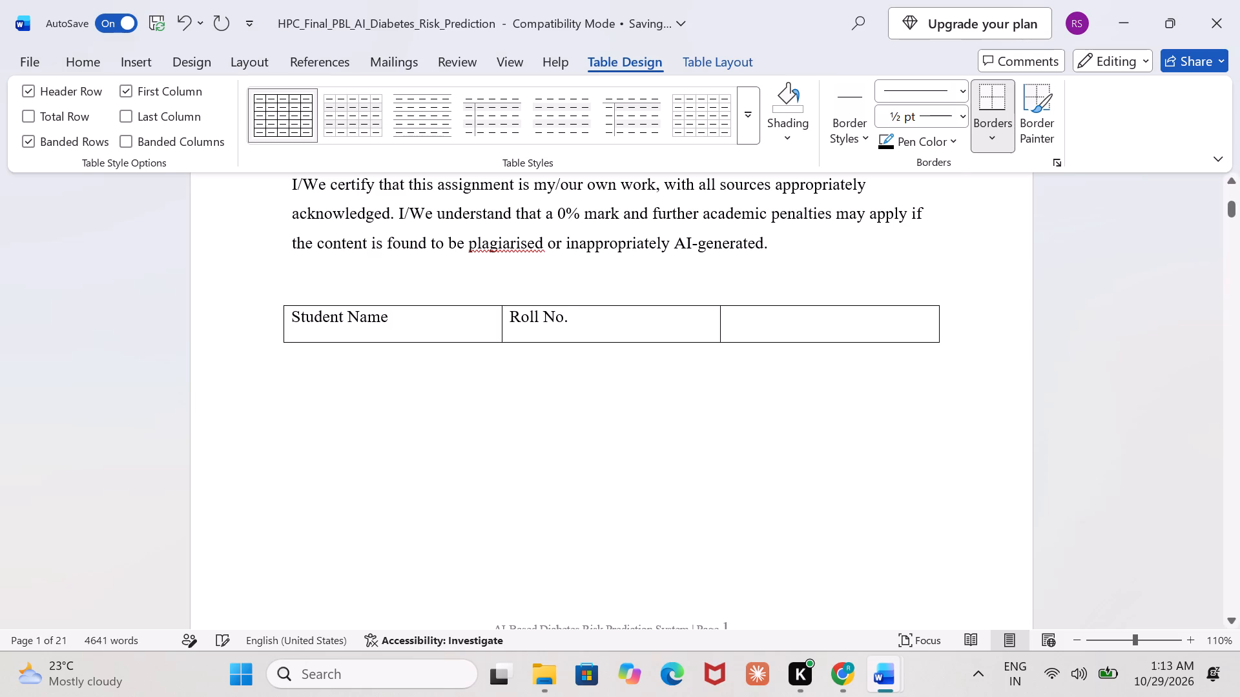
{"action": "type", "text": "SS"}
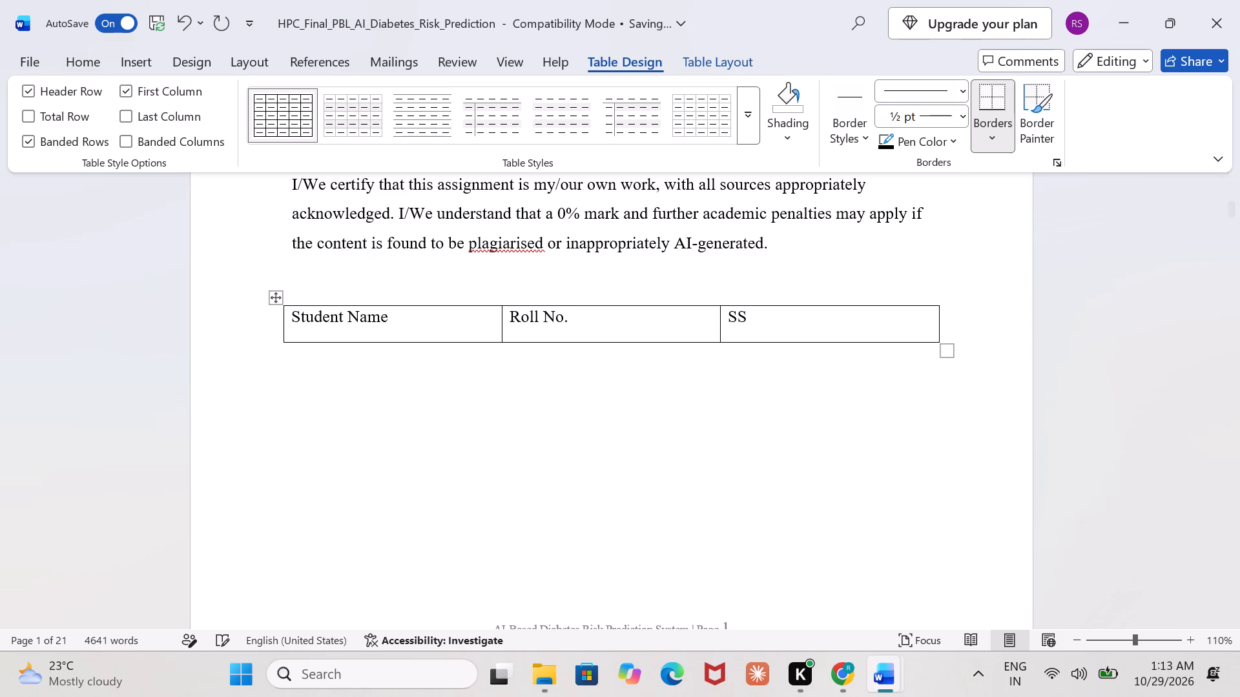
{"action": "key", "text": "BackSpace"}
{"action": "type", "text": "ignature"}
Change the first column's label to Student(s) Name.
{"action": "left_click", "coordinate": [344, 316]}
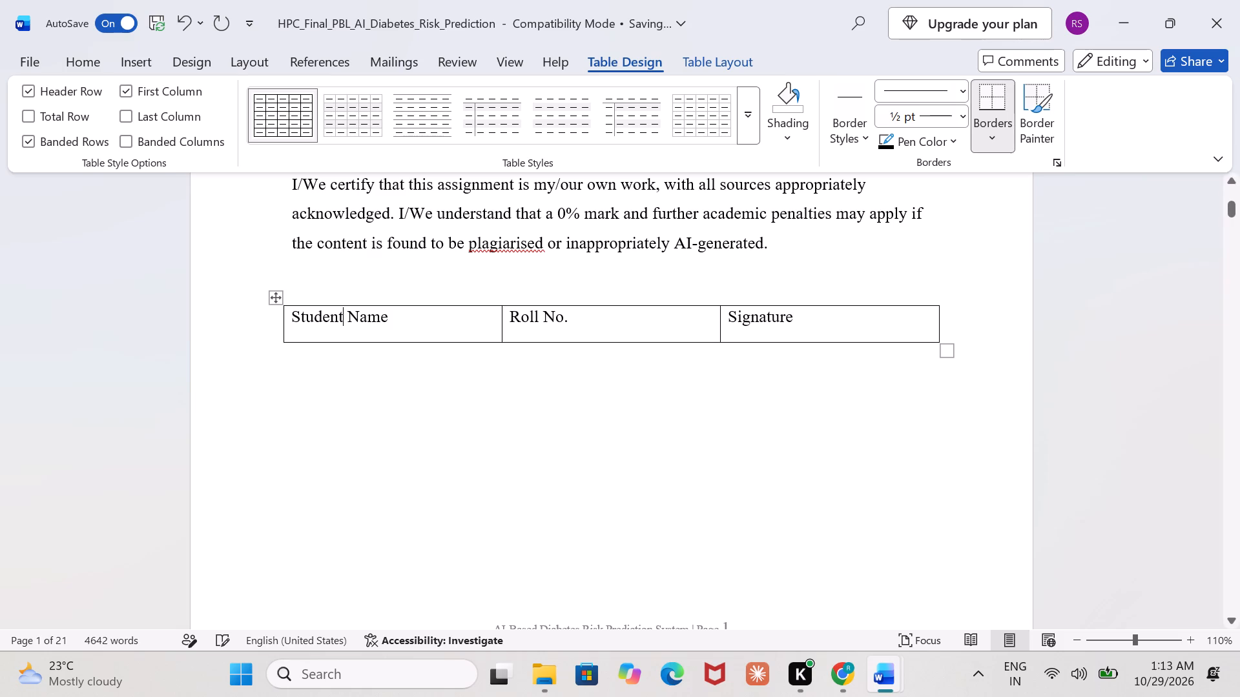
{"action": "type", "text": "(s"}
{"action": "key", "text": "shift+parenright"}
Centre the Student(s) Name, Roll No. and Signature labels in their cells.
{"action": "left_click_drag", "start_coordinate": [414, 310], "coordinate": [306, 322]}
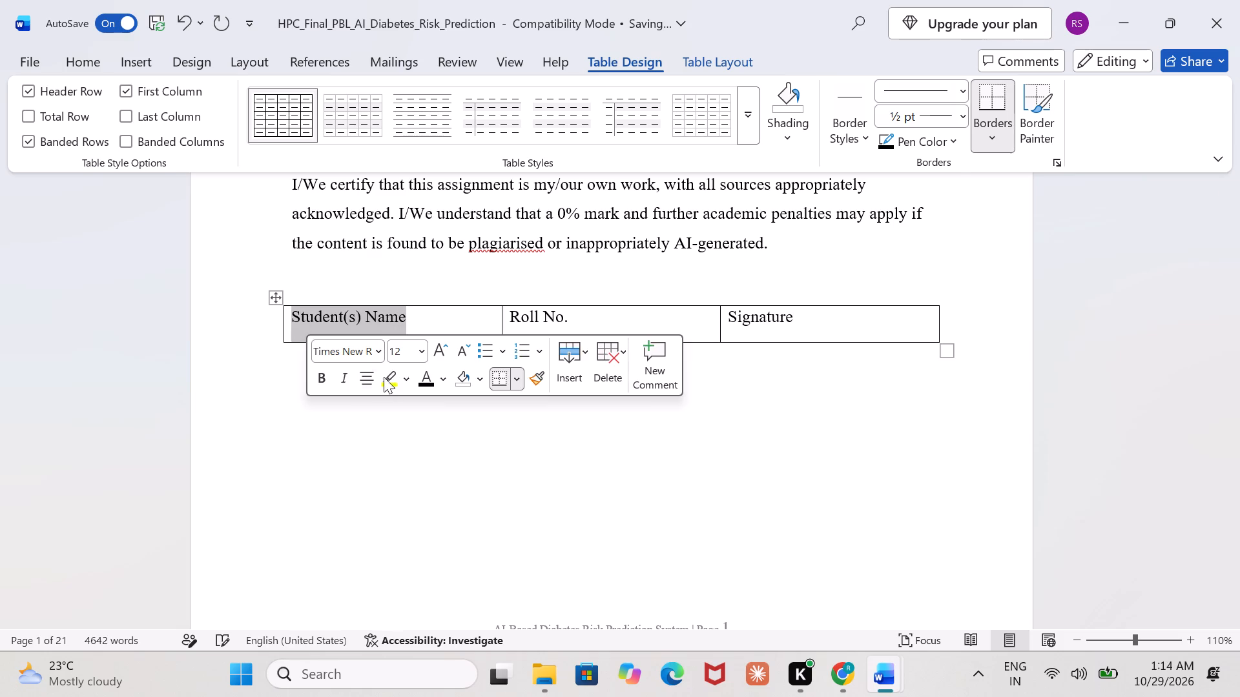
{"action": "left_click", "coordinate": [372, 378]}
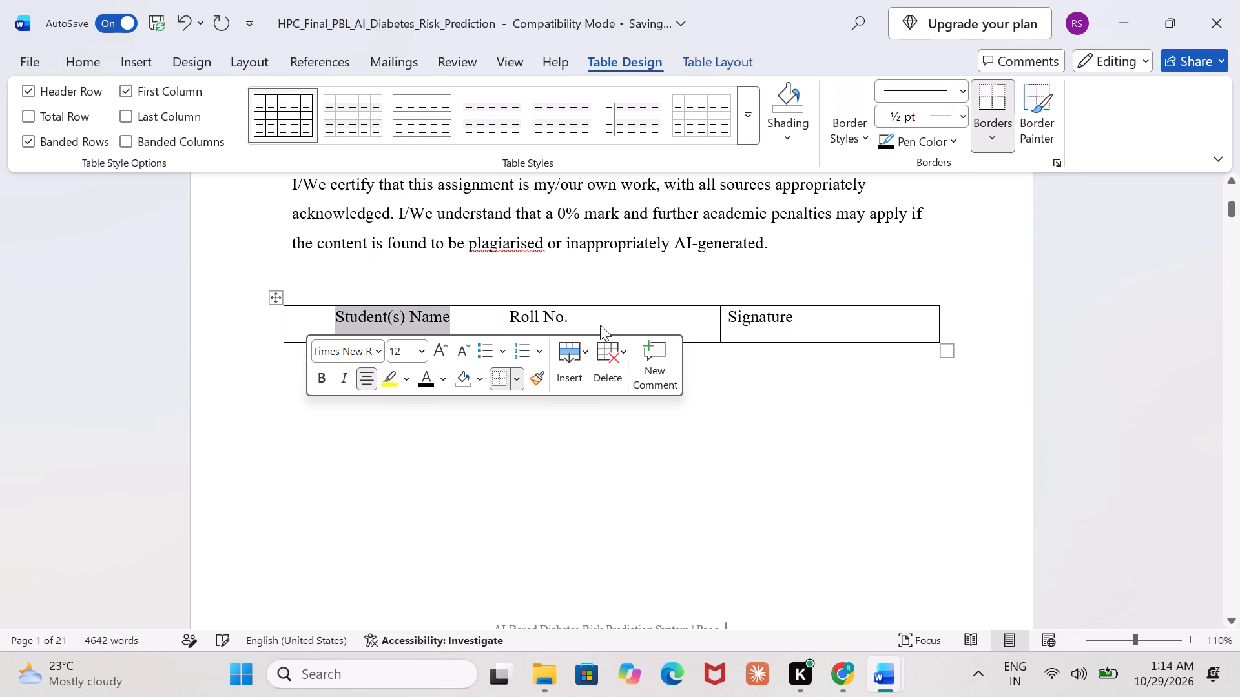
{"action": "left_click_drag", "start_coordinate": [591, 315], "coordinate": [514, 315]}
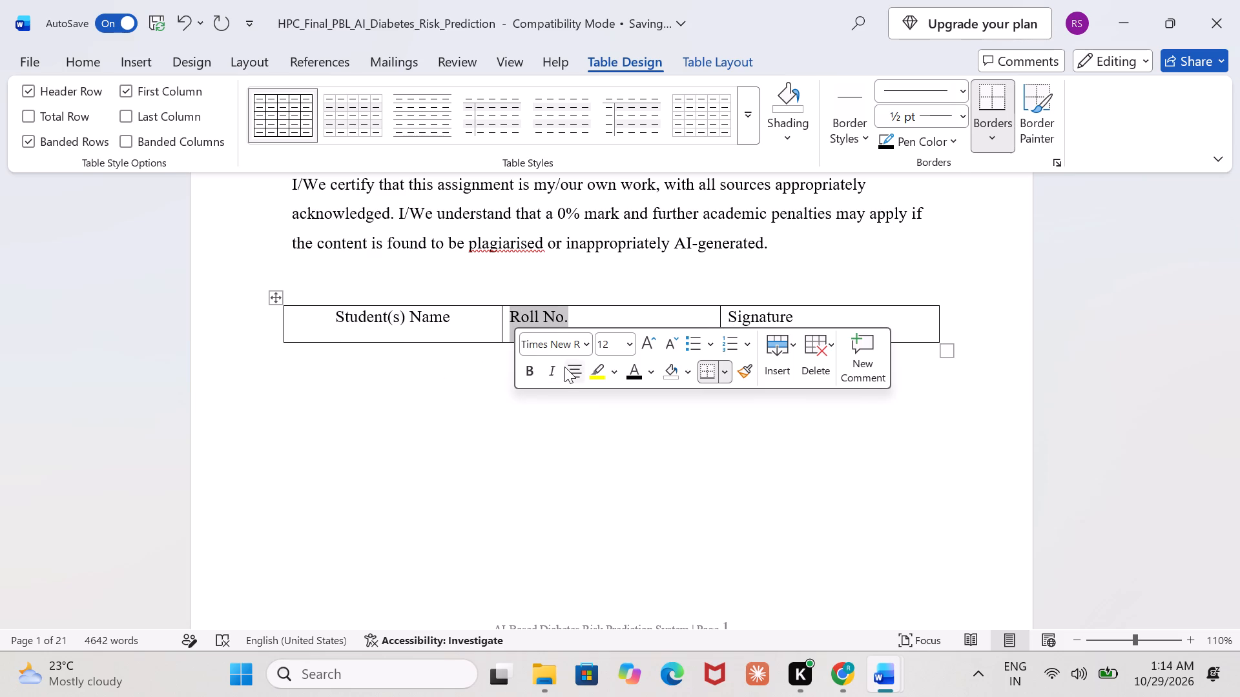
{"action": "left_click", "coordinate": [564, 367]}
{"action": "left_click_drag", "start_coordinate": [802, 317], "coordinate": [741, 323]}
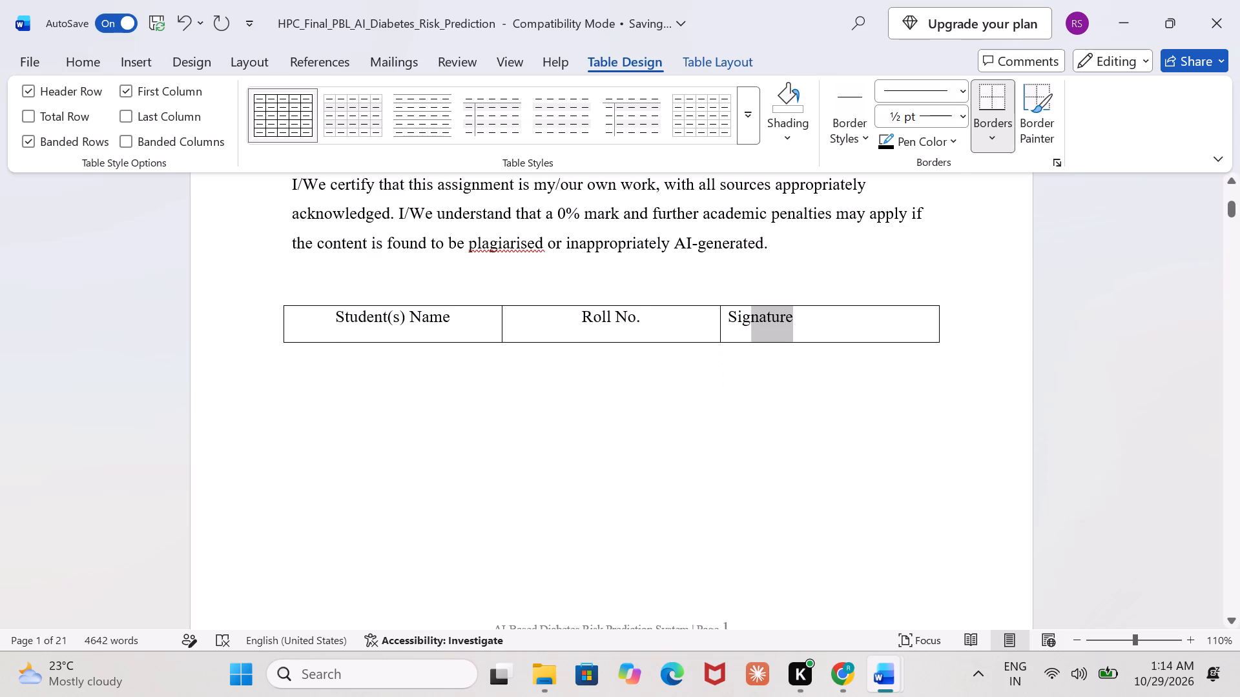
{"action": "left_click_drag", "start_coordinate": [741, 323], "coordinate": [731, 327]}
{"action": "left_click", "coordinate": [793, 380]}
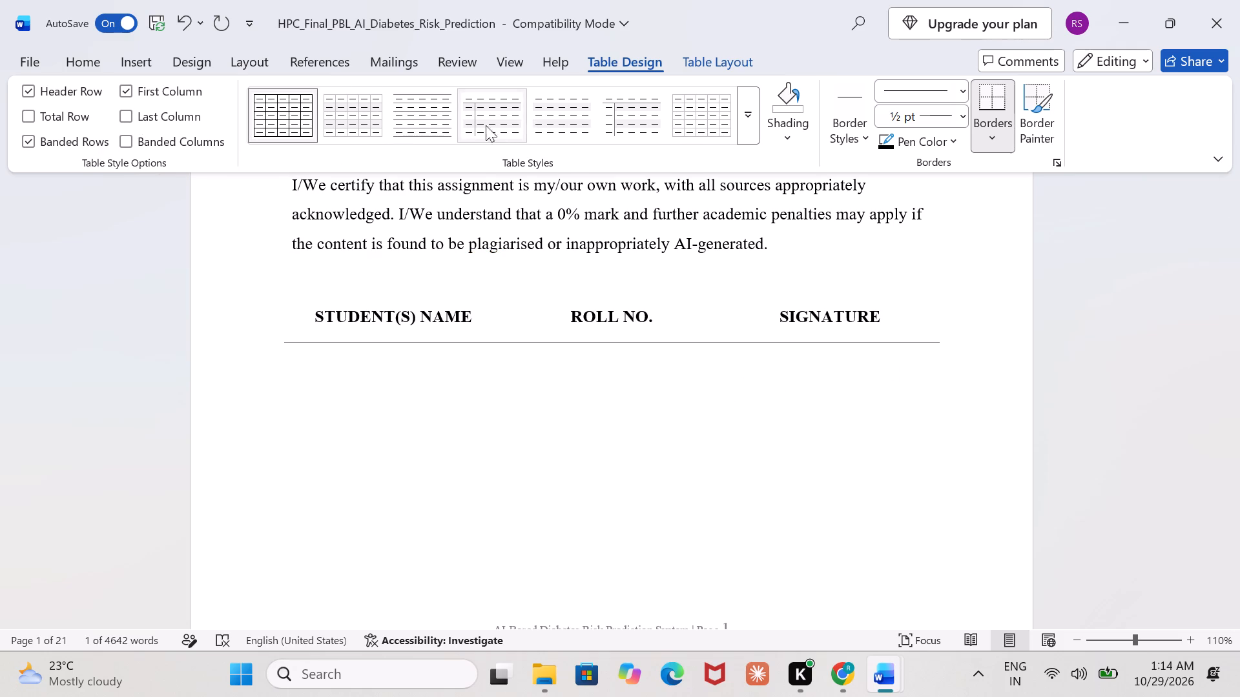
Apply the light grey grid table style with bold headers to the signature table.
{"action": "left_click", "coordinate": [338, 133]}
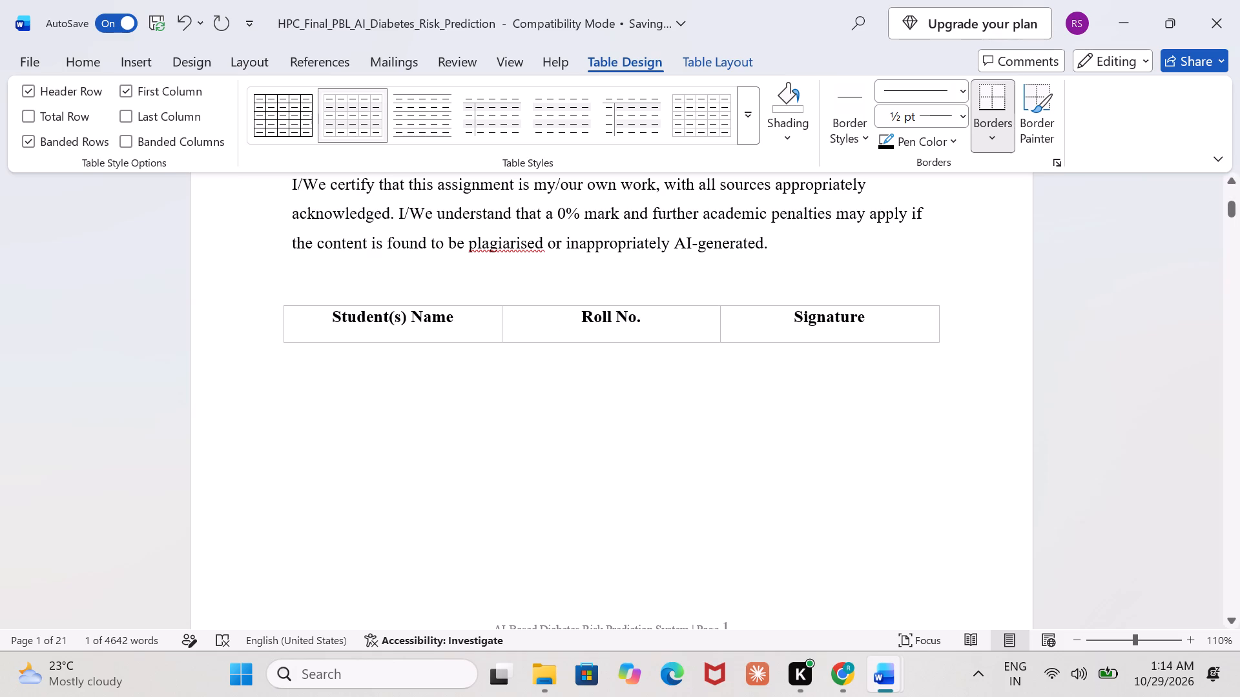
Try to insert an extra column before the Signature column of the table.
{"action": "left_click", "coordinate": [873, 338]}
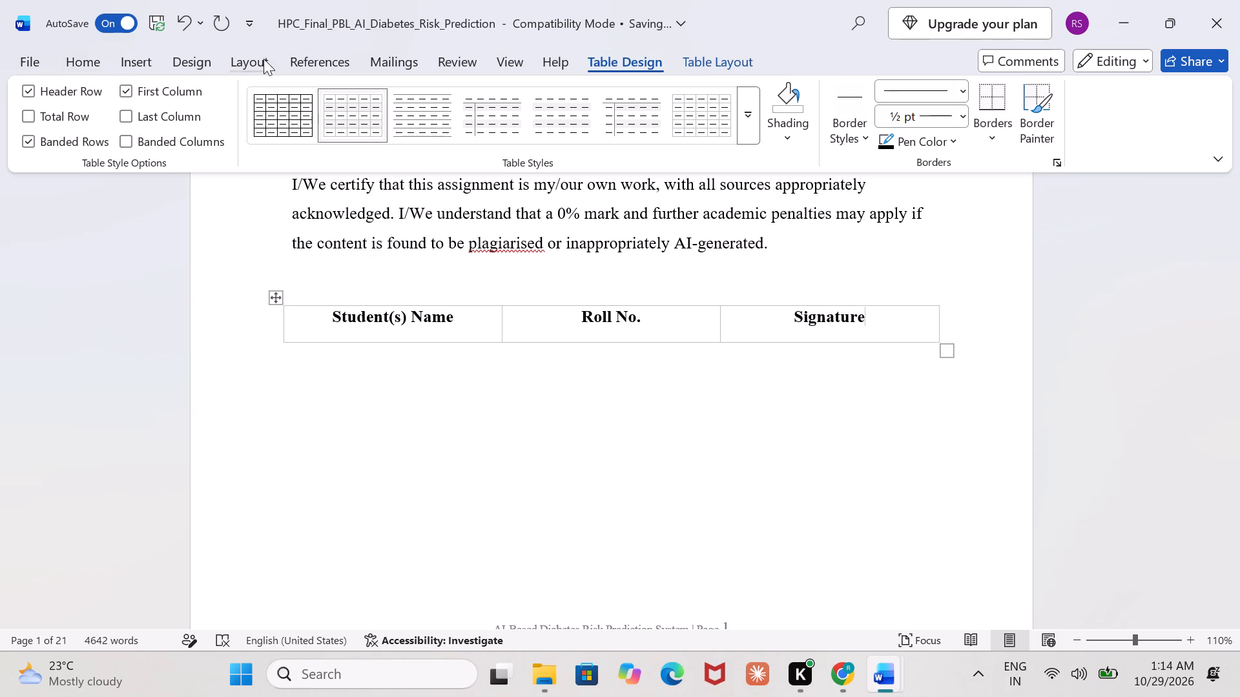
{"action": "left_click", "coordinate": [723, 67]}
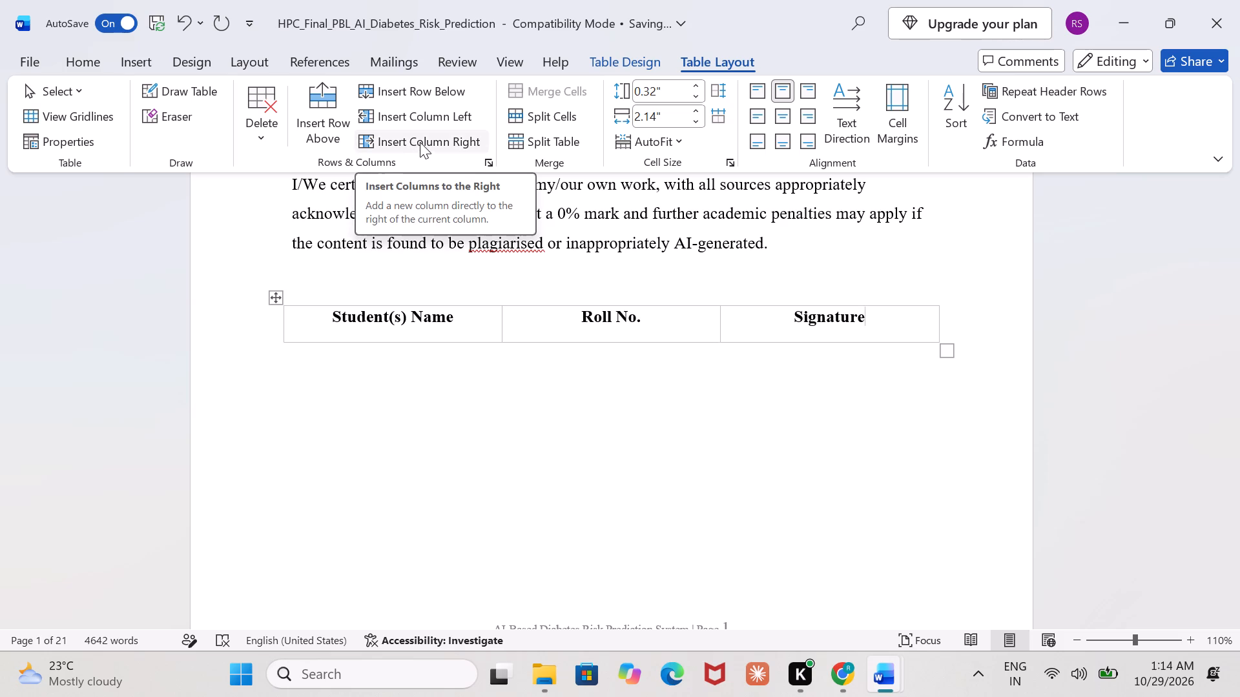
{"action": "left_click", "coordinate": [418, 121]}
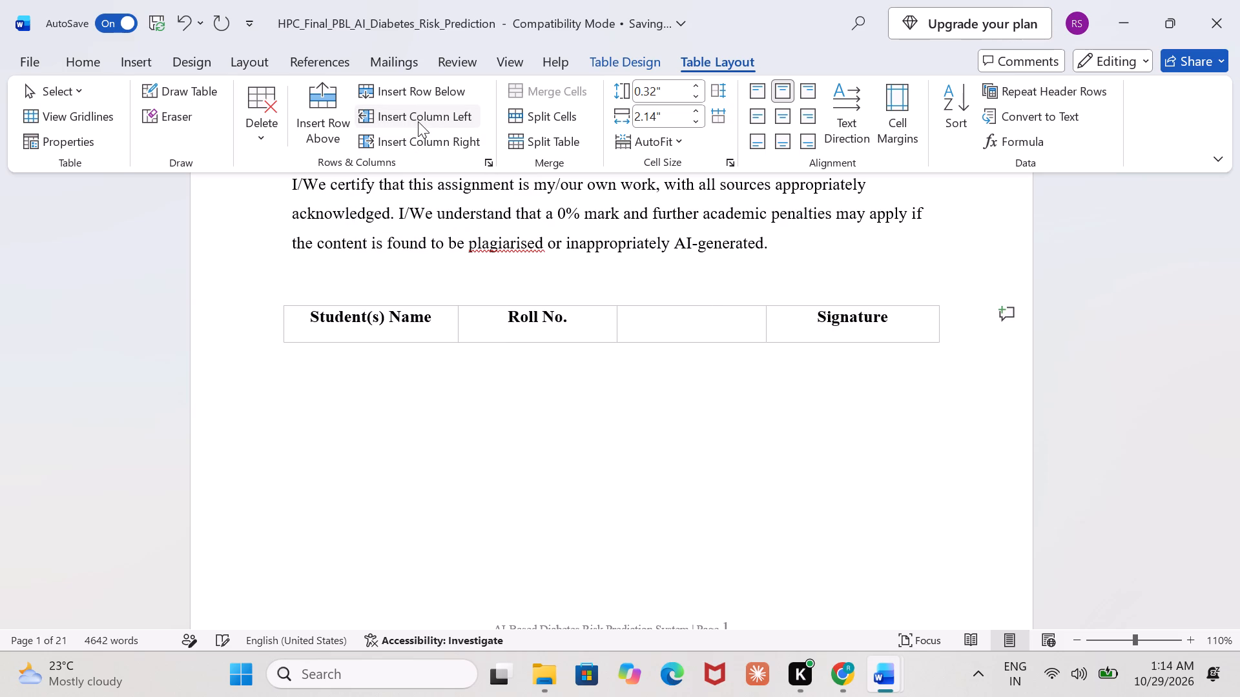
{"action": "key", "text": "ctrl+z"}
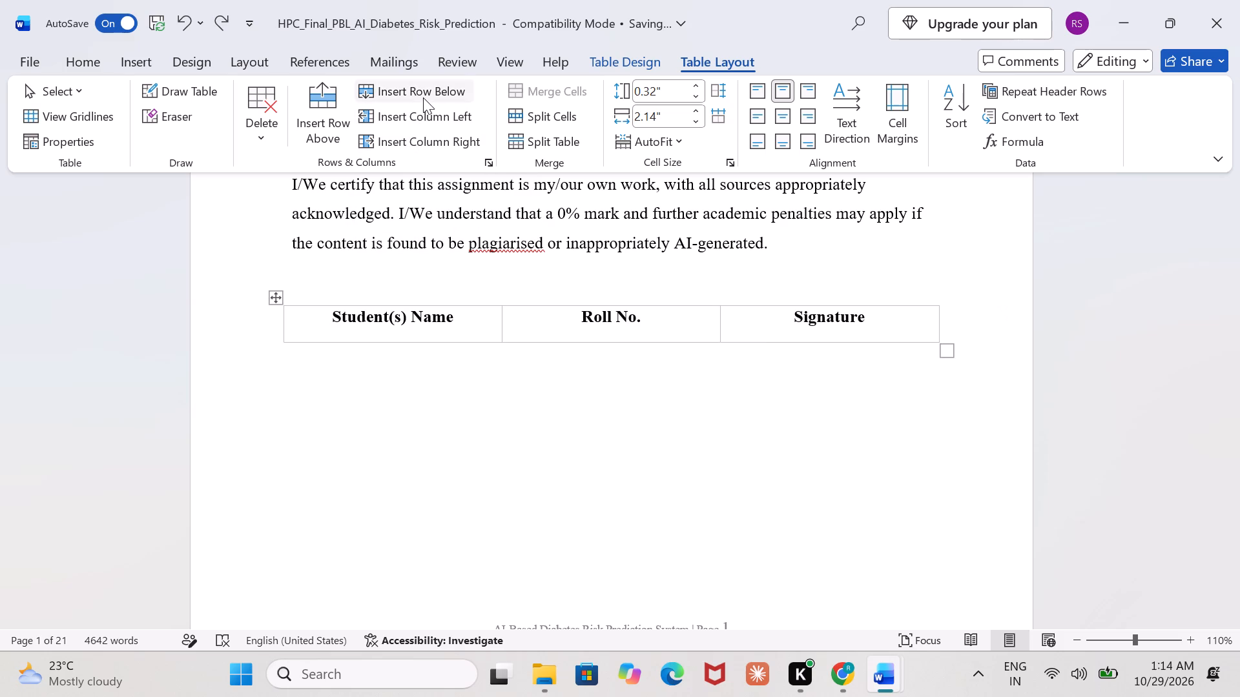
Insert three empty rows below the header row of the signature table.
{"action": "left_click", "coordinate": [423, 97]}
{"action": "left_click", "coordinate": [423, 97]}
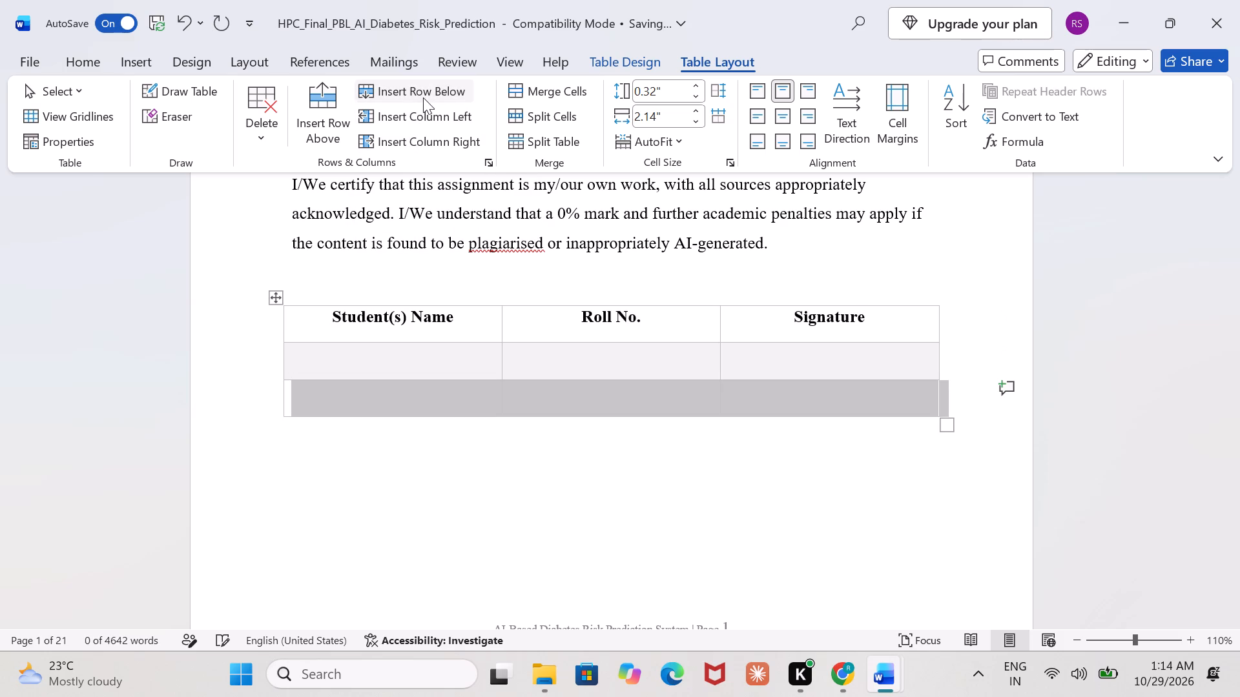
{"action": "left_click", "coordinate": [423, 97]}
Enter the first student's full name in the Student(s) Name column, in the row directly beneath the header.
{"action": "left_click", "coordinate": [422, 351]}
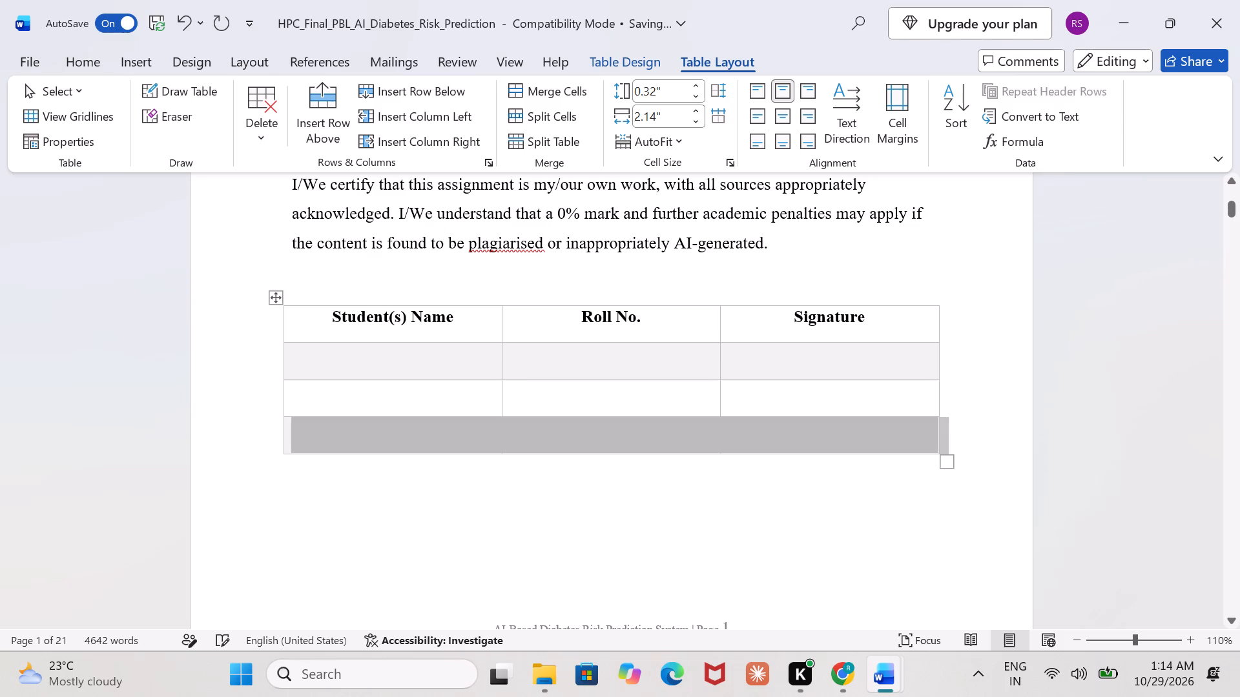
{"action": "left_click", "coordinate": [415, 359]}
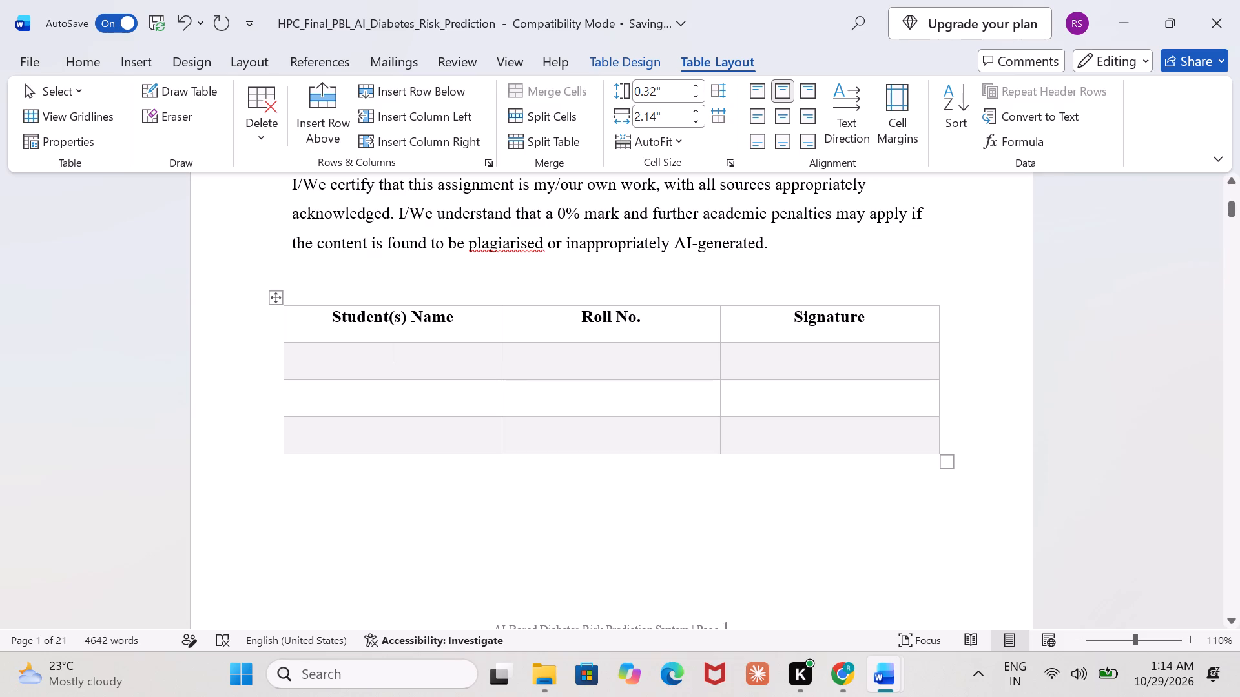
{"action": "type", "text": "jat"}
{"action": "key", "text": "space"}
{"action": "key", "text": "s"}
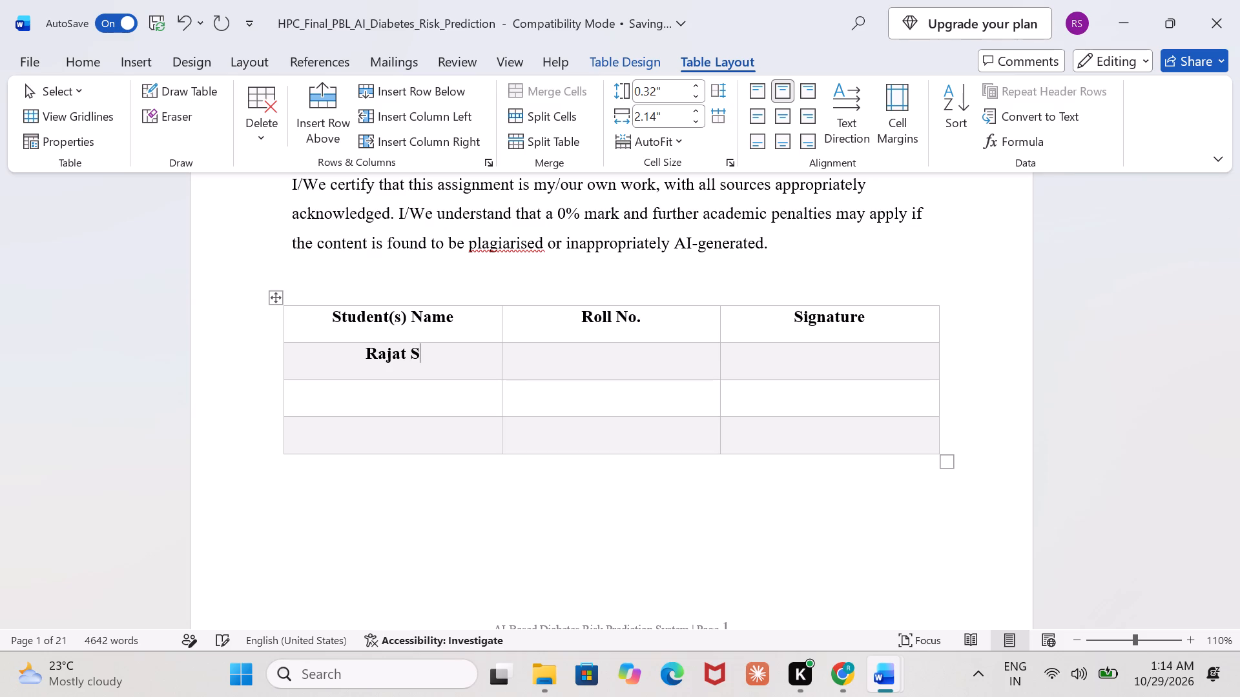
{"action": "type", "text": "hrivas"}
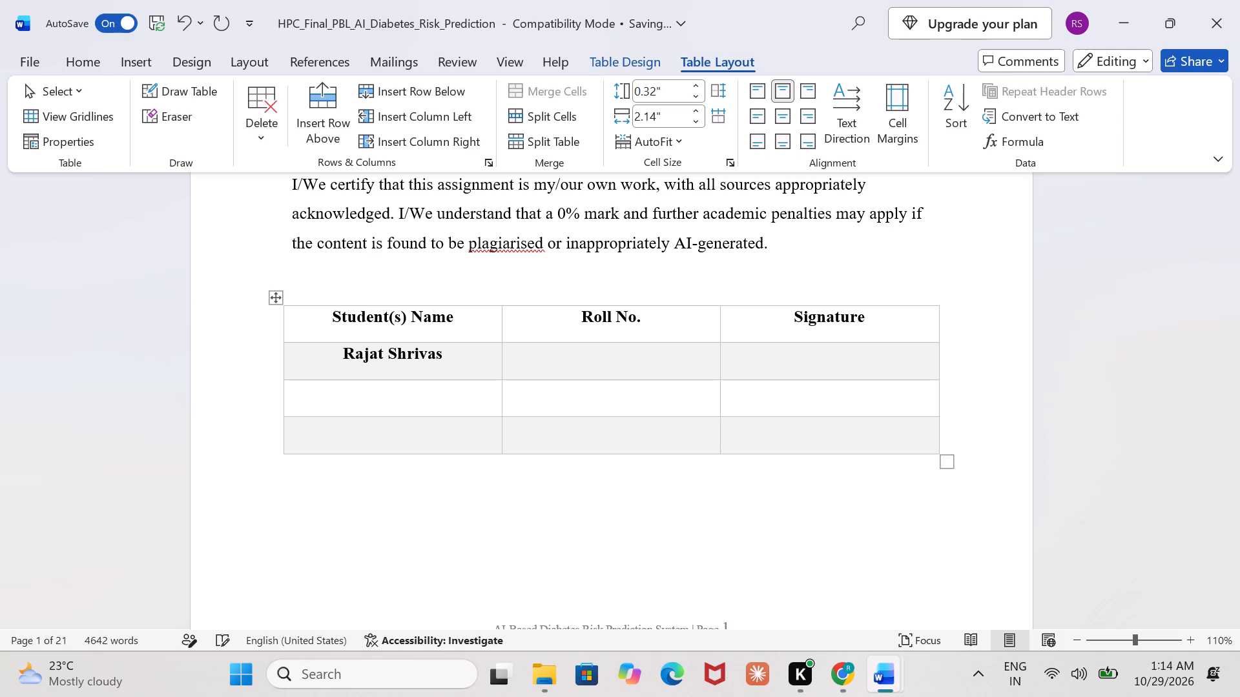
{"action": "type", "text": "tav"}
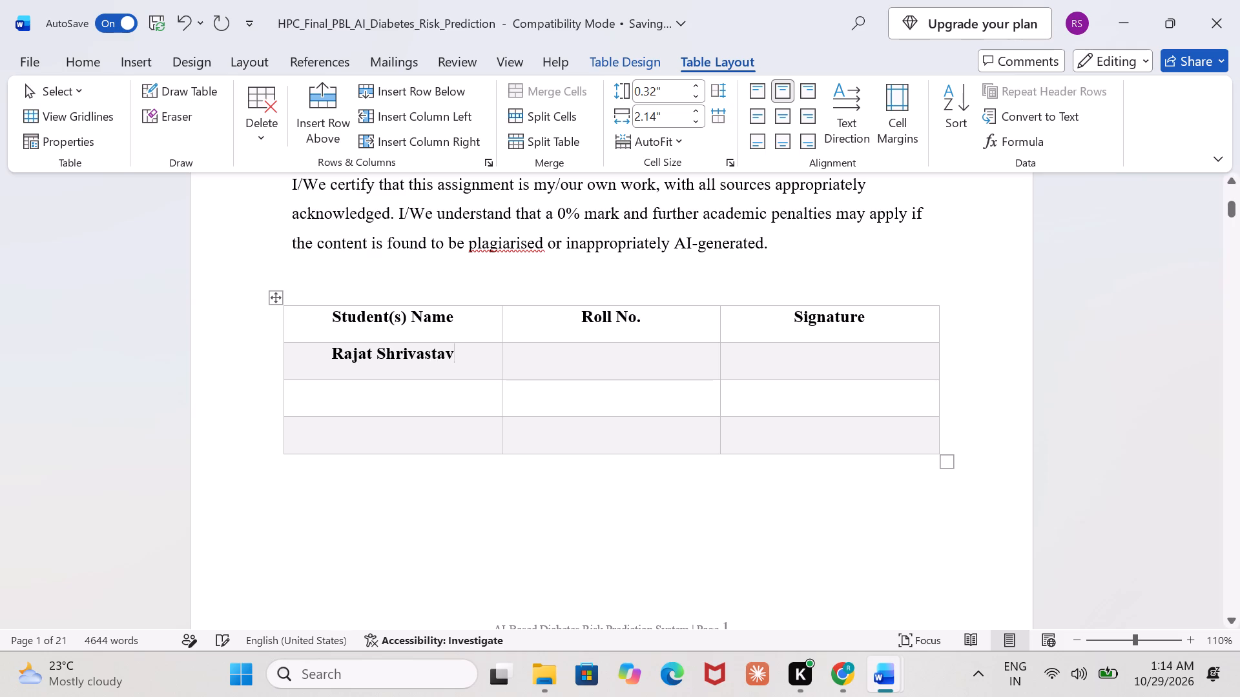
Enter the second student's full name in the next row of the Student(s) Name column.
{"action": "left_click", "coordinate": [403, 396]}
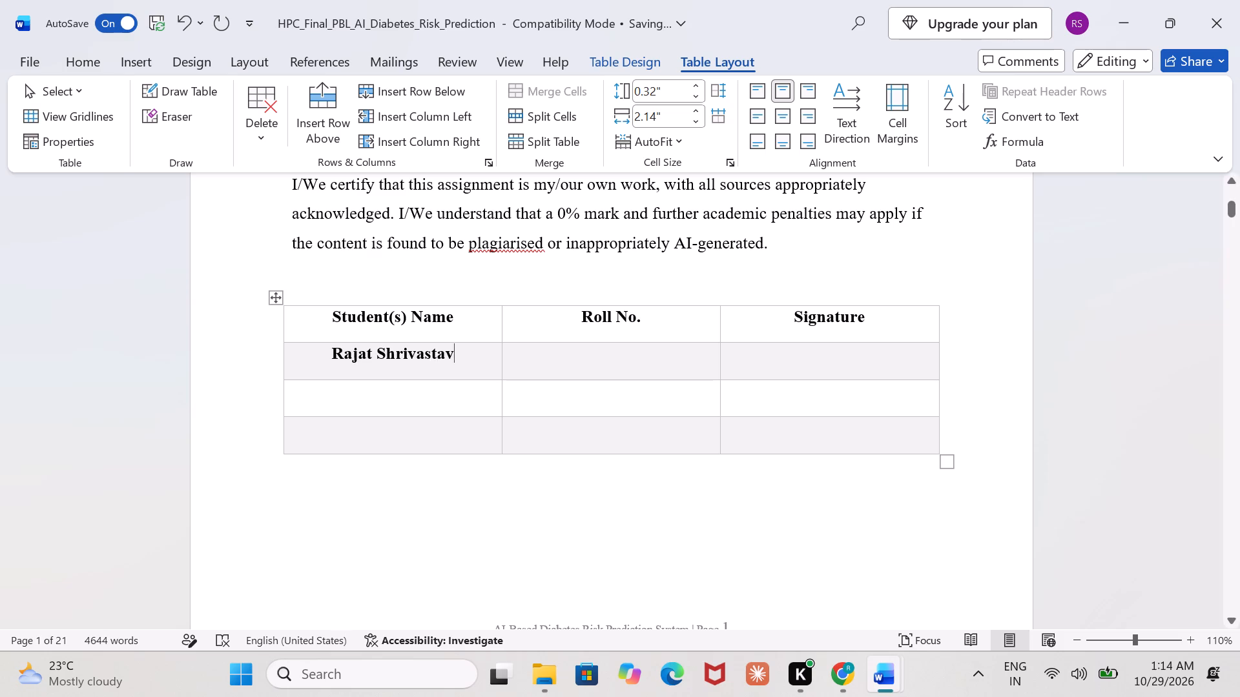
{"action": "left_click", "coordinate": [403, 396]}
{"action": "left_click", "coordinate": [403, 396]}
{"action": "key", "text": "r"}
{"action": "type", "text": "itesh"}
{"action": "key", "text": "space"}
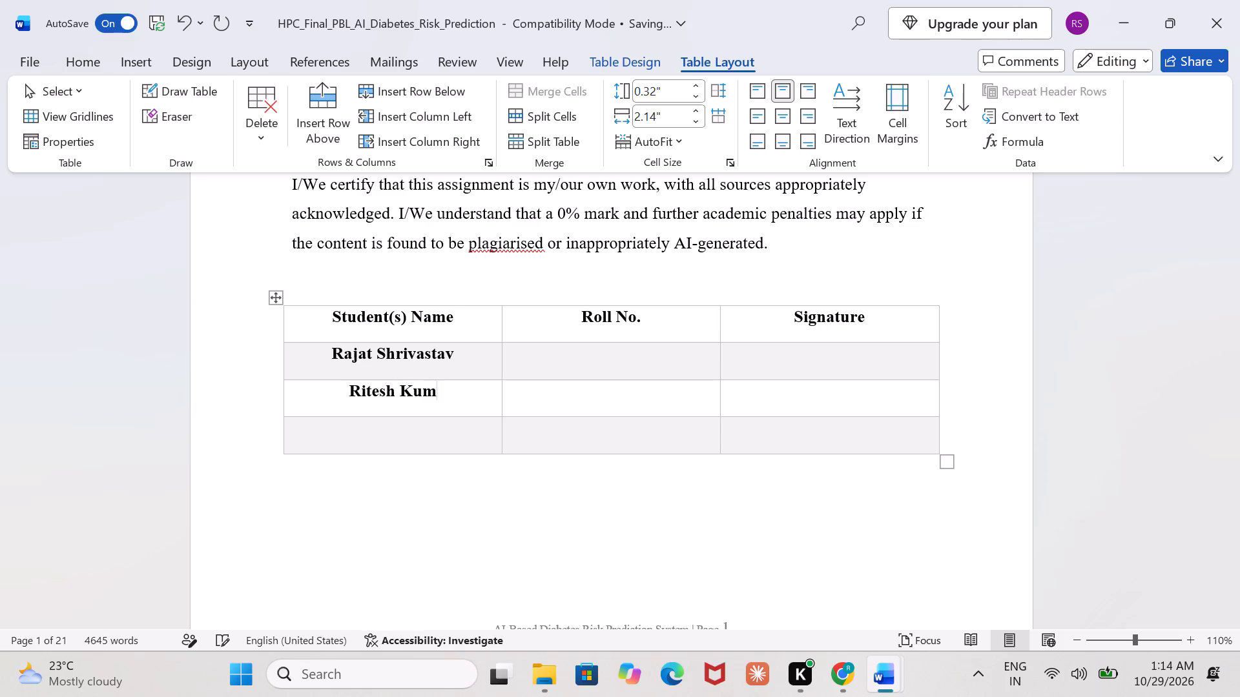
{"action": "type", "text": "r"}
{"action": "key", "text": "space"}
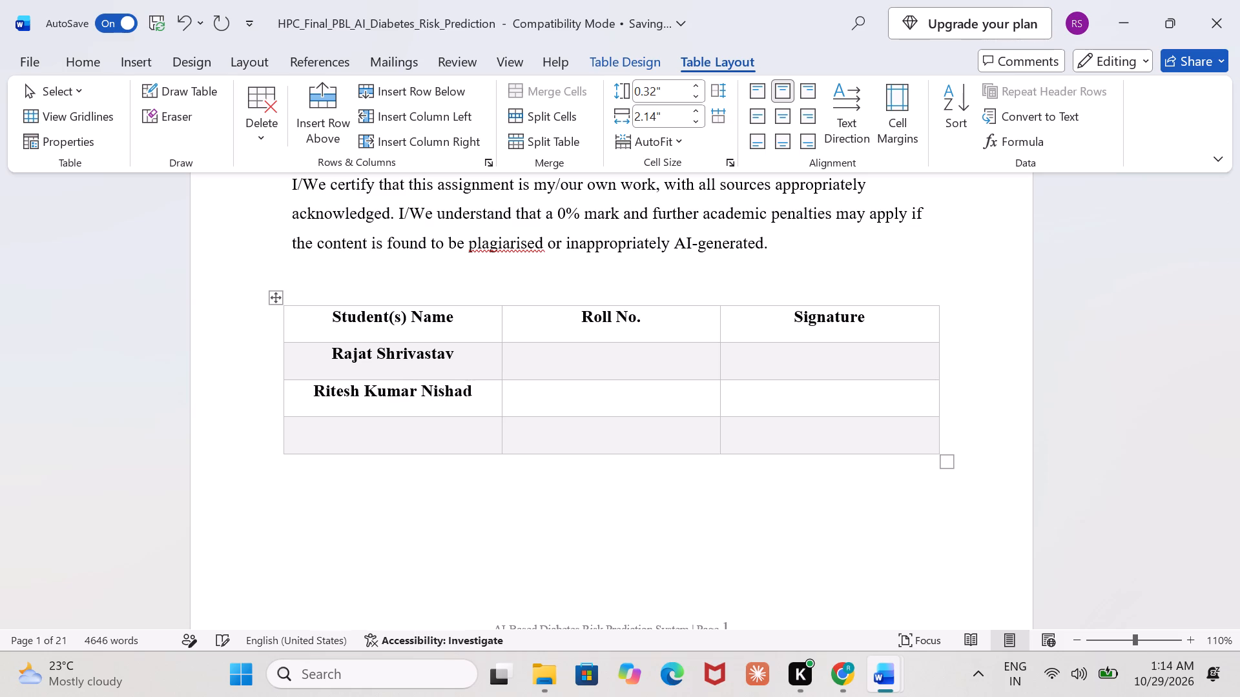
Enter the third student's full name in the last row of the Student(s) Name column.
{"action": "left_click", "coordinate": [442, 435]}
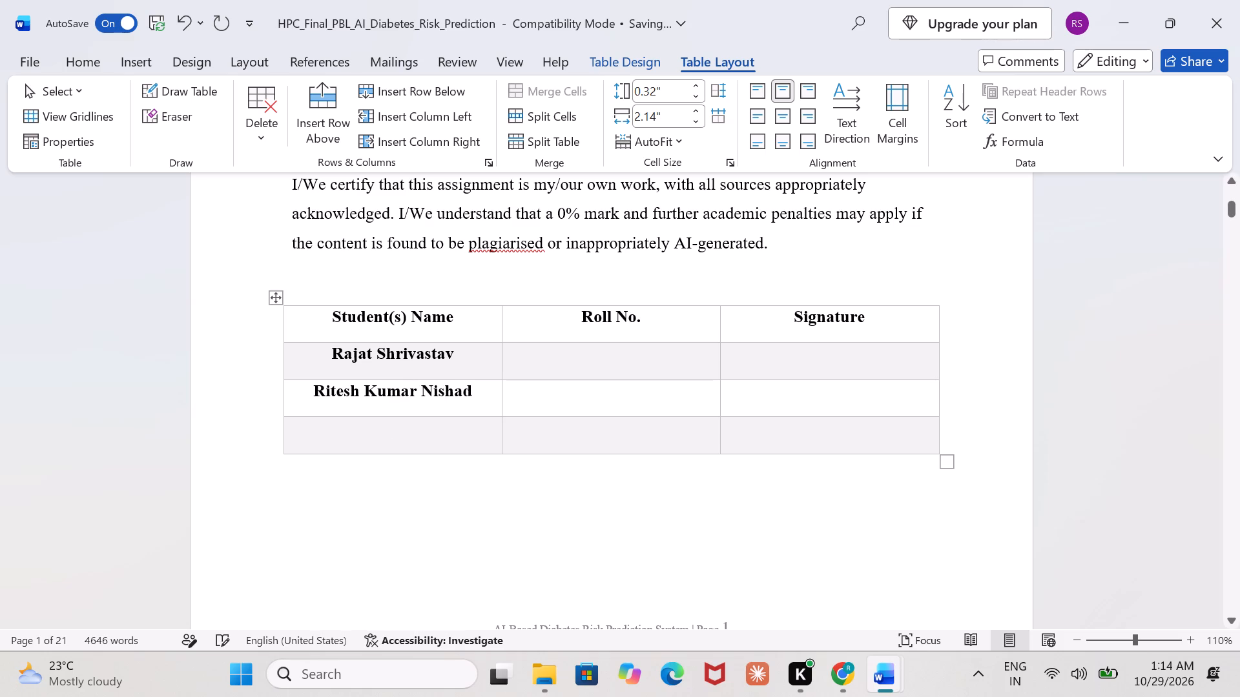
{"action": "left_click", "coordinate": [442, 435]}
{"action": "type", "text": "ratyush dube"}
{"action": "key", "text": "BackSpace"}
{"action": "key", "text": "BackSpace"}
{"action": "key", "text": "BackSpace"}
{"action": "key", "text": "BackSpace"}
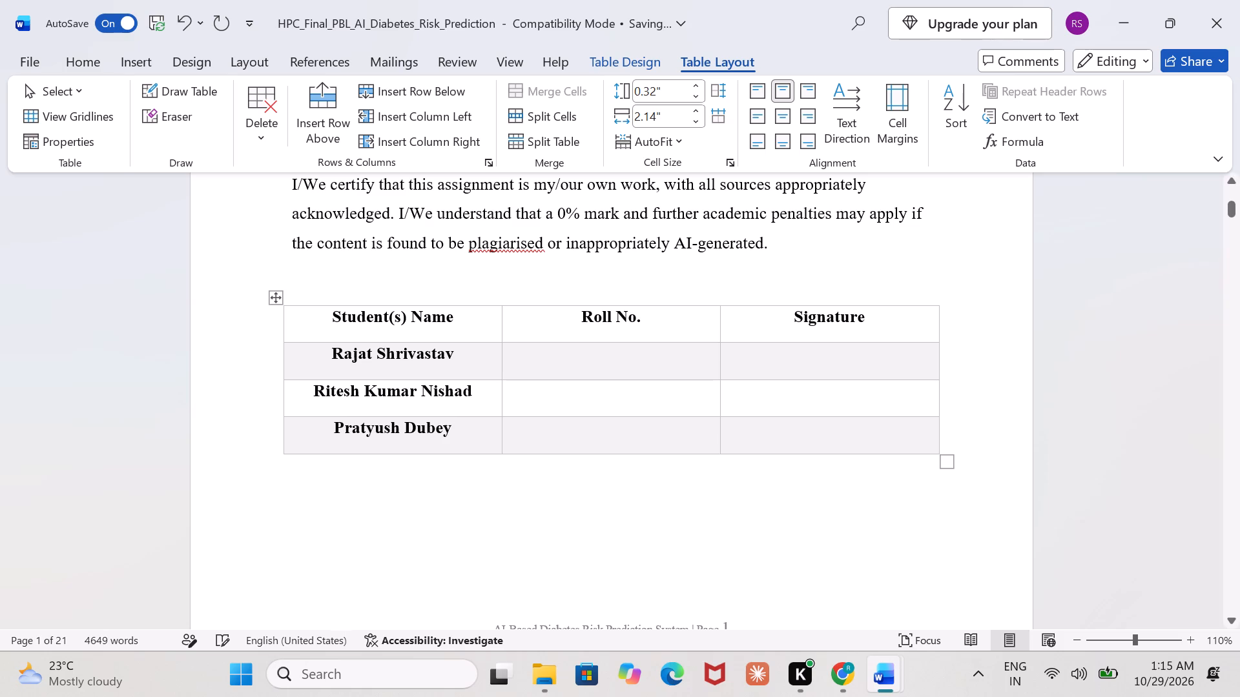
Enter the first student's roll number in the Roll No. column.
{"action": "left_click", "coordinate": [617, 361]}
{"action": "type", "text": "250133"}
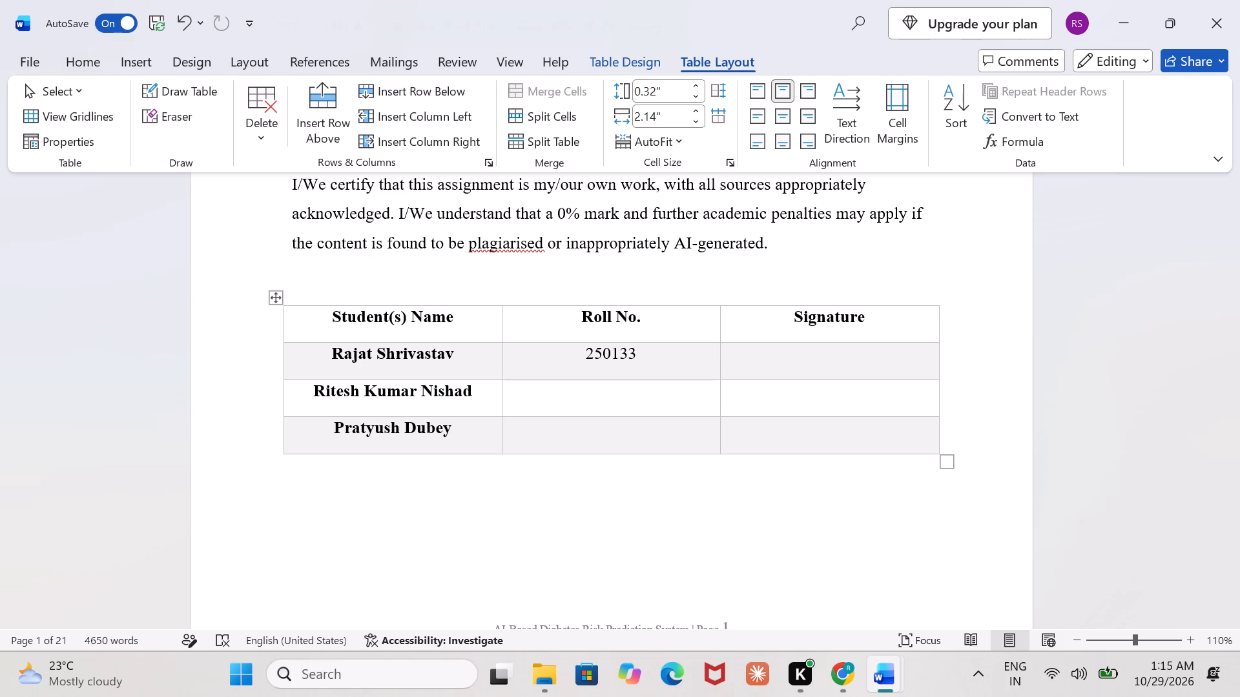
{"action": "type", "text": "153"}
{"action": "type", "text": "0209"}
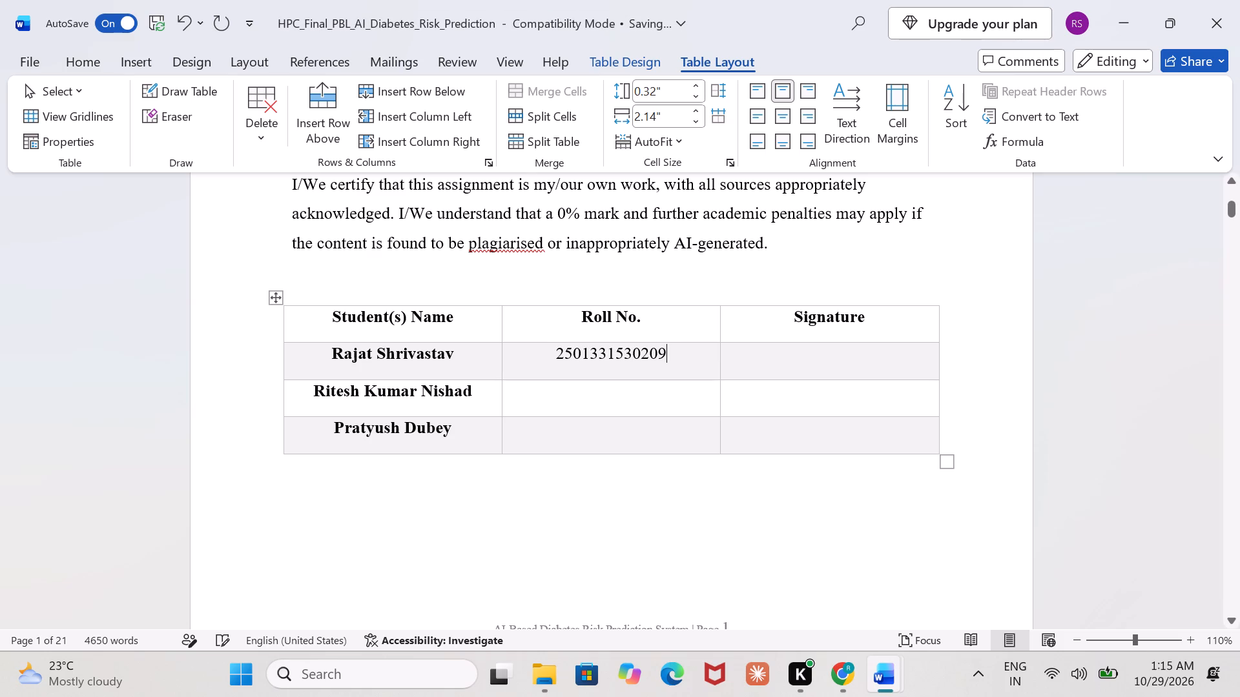
Enter the second student's roll number in the Roll No. column.
{"action": "left_click", "coordinate": [623, 388]}
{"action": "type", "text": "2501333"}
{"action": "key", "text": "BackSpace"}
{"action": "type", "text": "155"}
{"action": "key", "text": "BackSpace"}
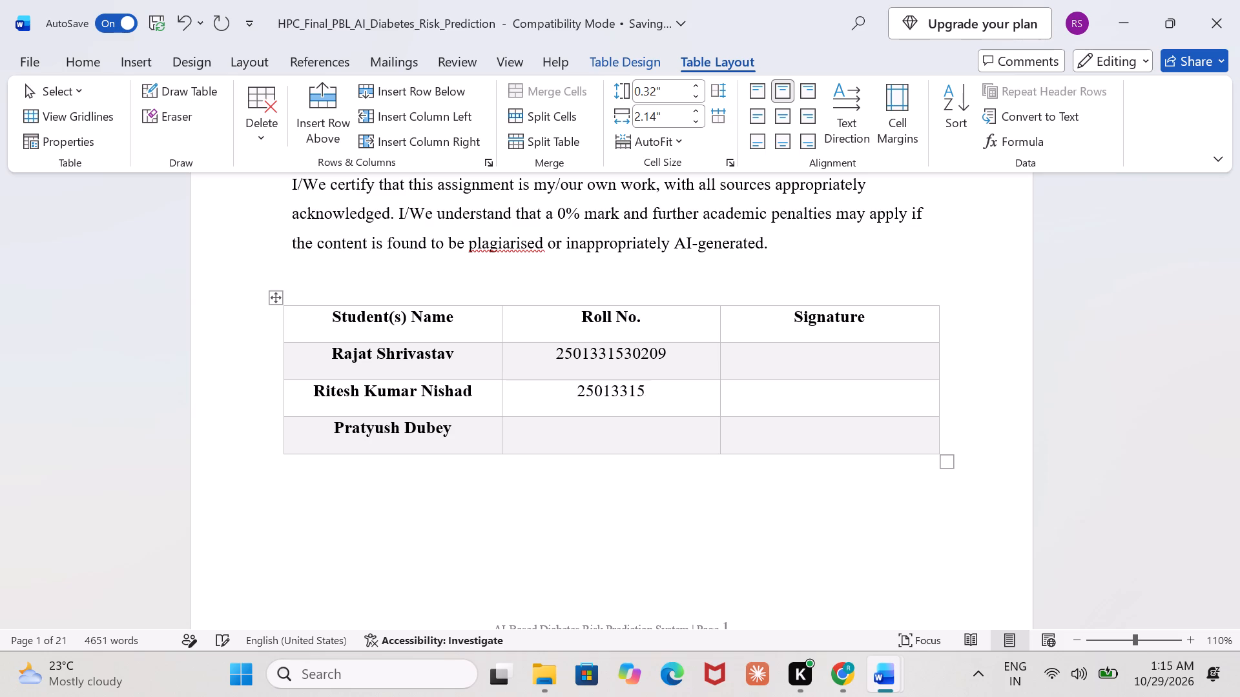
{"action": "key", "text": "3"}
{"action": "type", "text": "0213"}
Enter the third student's roll number in the last row of the Roll No. column.
{"action": "left_click", "coordinate": [593, 441]}
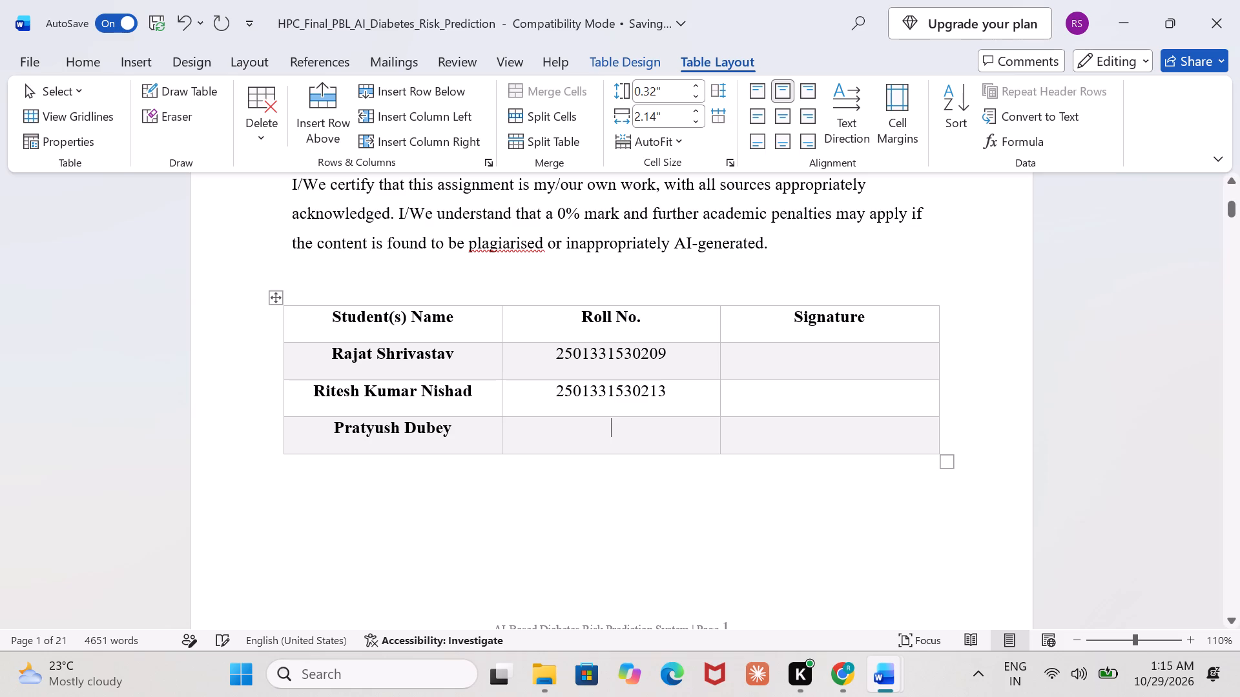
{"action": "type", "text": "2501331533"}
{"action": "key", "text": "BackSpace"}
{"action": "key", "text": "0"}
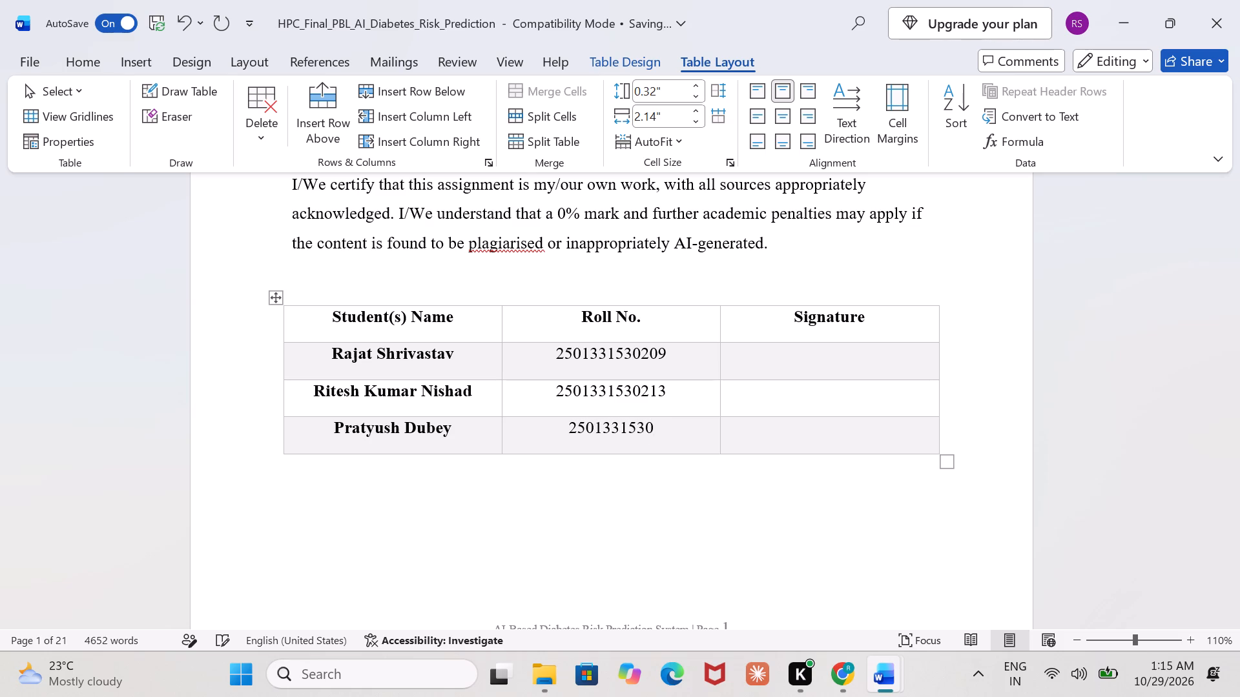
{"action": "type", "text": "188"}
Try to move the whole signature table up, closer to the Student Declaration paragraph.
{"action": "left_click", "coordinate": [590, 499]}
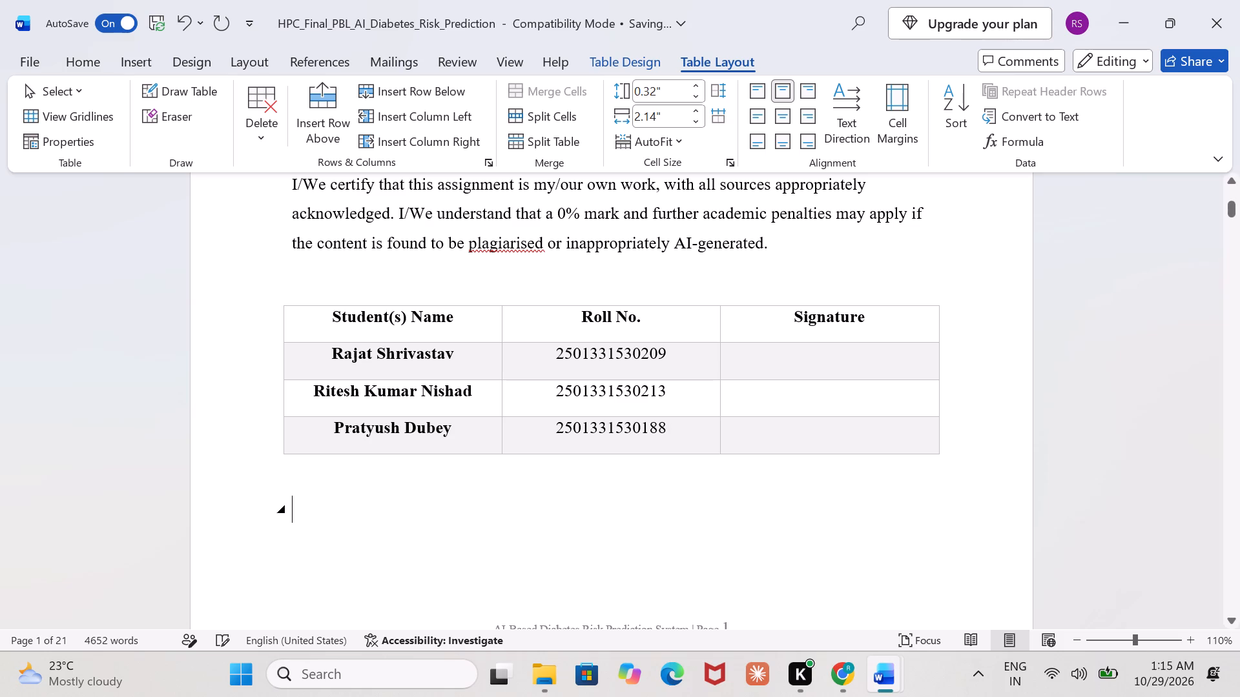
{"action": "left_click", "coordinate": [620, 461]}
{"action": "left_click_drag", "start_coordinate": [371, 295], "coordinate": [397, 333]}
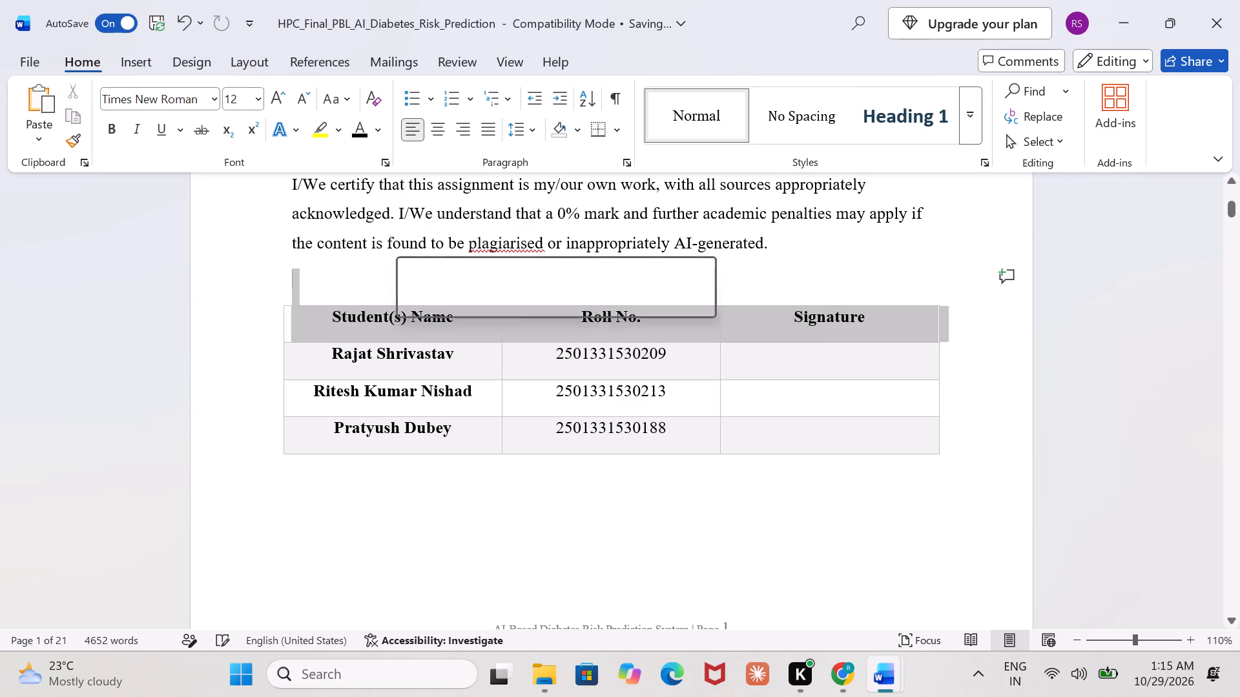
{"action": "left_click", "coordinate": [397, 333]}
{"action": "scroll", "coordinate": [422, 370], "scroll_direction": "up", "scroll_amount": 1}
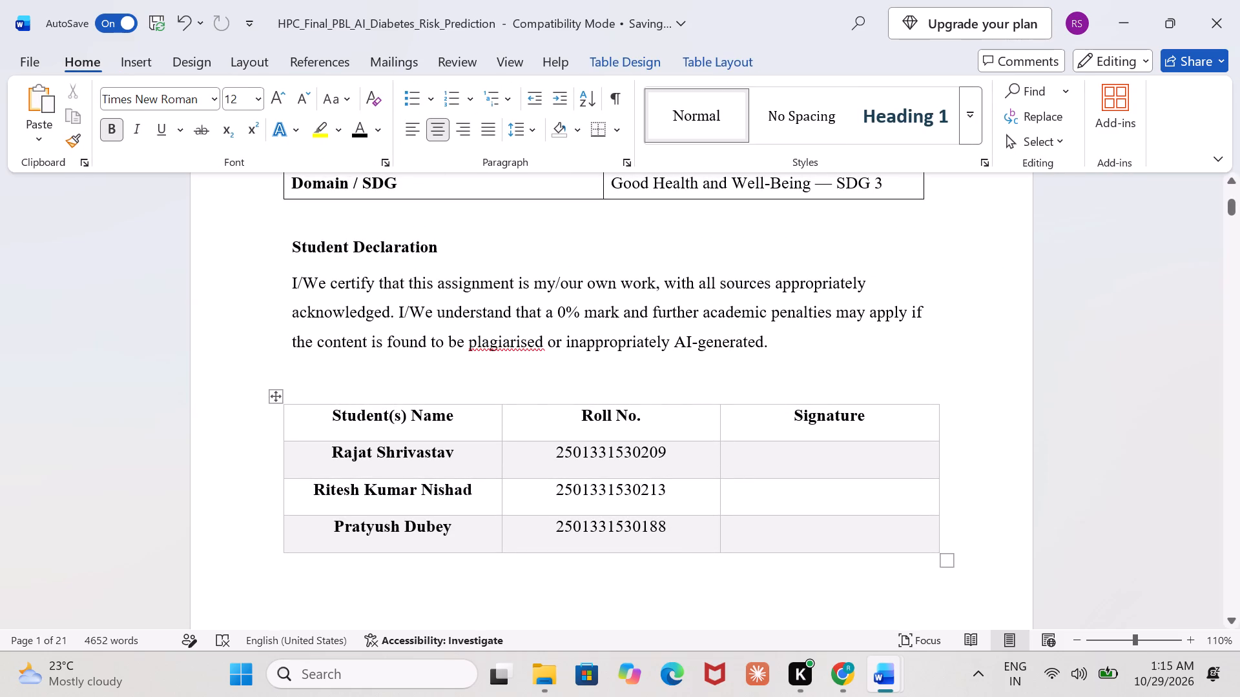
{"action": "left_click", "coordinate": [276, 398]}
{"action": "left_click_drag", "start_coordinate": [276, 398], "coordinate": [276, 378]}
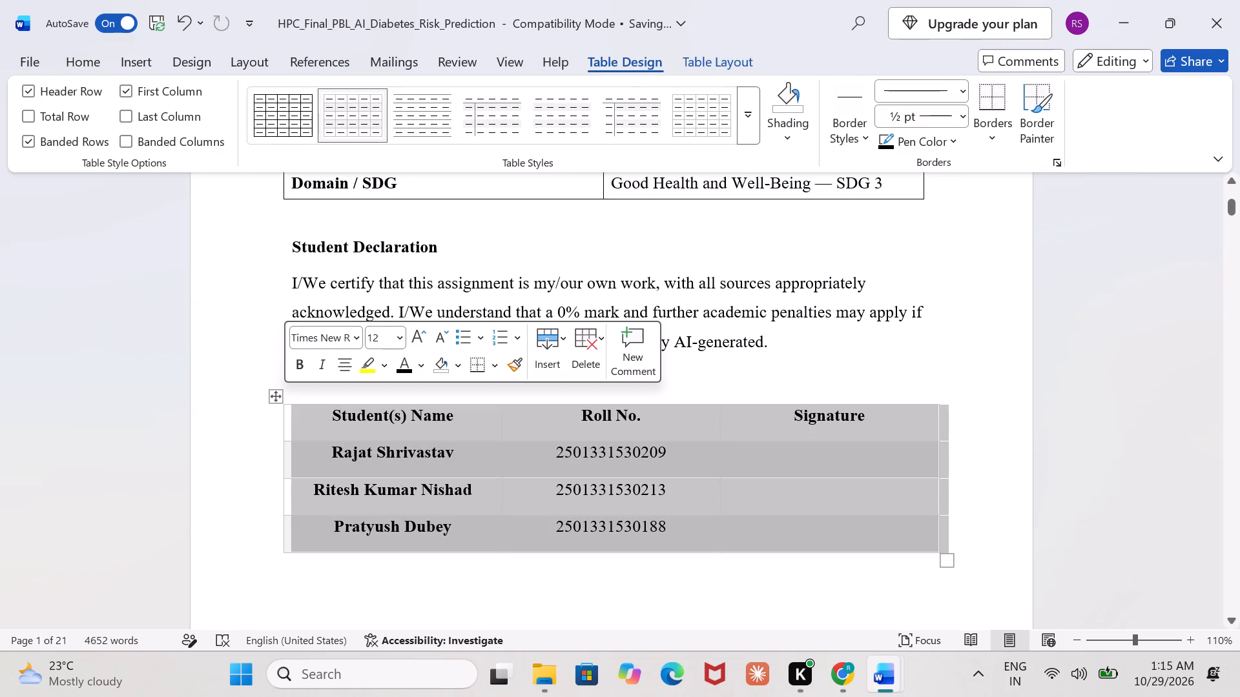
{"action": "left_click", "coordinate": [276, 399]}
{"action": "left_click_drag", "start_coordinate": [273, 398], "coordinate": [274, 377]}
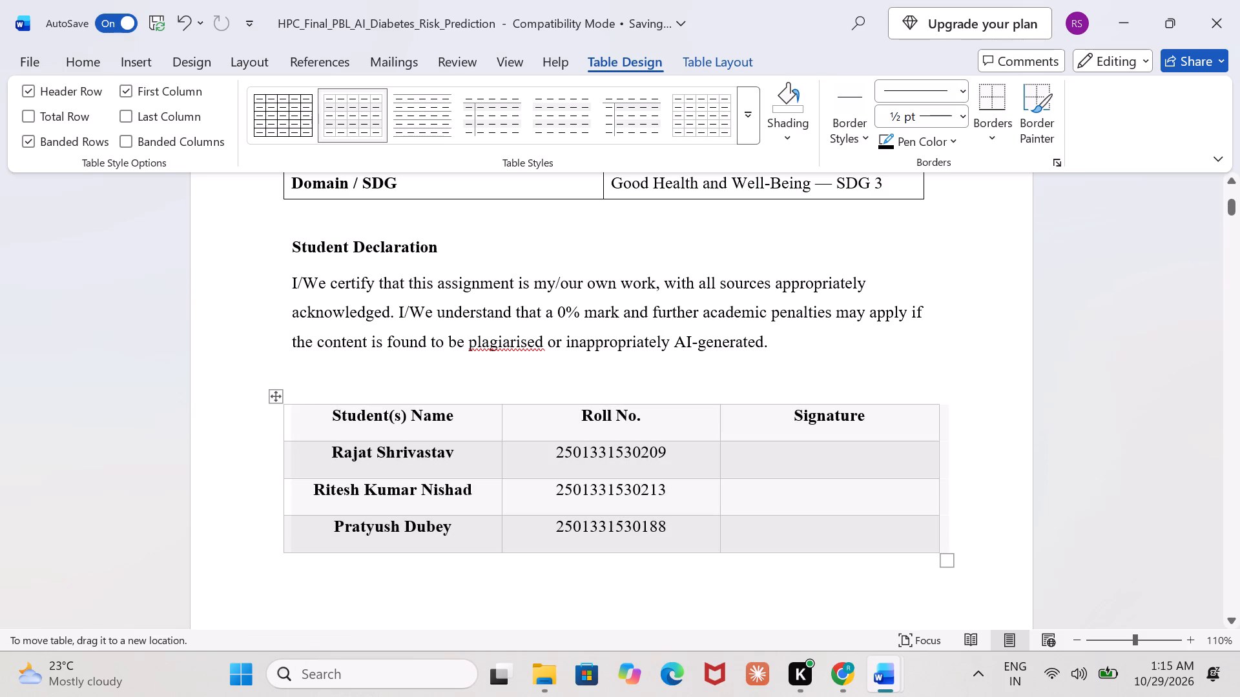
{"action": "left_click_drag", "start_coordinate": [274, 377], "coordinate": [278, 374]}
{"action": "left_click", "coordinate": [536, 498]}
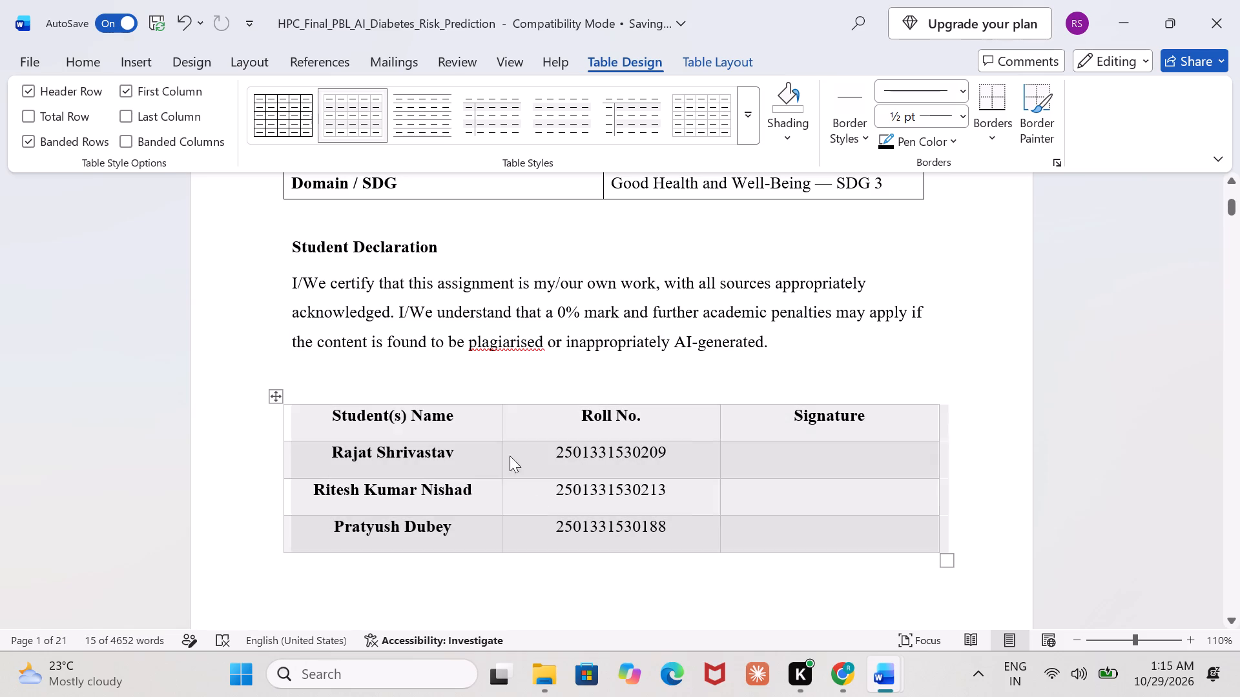
Delete the empty line between the Student Declaration paragraph and the signature table.
{"action": "left_click", "coordinate": [449, 372]}
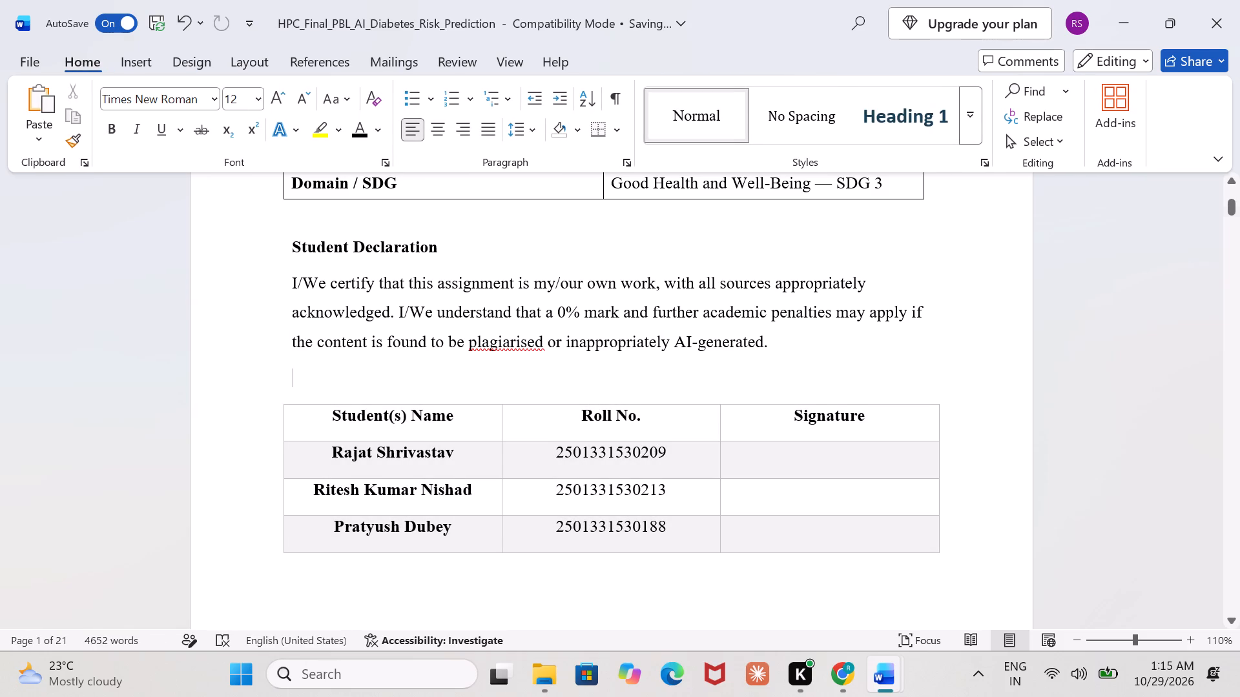
{"action": "key", "text": "BackSpace"}
Remove the bold formatting from the three student names in the table's first column.
{"action": "left_click_drag", "start_coordinate": [327, 376], "coordinate": [354, 378]}
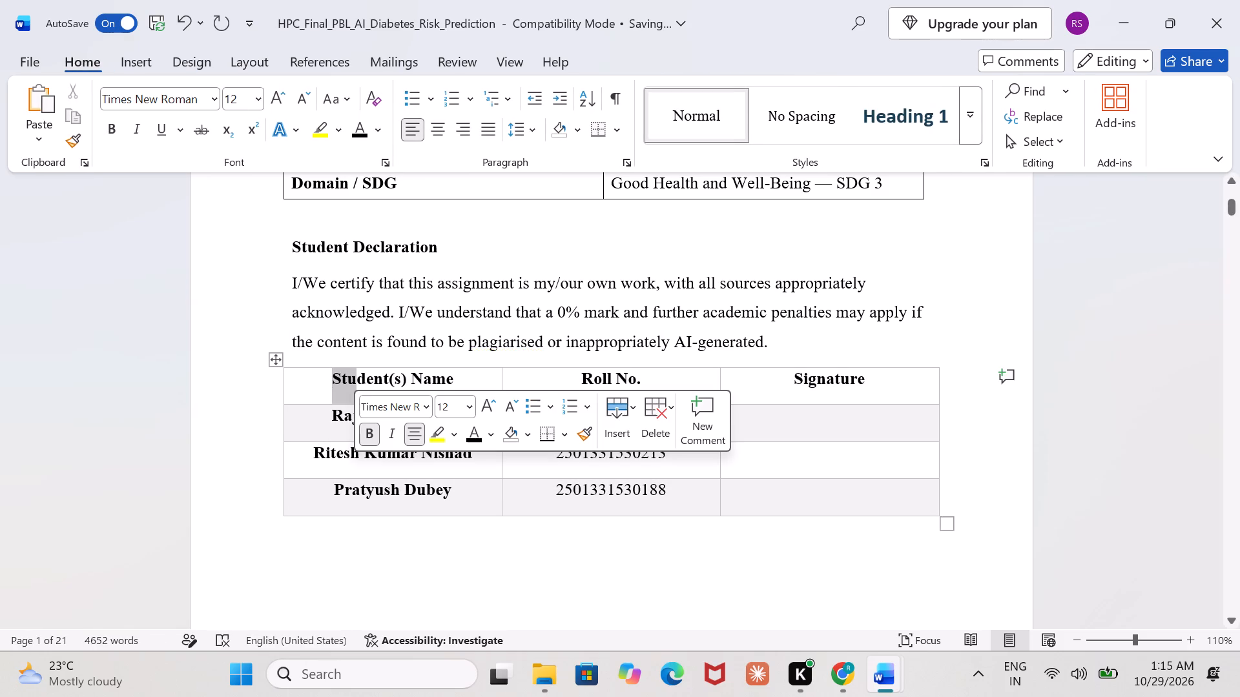
{"action": "left_click", "coordinate": [361, 449]}
{"action": "left_click_drag", "start_coordinate": [327, 414], "coordinate": [449, 496]}
{"action": "left_click", "coordinate": [461, 458]}
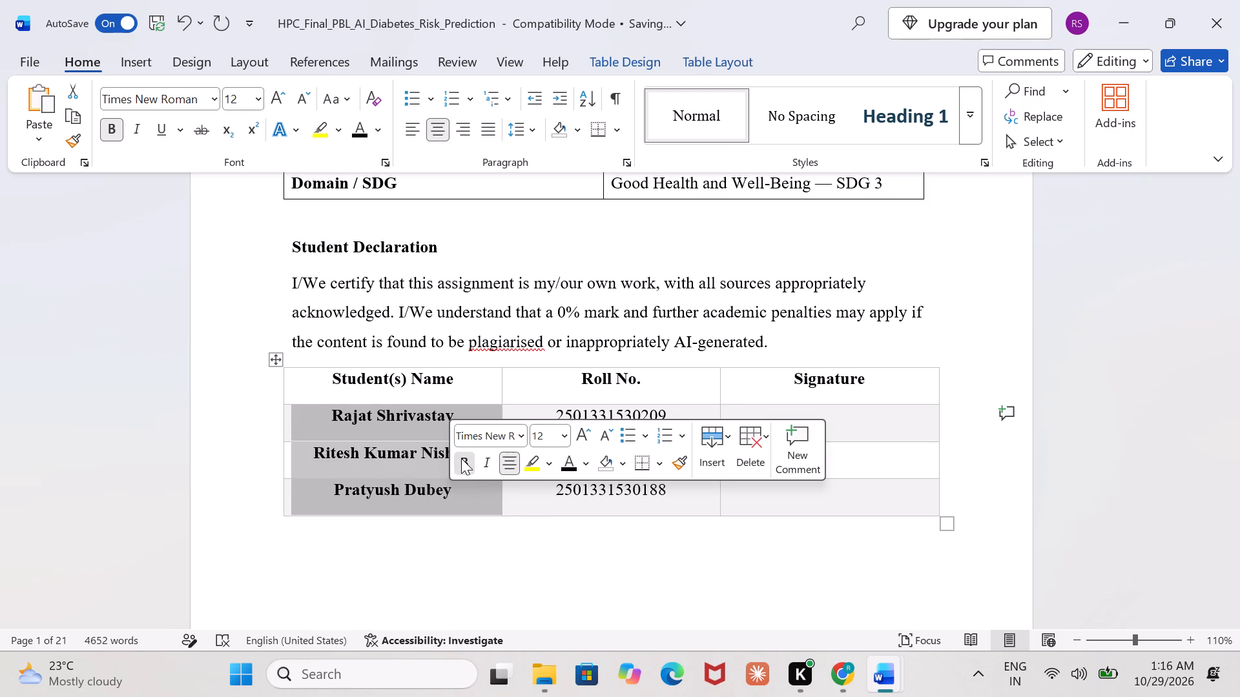
{"action": "left_click", "coordinate": [499, 514]}
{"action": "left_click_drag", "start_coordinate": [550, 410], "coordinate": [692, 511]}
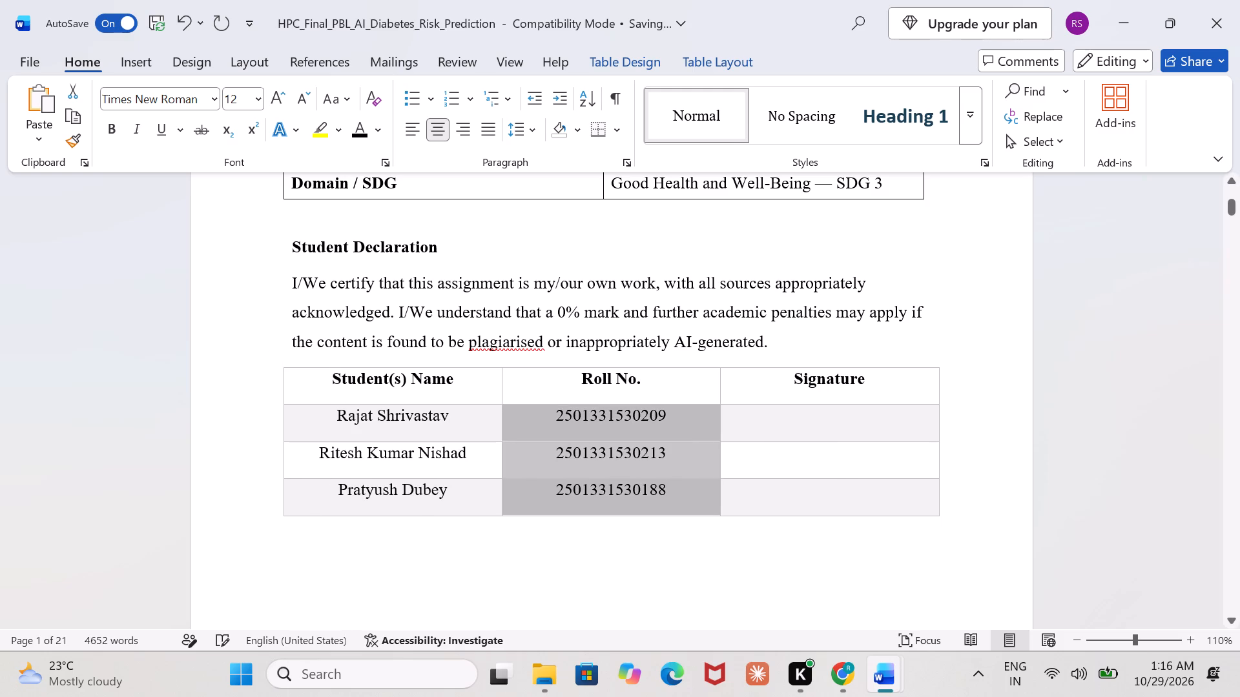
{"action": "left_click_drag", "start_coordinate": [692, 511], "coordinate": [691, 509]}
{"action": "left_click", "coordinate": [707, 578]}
Remove the extra blank space beneath the signature table so the following line sits directly below it.
{"action": "scroll", "coordinate": [707, 578], "scroll_direction": "down", "scroll_amount": 1}
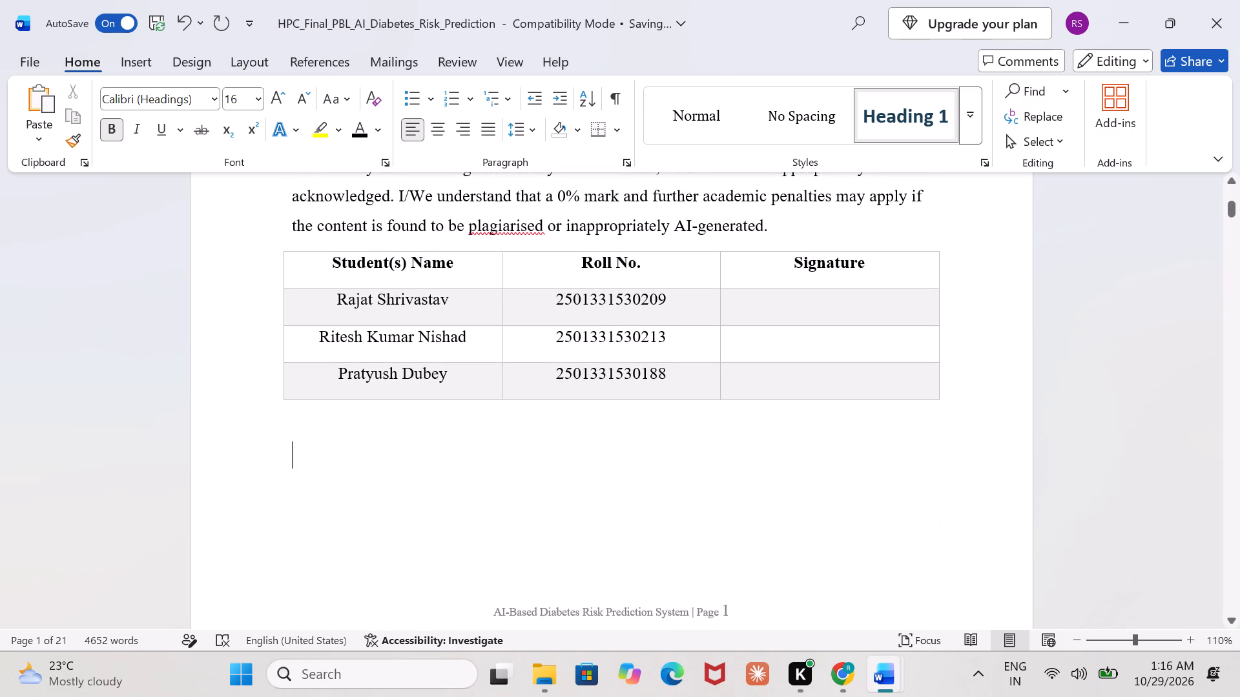
{"action": "left_click", "coordinate": [399, 443]}
{"action": "key", "text": "BackSpace"}
Add a "Date:-" label followed by an underscore blank on the line below the signature table.
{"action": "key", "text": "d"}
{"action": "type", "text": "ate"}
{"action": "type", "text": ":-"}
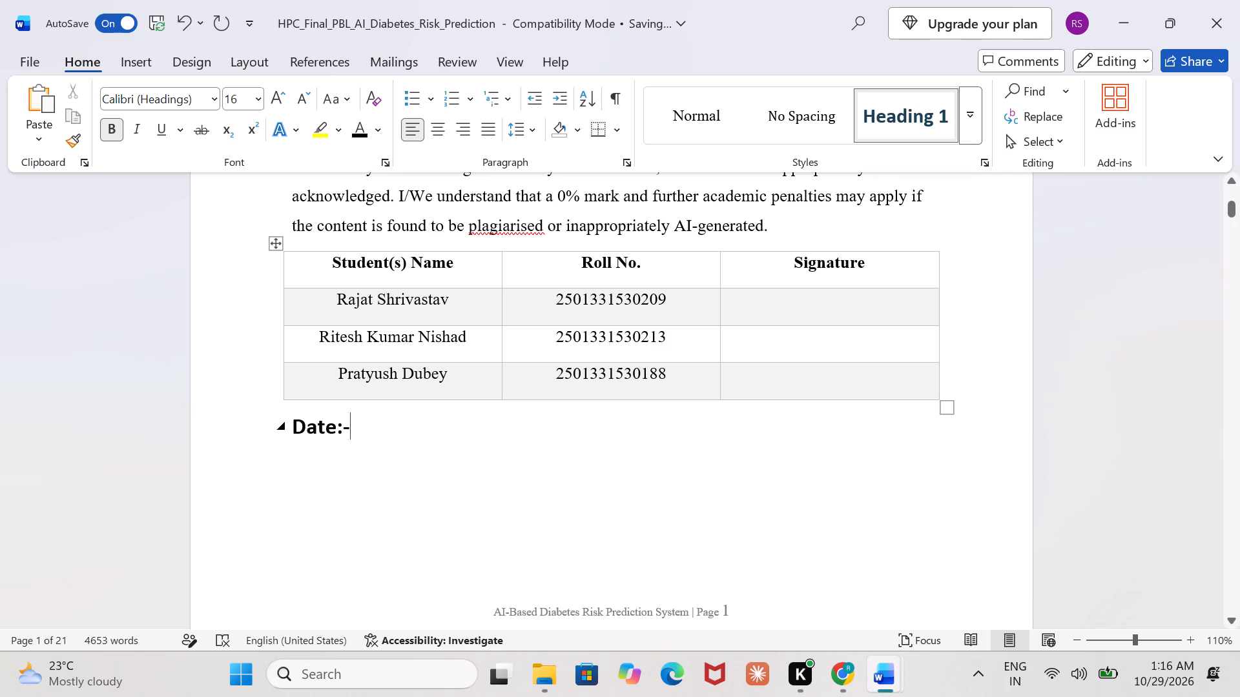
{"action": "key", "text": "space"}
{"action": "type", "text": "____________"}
{"action": "scroll", "coordinate": [353, 438], "scroll_direction": "up", "scroll_amount": 2}
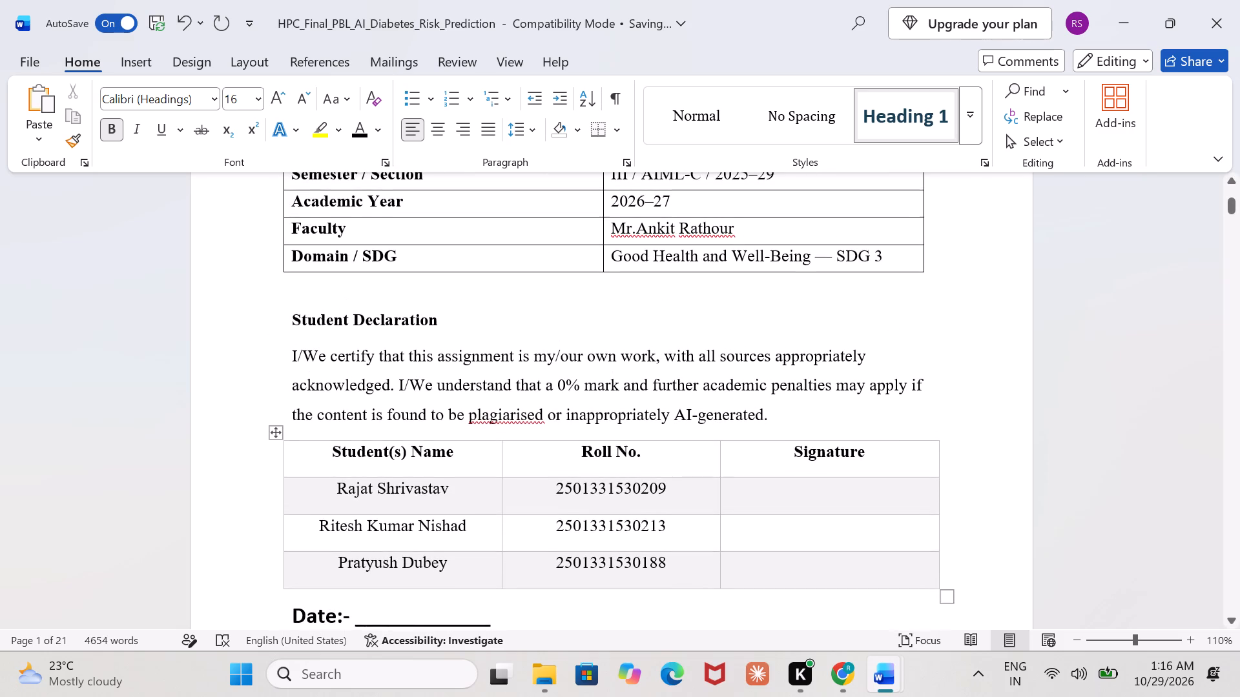
Review the report's cover page, from the logo and details table through the student declaration and signature table.
{"action": "scroll", "coordinate": [353, 438], "scroll_direction": "up", "scroll_amount": 4}
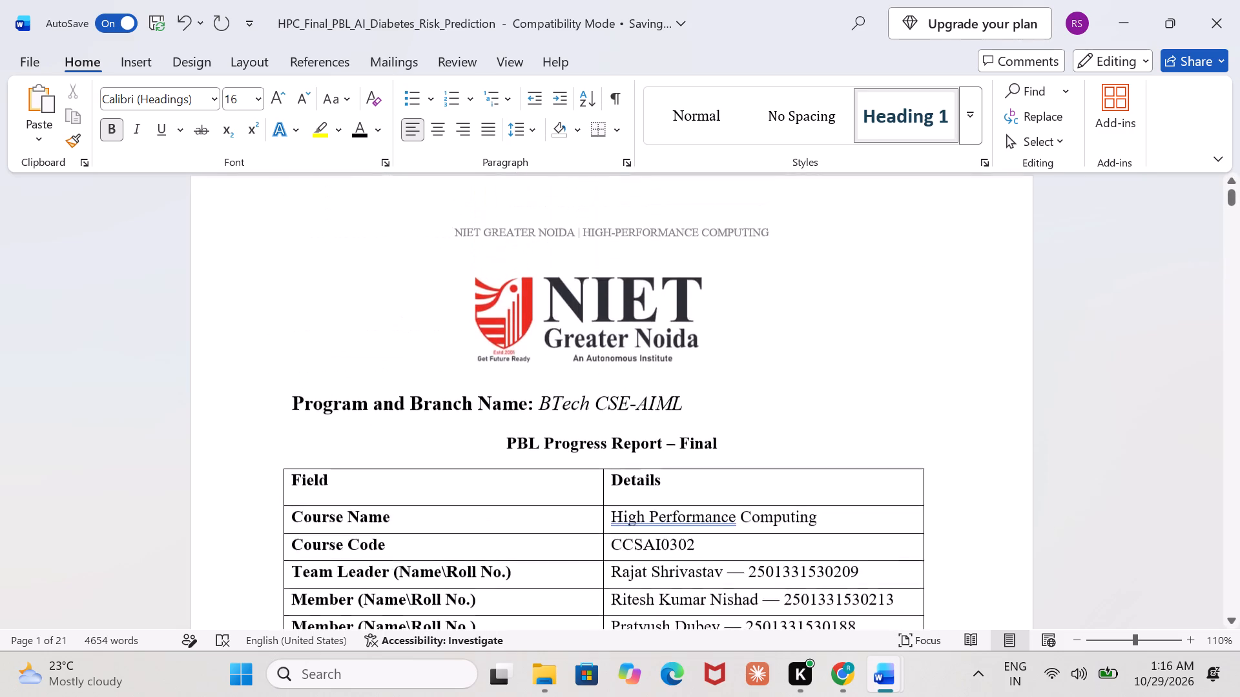
{"action": "scroll", "coordinate": [353, 438], "scroll_direction": "down", "scroll_amount": 3}
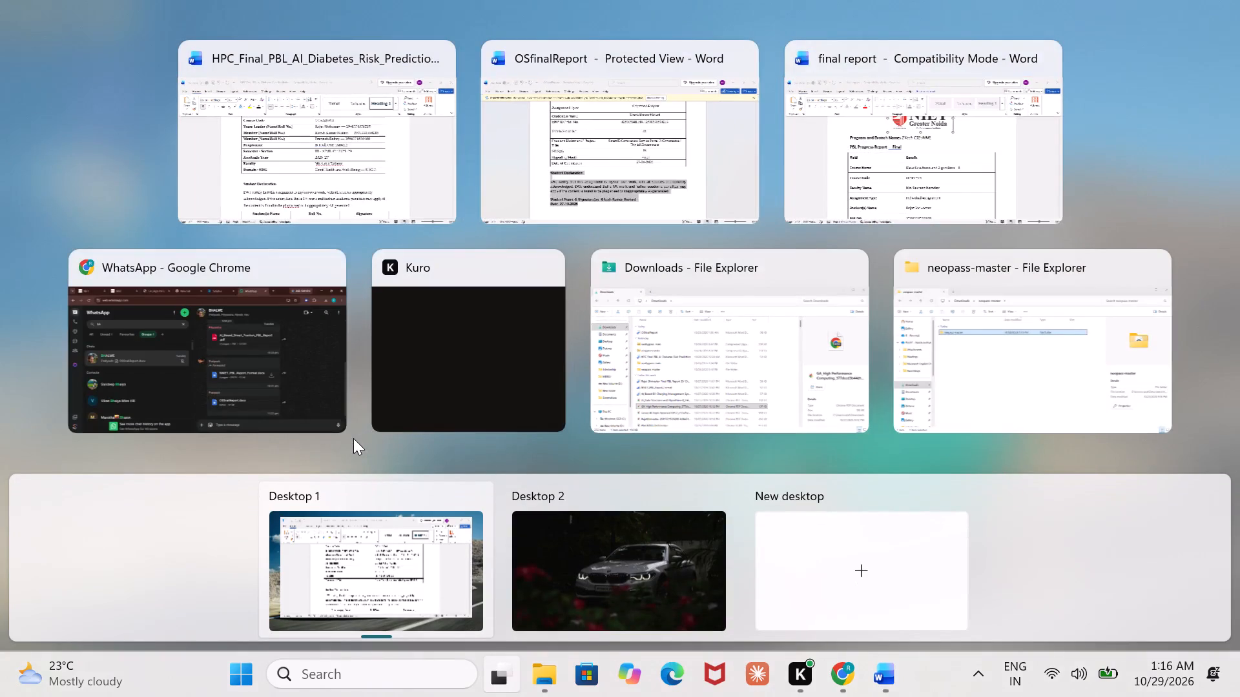
{"action": "scroll", "coordinate": [345, 369], "scroll_direction": "down", "scroll_amount": 1}
{"action": "left_click", "coordinate": [347, 176]}
{"action": "scroll", "coordinate": [462, 339], "scroll_direction": "down", "scroll_amount": 1}
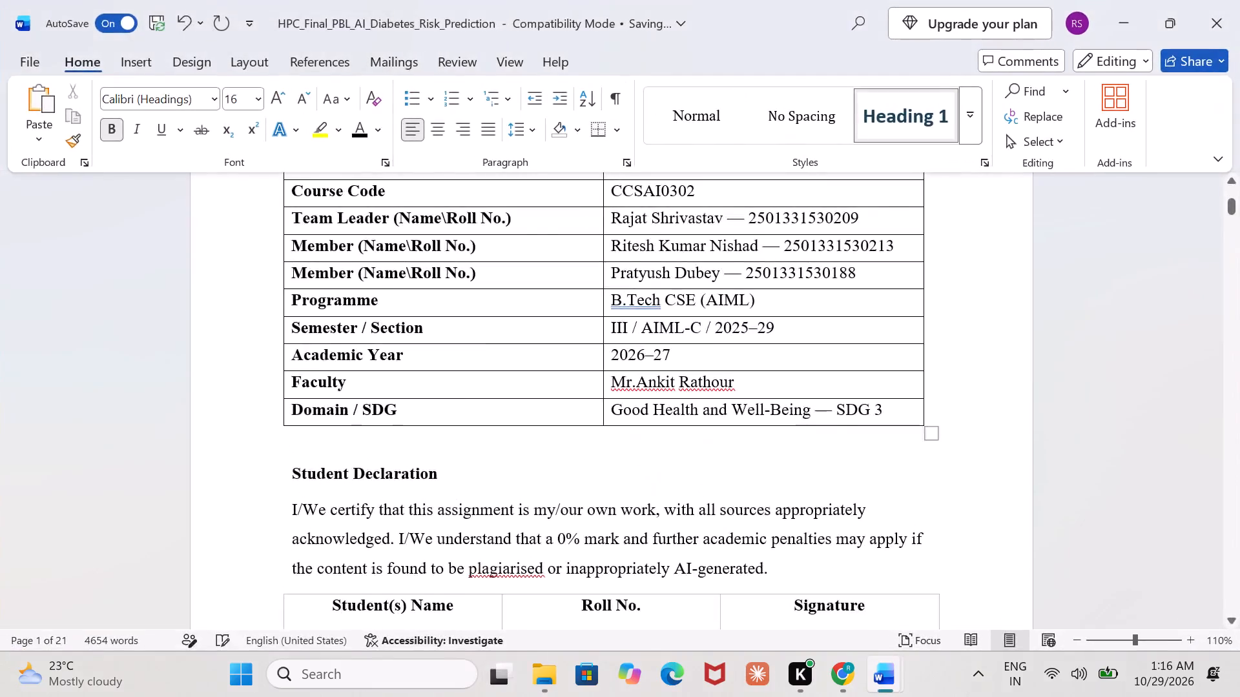
{"action": "scroll", "coordinate": [462, 339], "scroll_direction": "down", "scroll_amount": 1}
{"action": "left_click", "coordinate": [405, 183]}
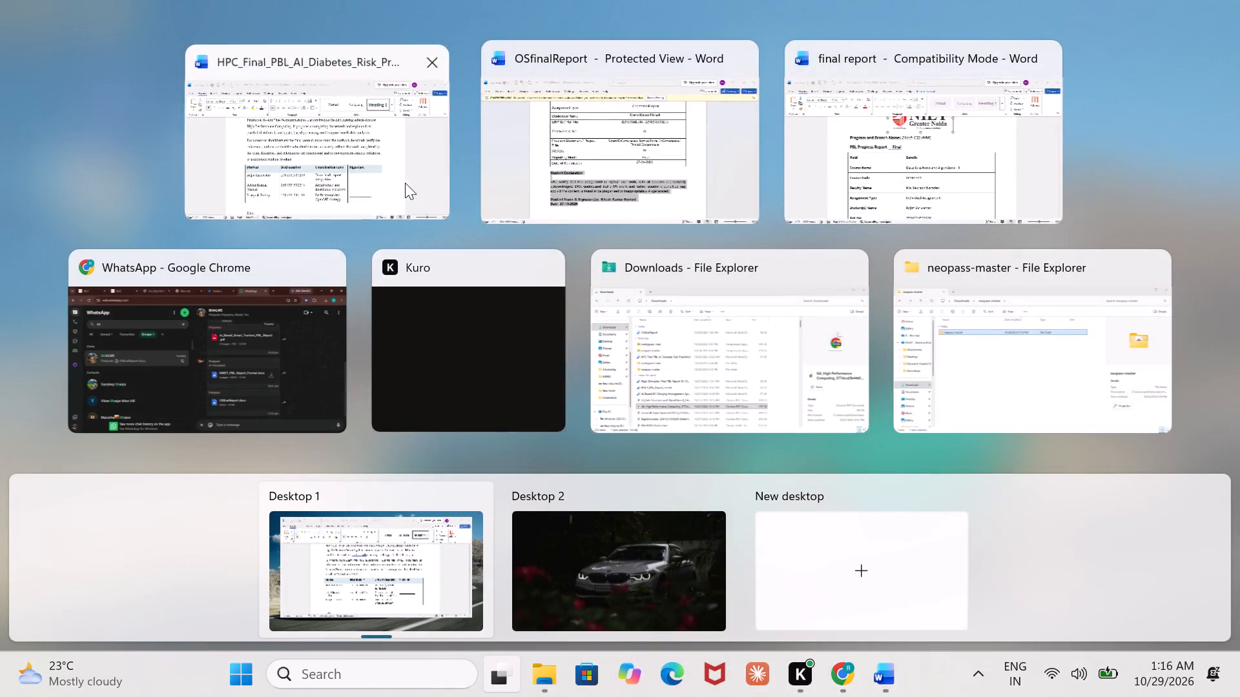
{"action": "scroll", "coordinate": [543, 334], "scroll_direction": "down", "scroll_amount": 3}
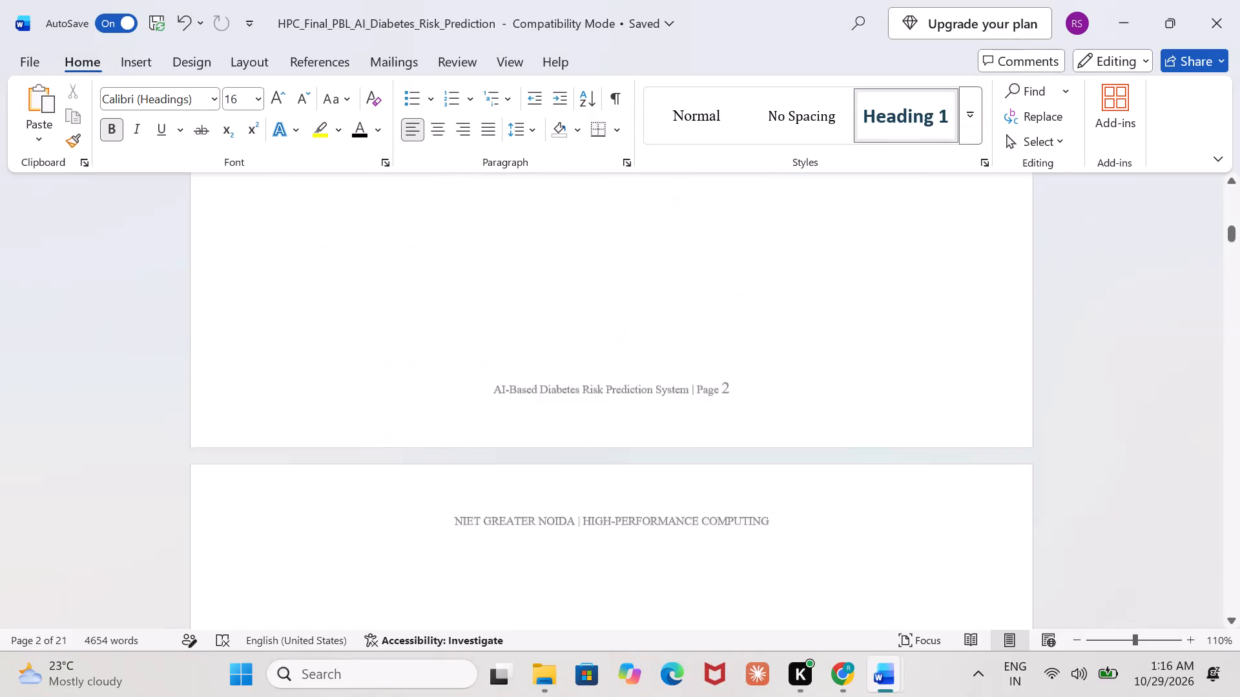
Remove the bold from the "Date:-" label below the signature table and set its font size to 14.
{"action": "scroll", "coordinate": [543, 334], "scroll_direction": "up", "scroll_amount": 2}
{"action": "scroll", "coordinate": [543, 334], "scroll_direction": "down", "scroll_amount": 1}
{"action": "scroll", "coordinate": [422, 401], "scroll_direction": "left", "scroll_amount": 1}
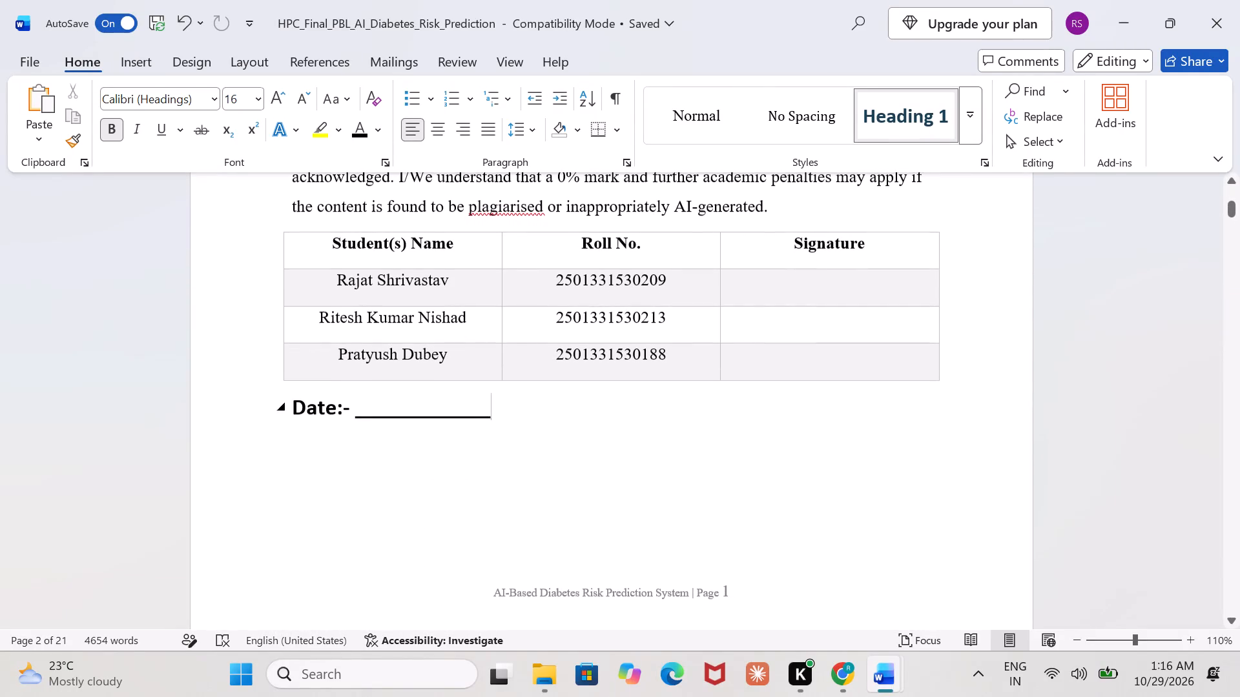
{"action": "scroll", "coordinate": [411, 409], "scroll_direction": "left", "scroll_amount": 1}
{"action": "left_click_drag", "start_coordinate": [344, 414], "coordinate": [296, 405]}
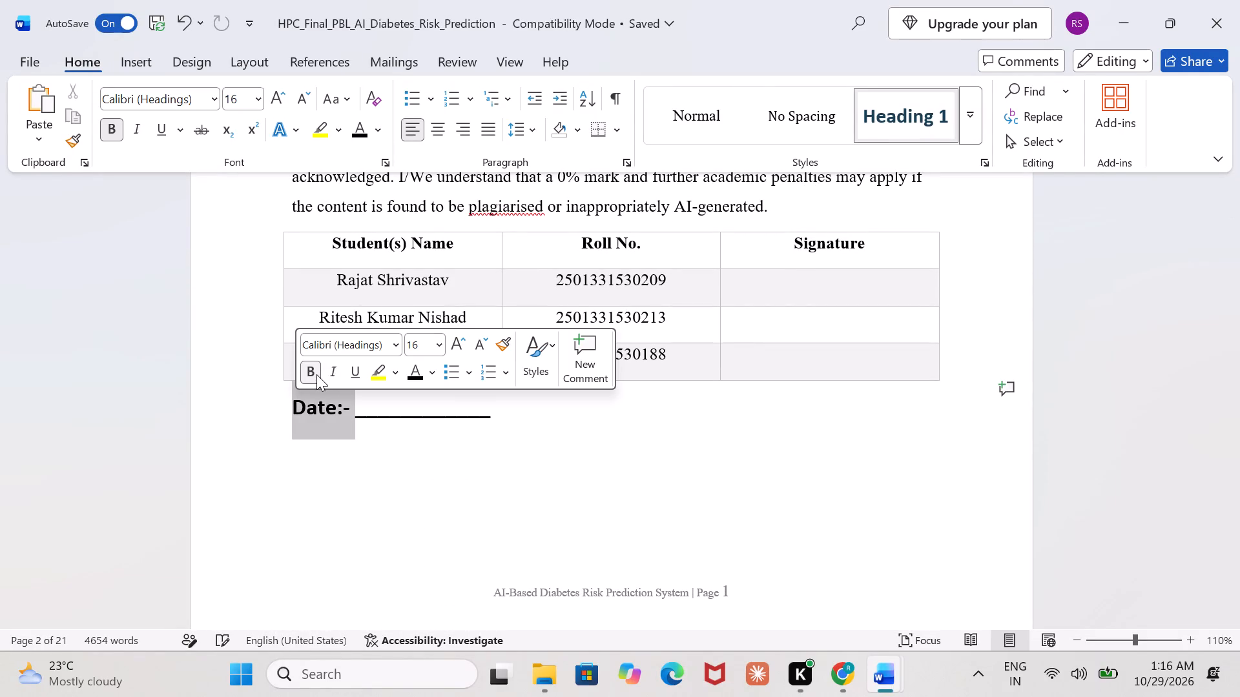
{"action": "left_click", "coordinate": [316, 374]}
{"action": "triple_click", "coordinate": [444, 348]}
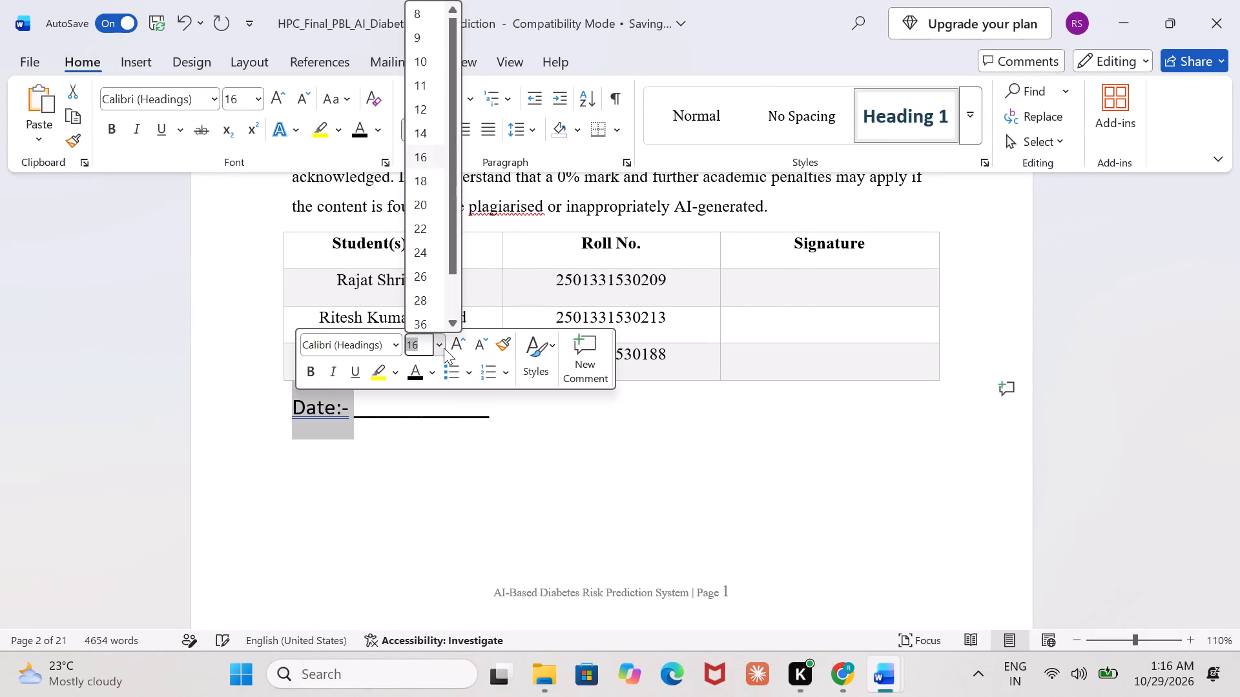
{"action": "left_click", "coordinate": [429, 133]}
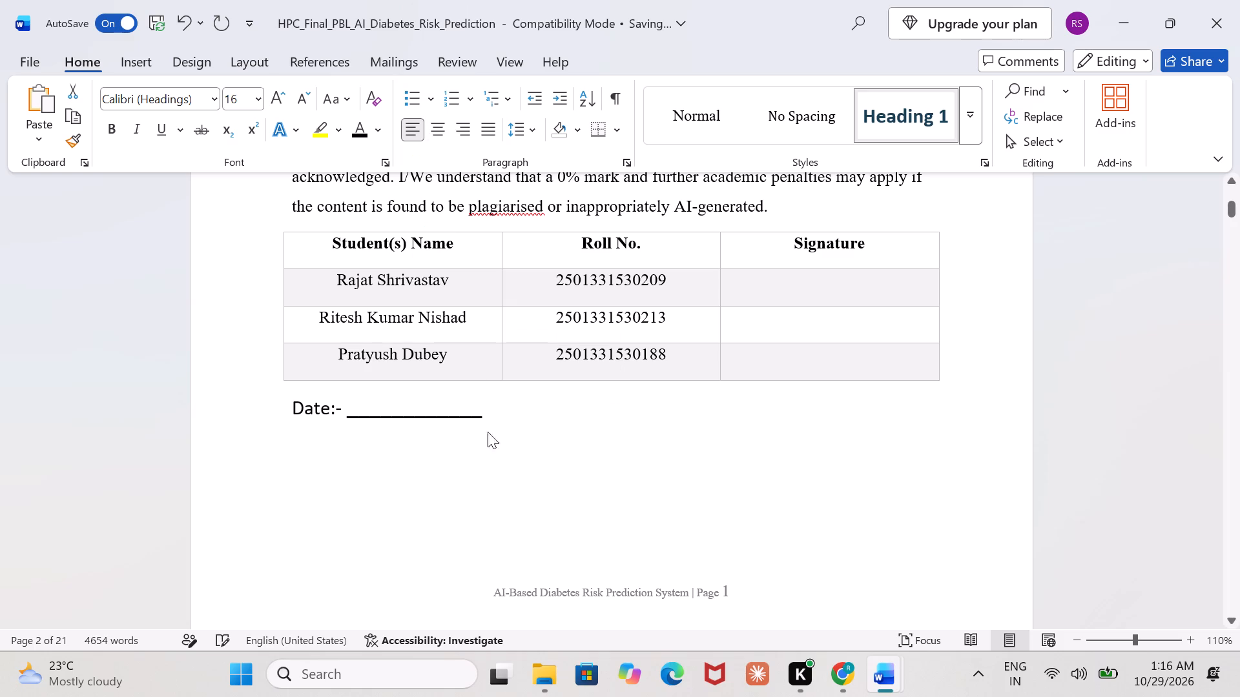
{"action": "left_click", "coordinate": [488, 443]}
Look over the report from the cover page through the table of contents and opening sections up to section 6.5.
{"action": "scroll", "coordinate": [488, 443], "scroll_direction": "up", "scroll_amount": 1}
{"action": "scroll", "coordinate": [488, 498], "scroll_direction": "up", "scroll_amount": 1}
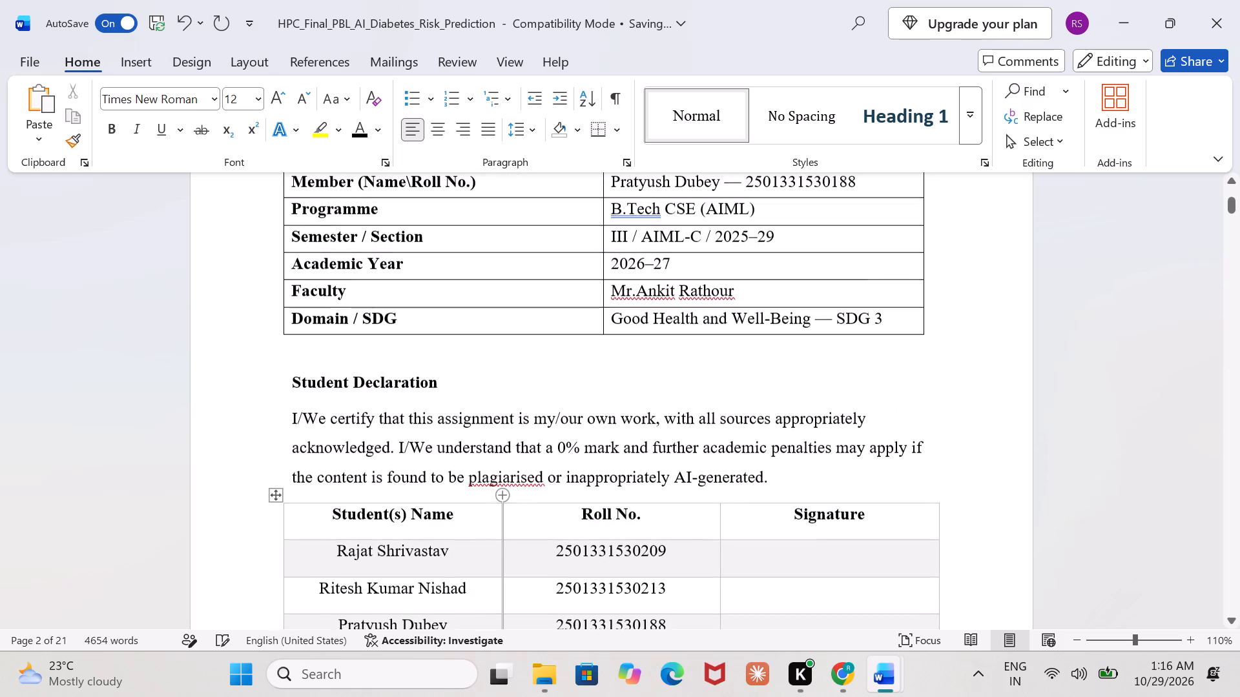
{"action": "scroll", "coordinate": [488, 498], "scroll_direction": "up", "scroll_amount": 2}
{"action": "scroll", "coordinate": [488, 498], "scroll_direction": "down", "scroll_amount": 1}
{"action": "scroll", "coordinate": [488, 498], "scroll_direction": "up", "scroll_amount": 1}
{"action": "scroll", "coordinate": [488, 498], "scroll_direction": "down", "scroll_amount": 1}
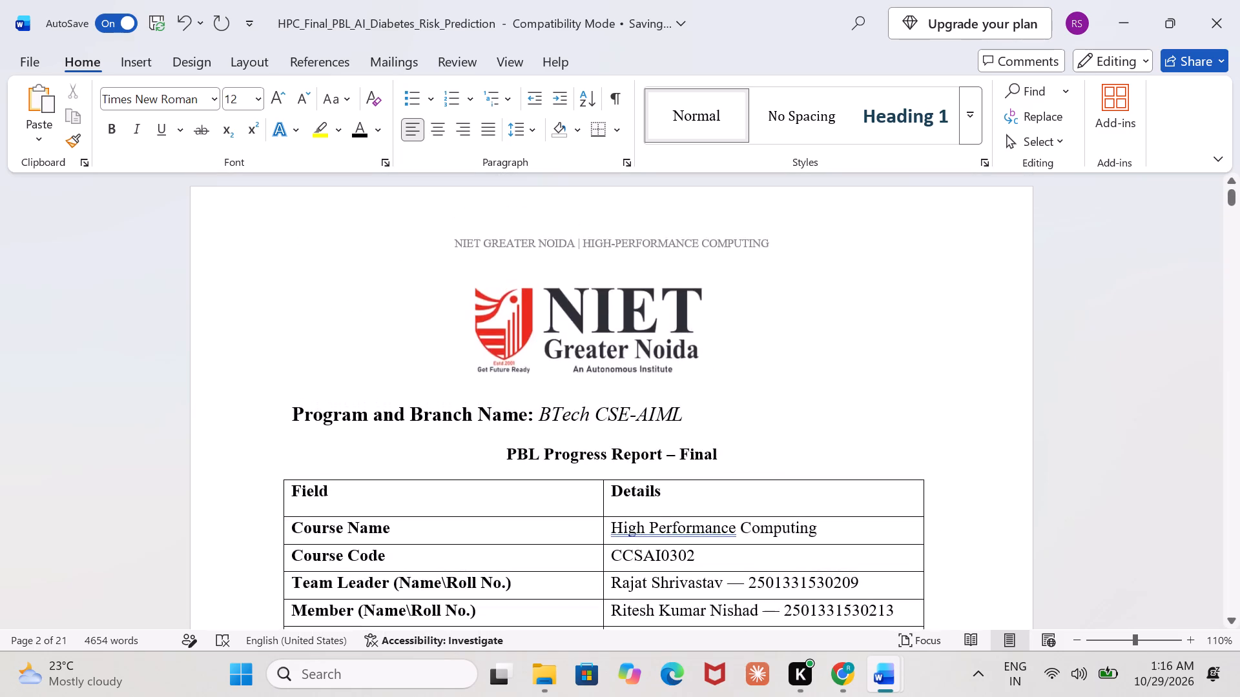
{"action": "scroll", "coordinate": [488, 498], "scroll_direction": "down", "scroll_amount": 1}
{"action": "scroll", "coordinate": [495, 496], "scroll_direction": "down", "scroll_amount": 20}
{"action": "scroll", "coordinate": [495, 496], "scroll_direction": "down", "scroll_amount": 3}
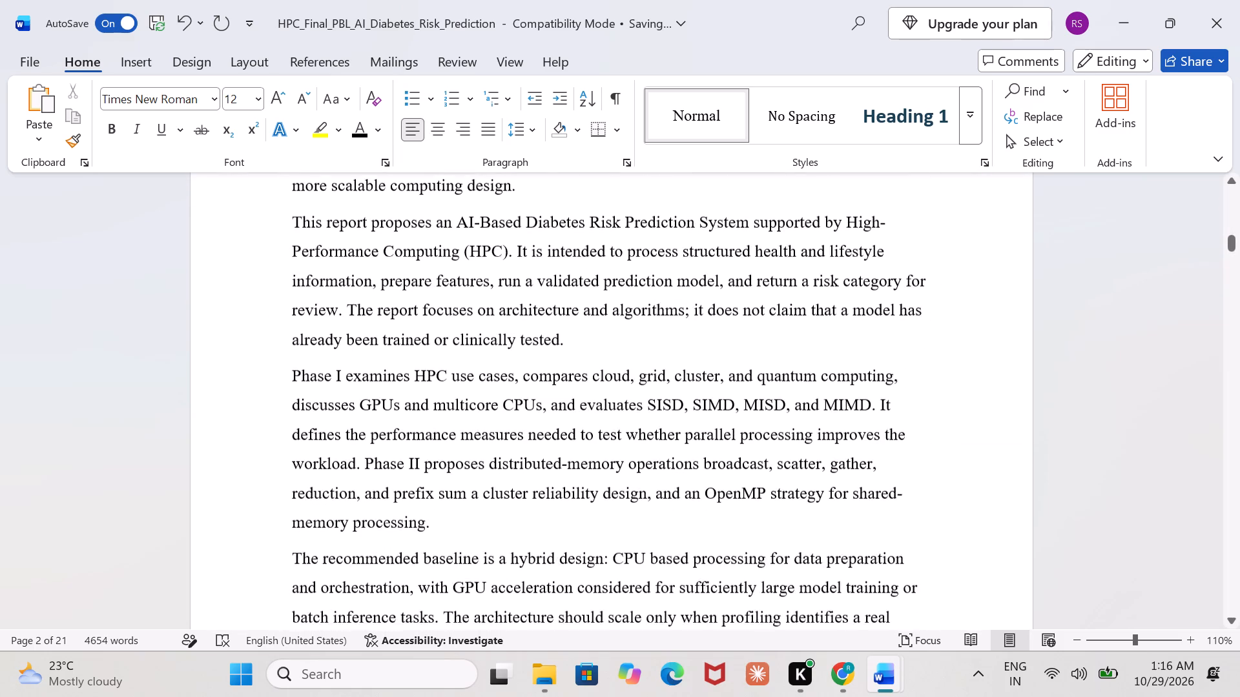
{"action": "scroll", "coordinate": [502, 499], "scroll_direction": "down", "scroll_amount": 20}
{"action": "scroll", "coordinate": [502, 499], "scroll_direction": "down", "scroll_amount": 19}
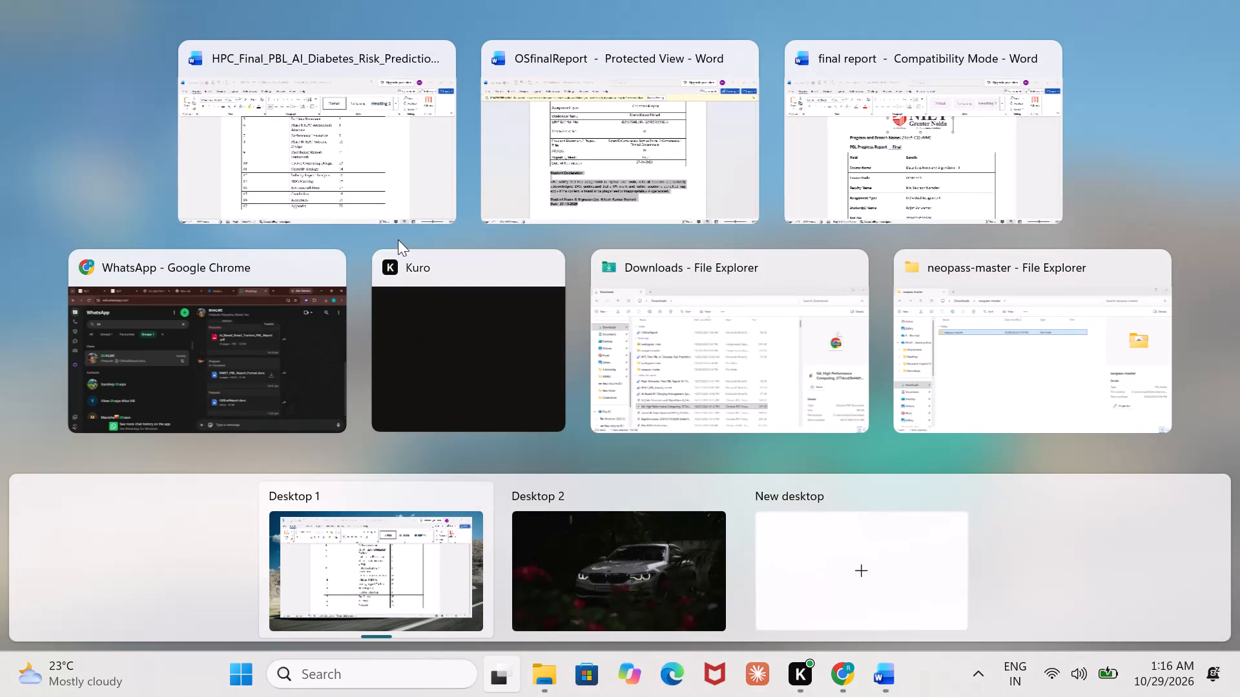
{"action": "left_click", "coordinate": [398, 239]}
{"action": "scroll", "coordinate": [502, 378], "scroll_direction": "down", "scroll_amount": 5}
{"action": "left_click", "coordinate": [502, 378]}
{"action": "scroll", "coordinate": [502, 378], "scroll_direction": "down", "scroll_amount": 2}
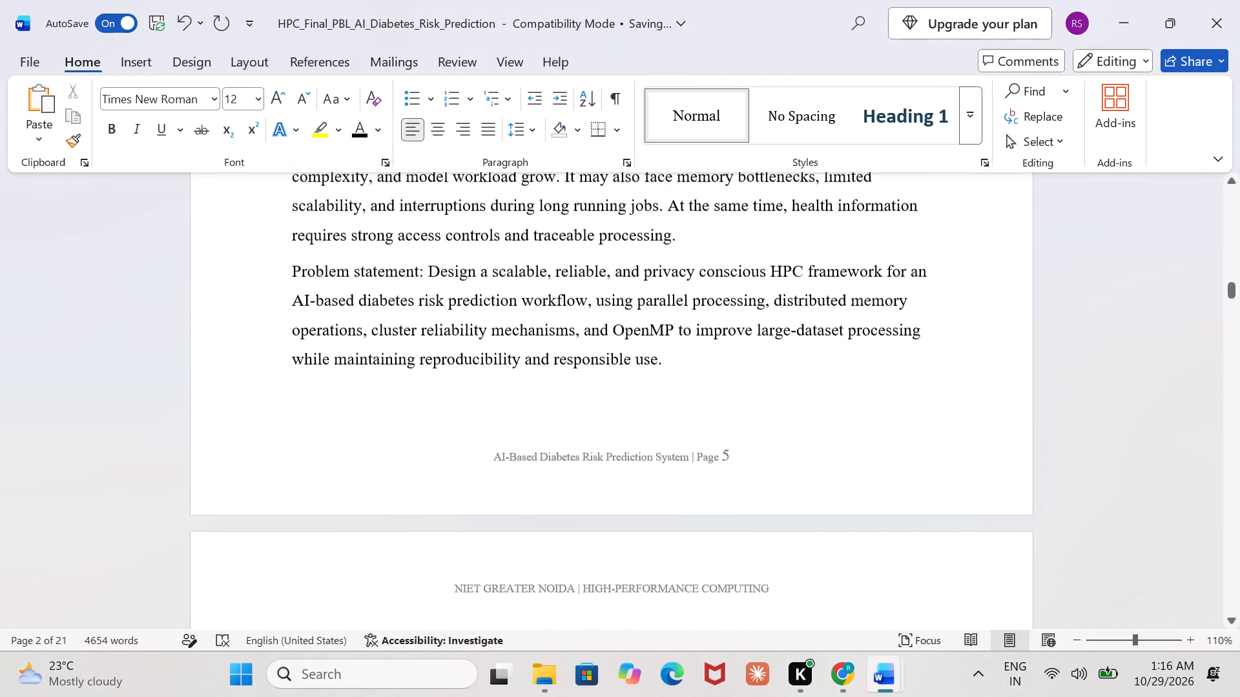
{"action": "scroll", "coordinate": [502, 378], "scroll_direction": "down", "scroll_amount": 7}
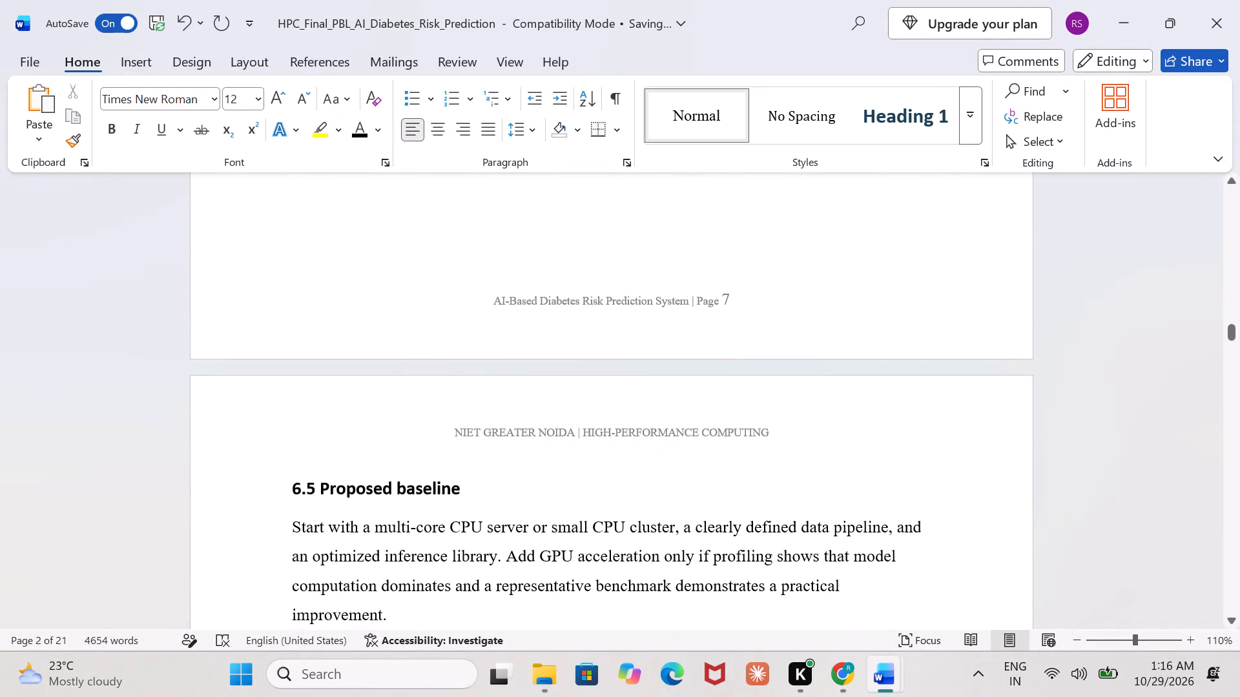
Rename the document as HPC_Final_report.
{"action": "left_click", "coordinate": [546, 0]}
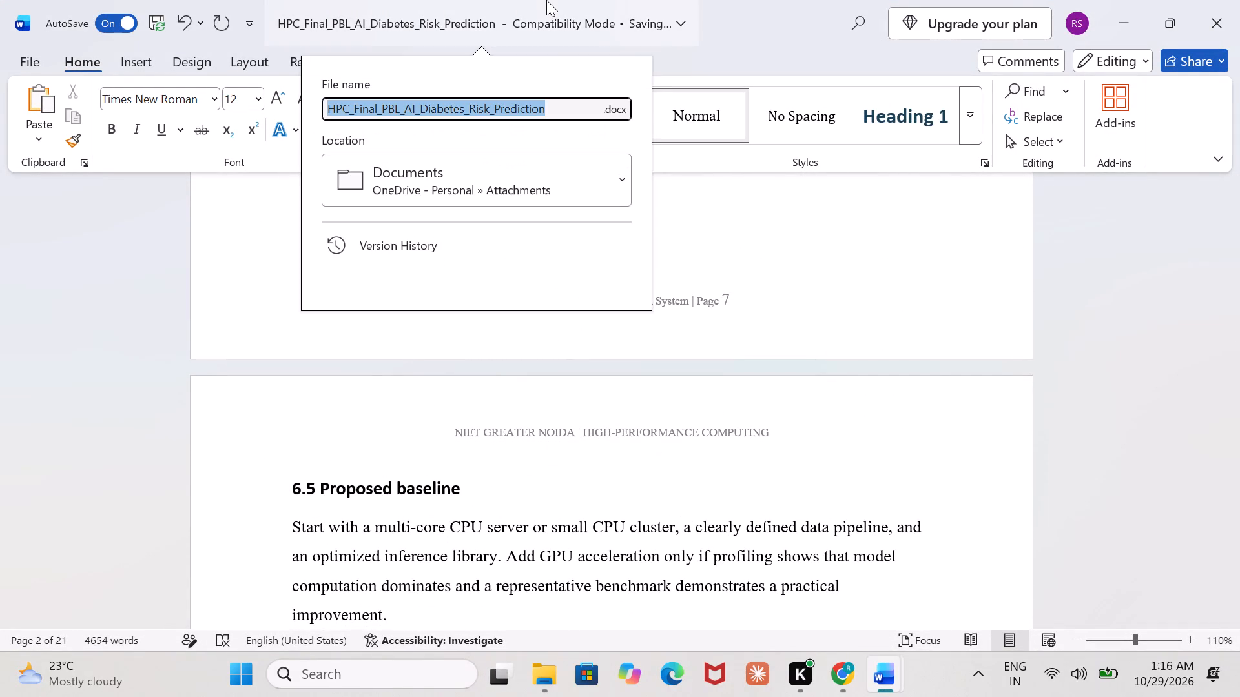
{"action": "left_click", "coordinate": [568, 112]}
{"action": "key", "text": "BackSpace"}
{"action": "key", "text": "BackSpace"}
{"action": "key", "text": "BackSpace"}
{"action": "key", "text": "BackSpace"}
{"action": "key", "text": "BackSpace"}
{"action": "key", "text": "BackSpace"}
{"action": "key", "text": "BackSpace"}
{"action": "key", "text": "BackSpace"}
{"action": "key", "text": "BackSpace"}
{"action": "key", "text": "BackSpace"}
{"action": "key", "text": "BackSpace"}
{"action": "key", "text": "BackSpace"}
{"action": "key", "text": "BackSpace"}
{"action": "key", "text": "BackSpace"}
{"action": "key", "text": "BackSpace"}
{"action": "key", "text": "BackSpace"}
{"action": "key", "text": "BackSpace"}
{"action": "key", "text": "BackSpace"}
{"action": "key", "text": "BackSpace"}
{"action": "key", "text": "BackSpace"}
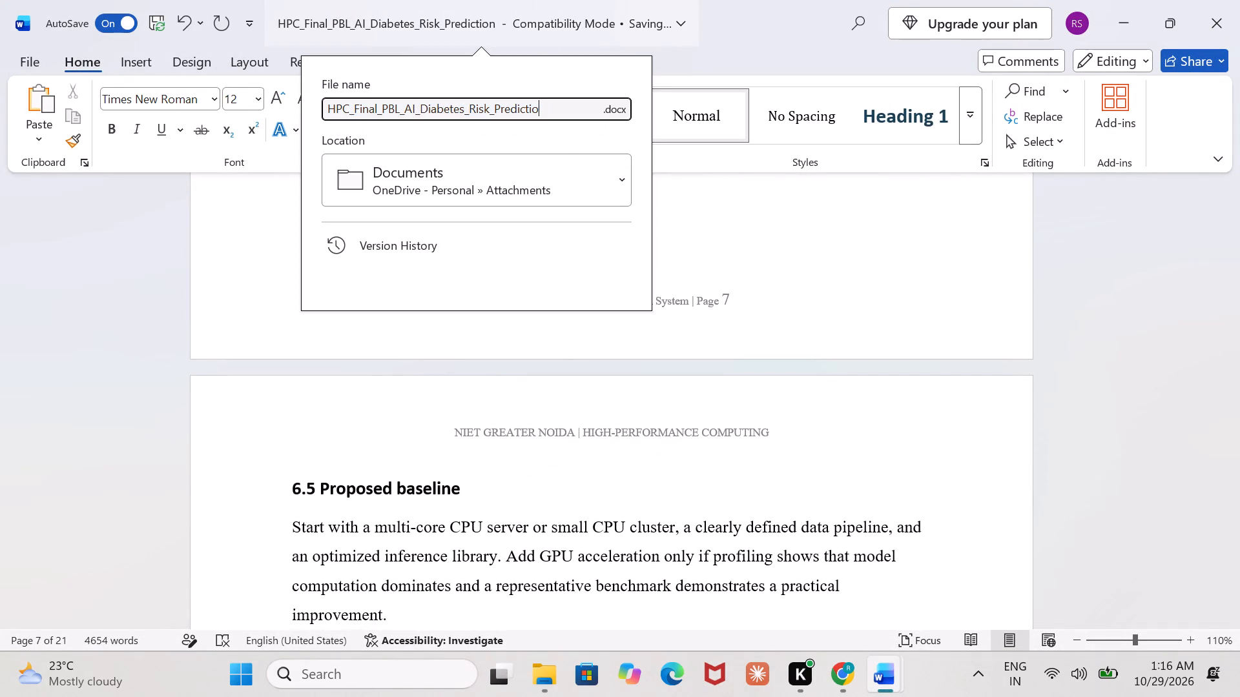
{"action": "key", "text": "BackSpace"}
{"action": "key", "text": "BackSpace"}
{"action": "key", "text": "BackSpace"}
{"action": "key", "text": "BackSpace"}
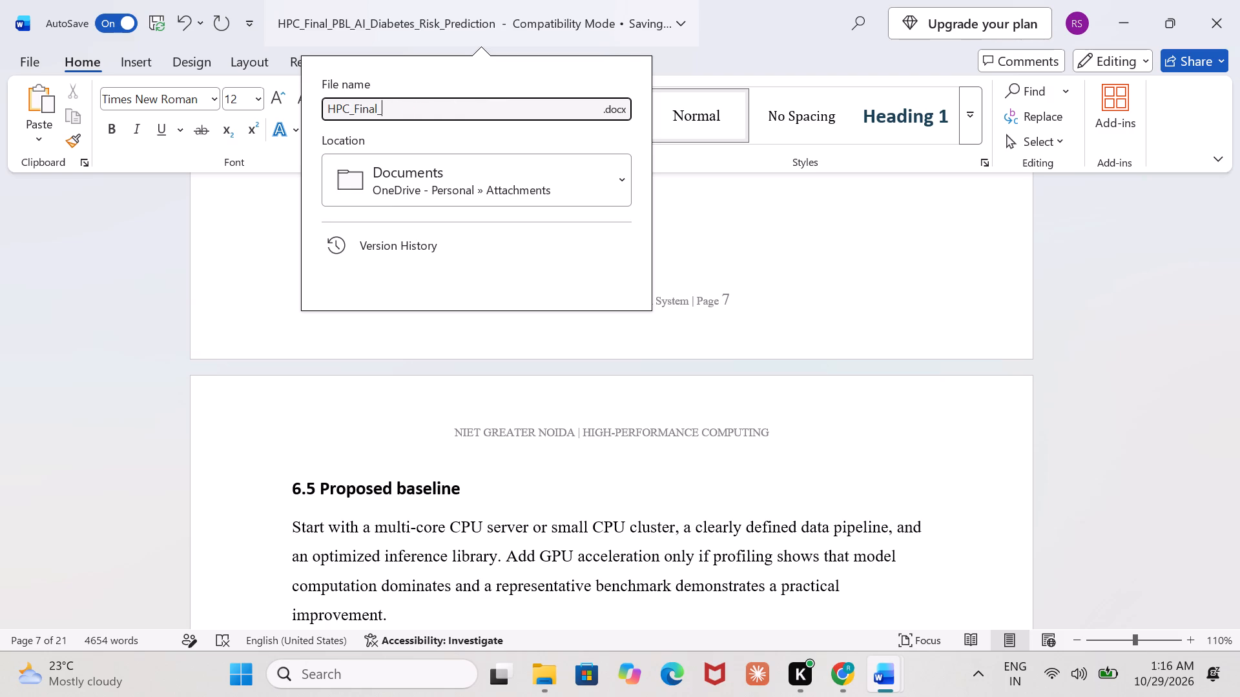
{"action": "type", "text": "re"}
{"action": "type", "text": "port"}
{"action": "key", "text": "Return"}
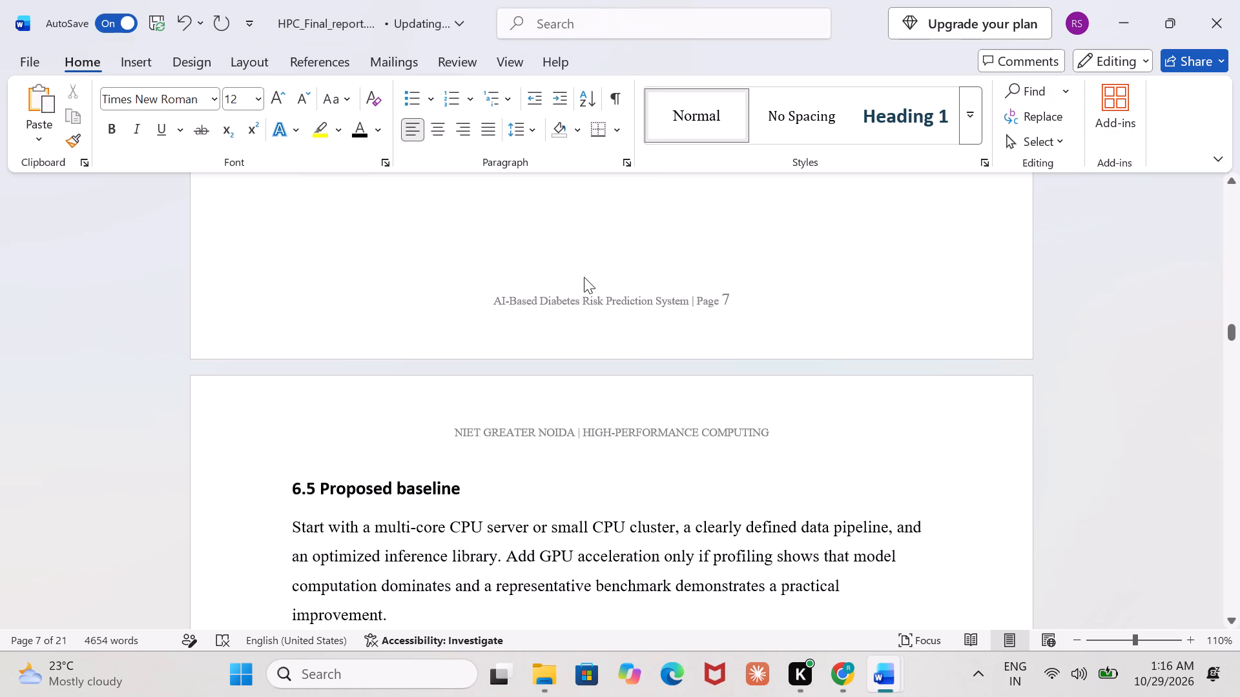
Delete the empty lines above the "7. Performance Evaluation" heading.
{"action": "scroll", "coordinate": [584, 277], "scroll_direction": "up", "scroll_amount": 2}
{"action": "scroll", "coordinate": [584, 277], "scroll_direction": "down", "scroll_amount": 3}
{"action": "scroll", "coordinate": [584, 277], "scroll_direction": "up", "scroll_amount": 1}
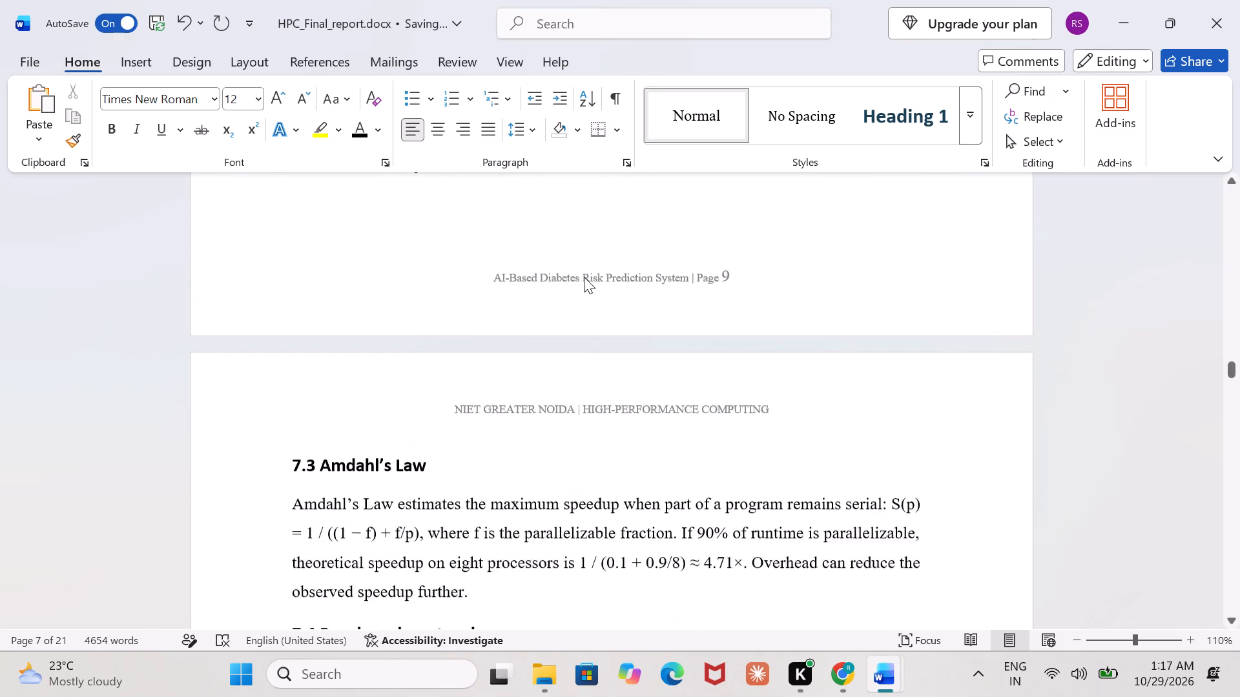
{"action": "scroll", "coordinate": [584, 277], "scroll_direction": "up", "scroll_amount": 1}
{"action": "scroll", "coordinate": [584, 277], "scroll_direction": "down", "scroll_amount": 2}
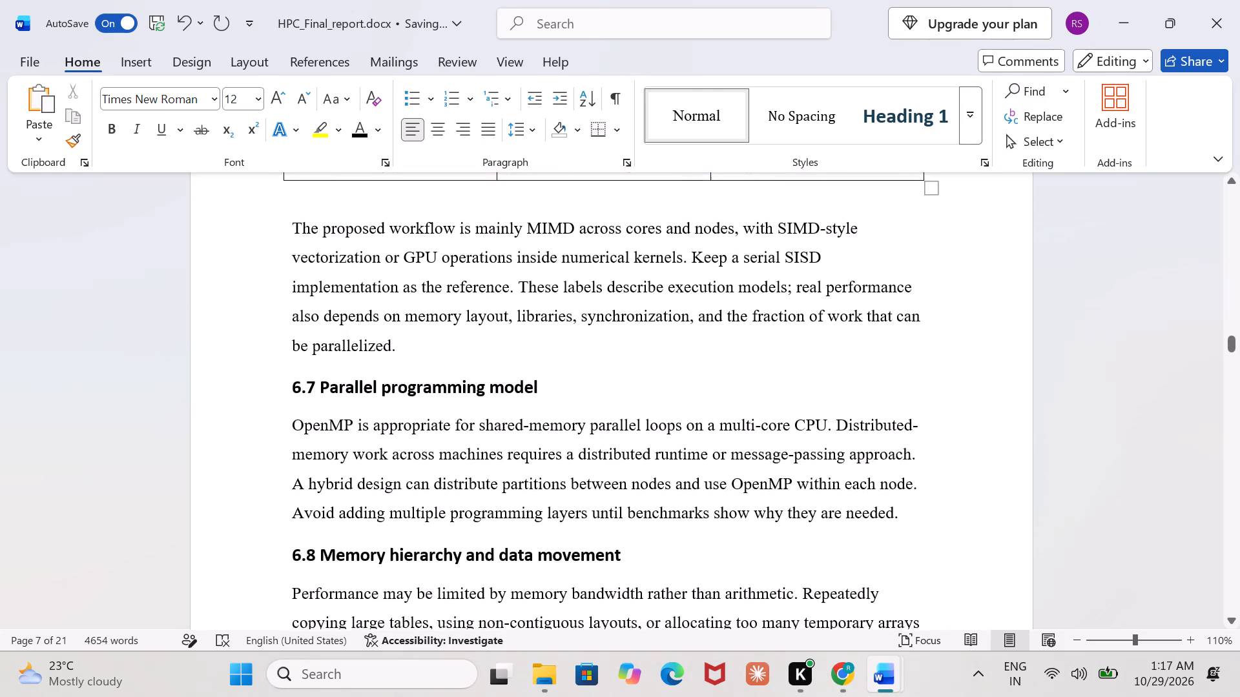
{"action": "scroll", "coordinate": [584, 277], "scroll_direction": "down", "scroll_amount": 2}
{"action": "left_click", "coordinate": [355, 399]}
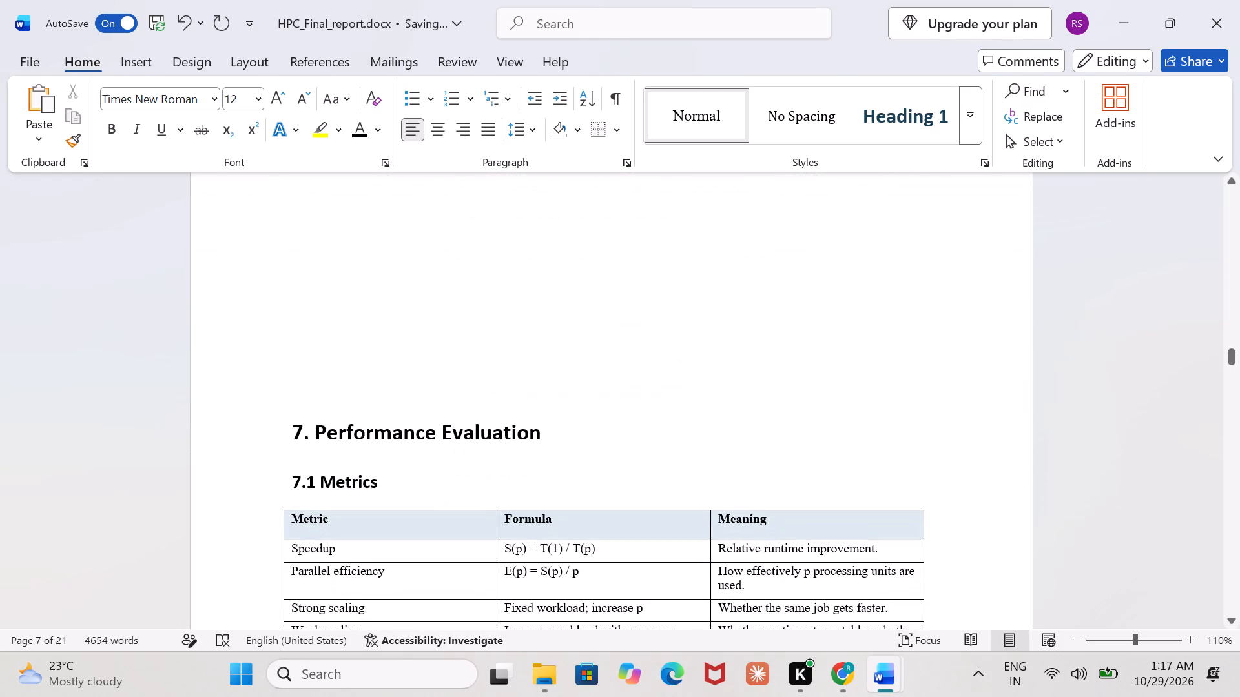
{"action": "key", "text": "BackSpace"}
{"action": "key", "text": "BackSpace"}
{"action": "key", "text": "BackSpace"}
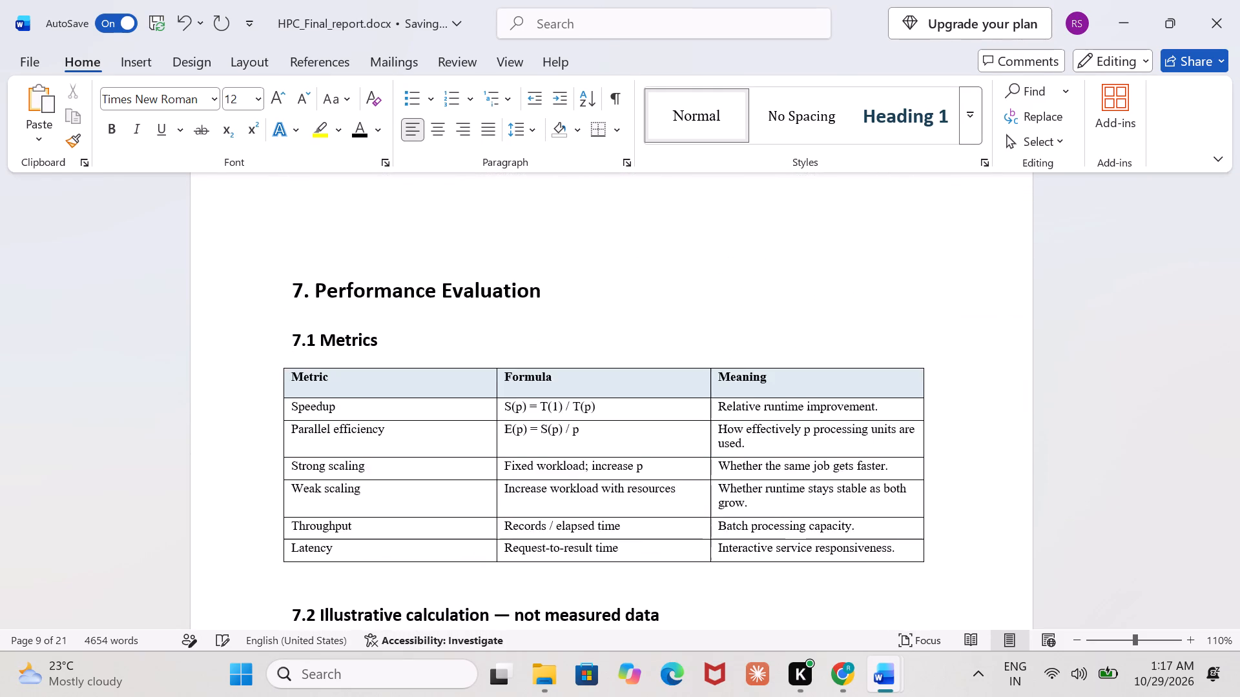
{"action": "key", "text": "BackSpace"}
Check the layout of the remaining report pages, from section 7 through the appendices to the end of the report.
{"action": "scroll", "coordinate": [355, 399], "scroll_direction": "down", "scroll_amount": 1}
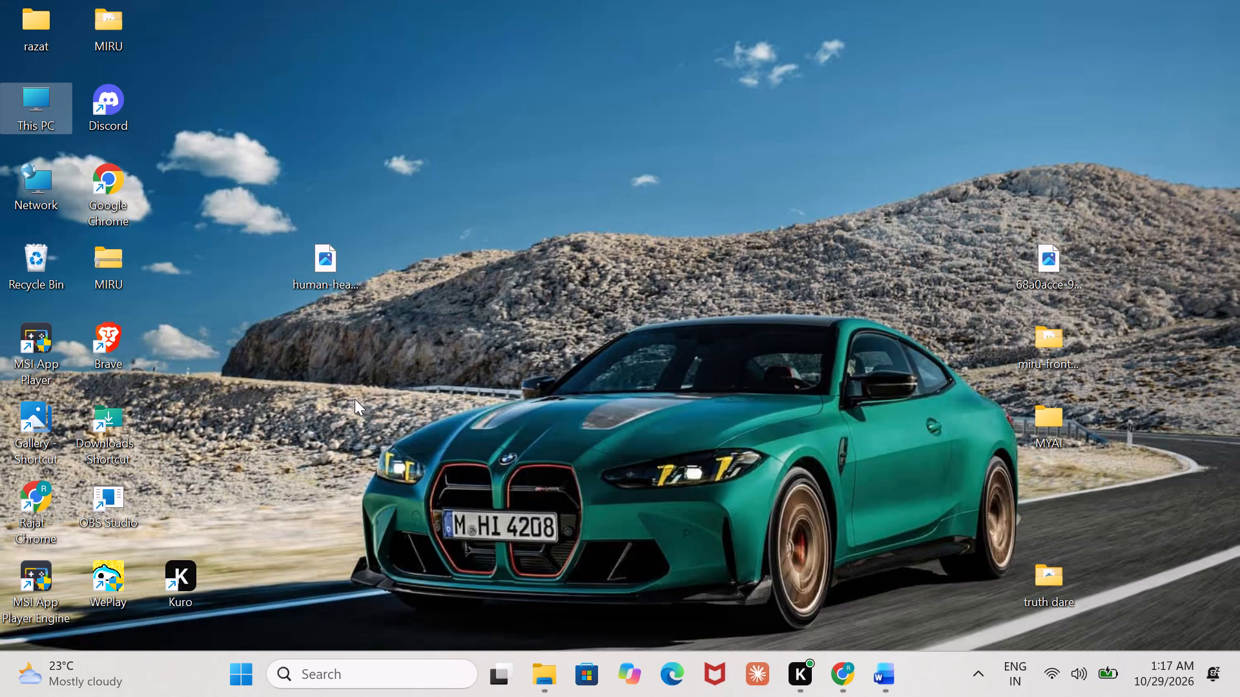
{"action": "scroll", "coordinate": [355, 399], "scroll_direction": "up", "scroll_amount": 1}
{"action": "scroll", "coordinate": [355, 399], "scroll_direction": "down", "scroll_amount": 2}
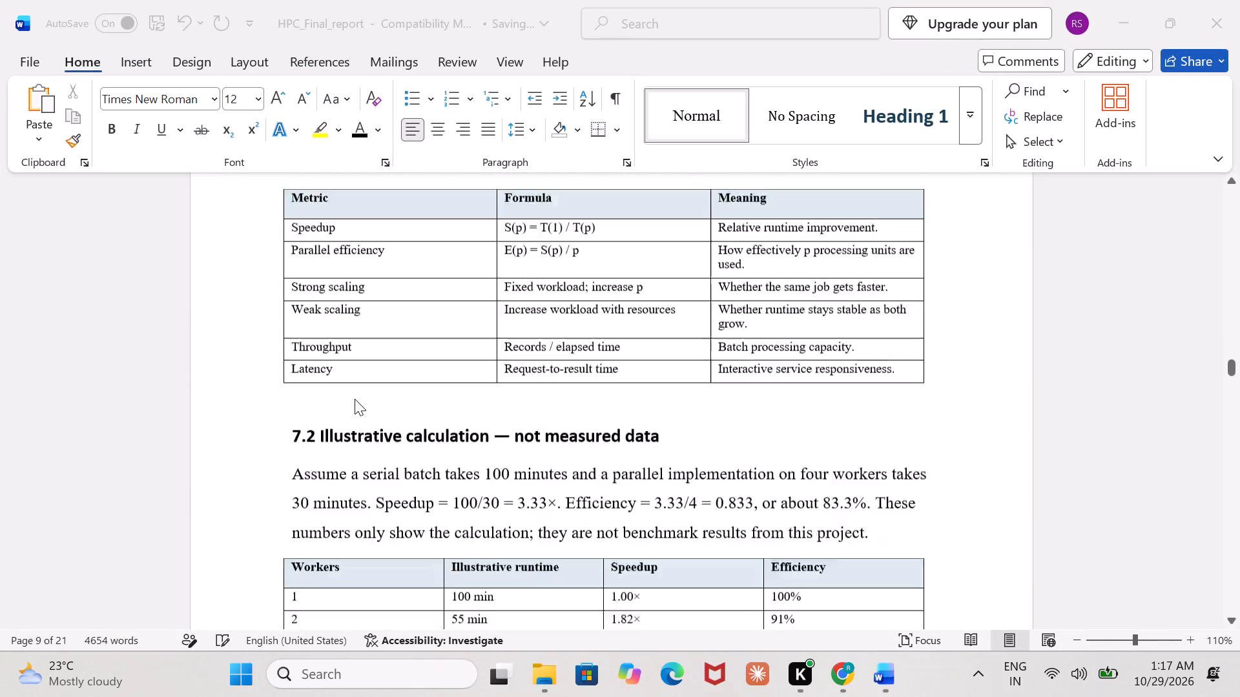
{"action": "scroll", "coordinate": [355, 399], "scroll_direction": "down", "scroll_amount": 5}
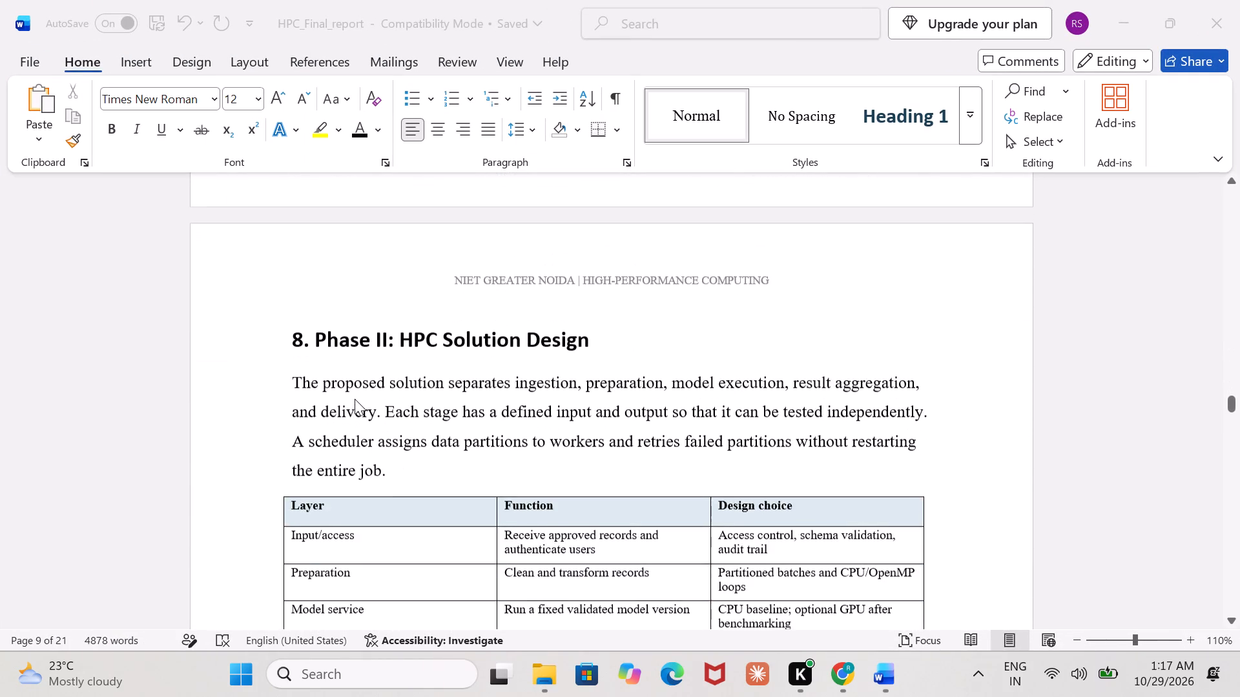
{"action": "scroll", "coordinate": [355, 399], "scroll_direction": "up", "scroll_amount": 1}
{"action": "scroll", "coordinate": [355, 399], "scroll_direction": "down", "scroll_amount": 4}
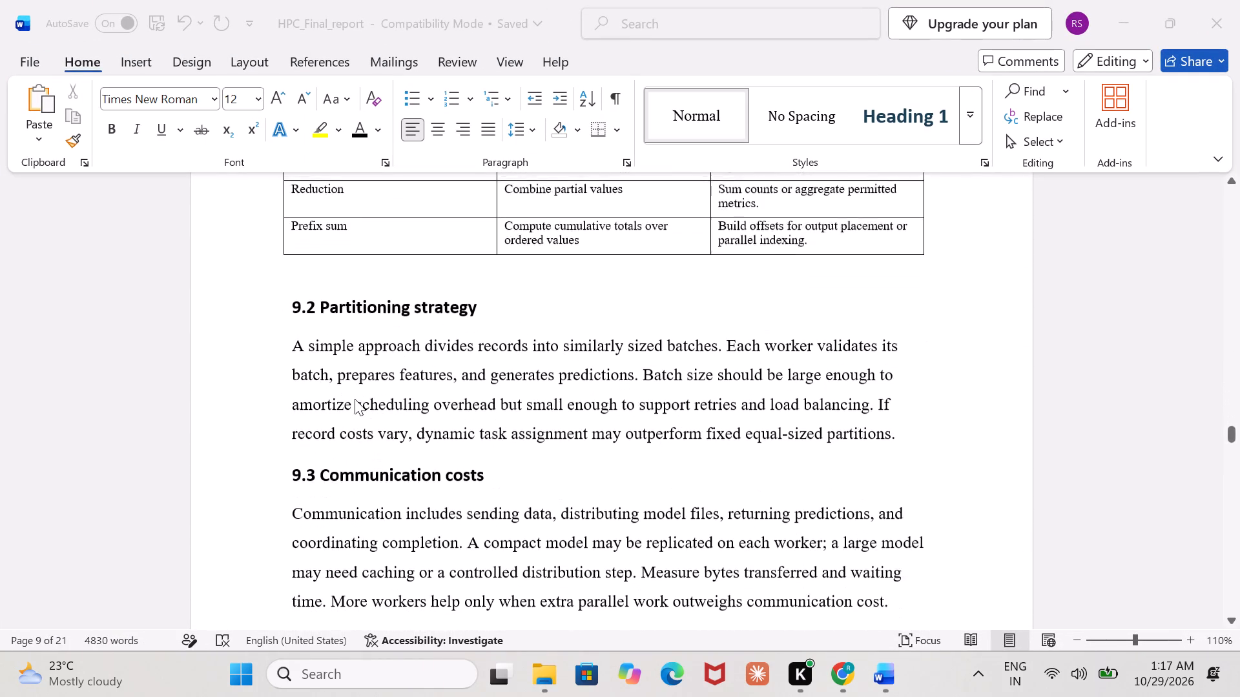
{"action": "scroll", "coordinate": [355, 399], "scroll_direction": "down", "scroll_amount": 5}
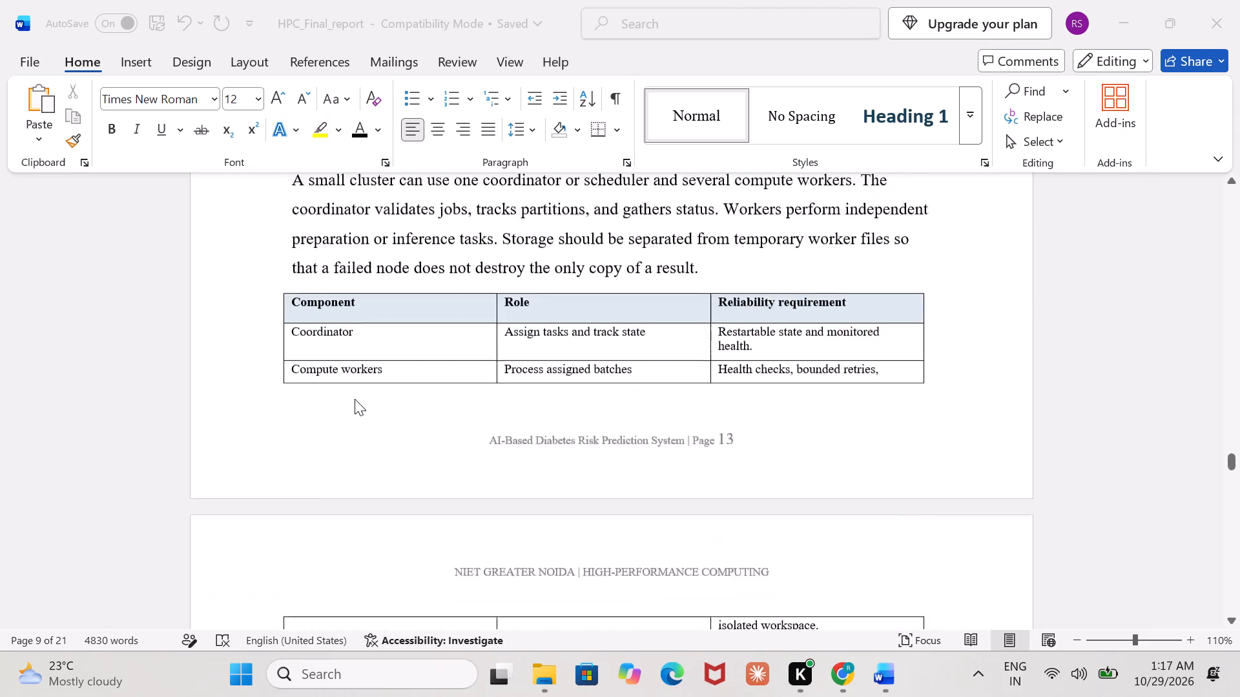
{"action": "scroll", "coordinate": [355, 399], "scroll_direction": "down", "scroll_amount": 4}
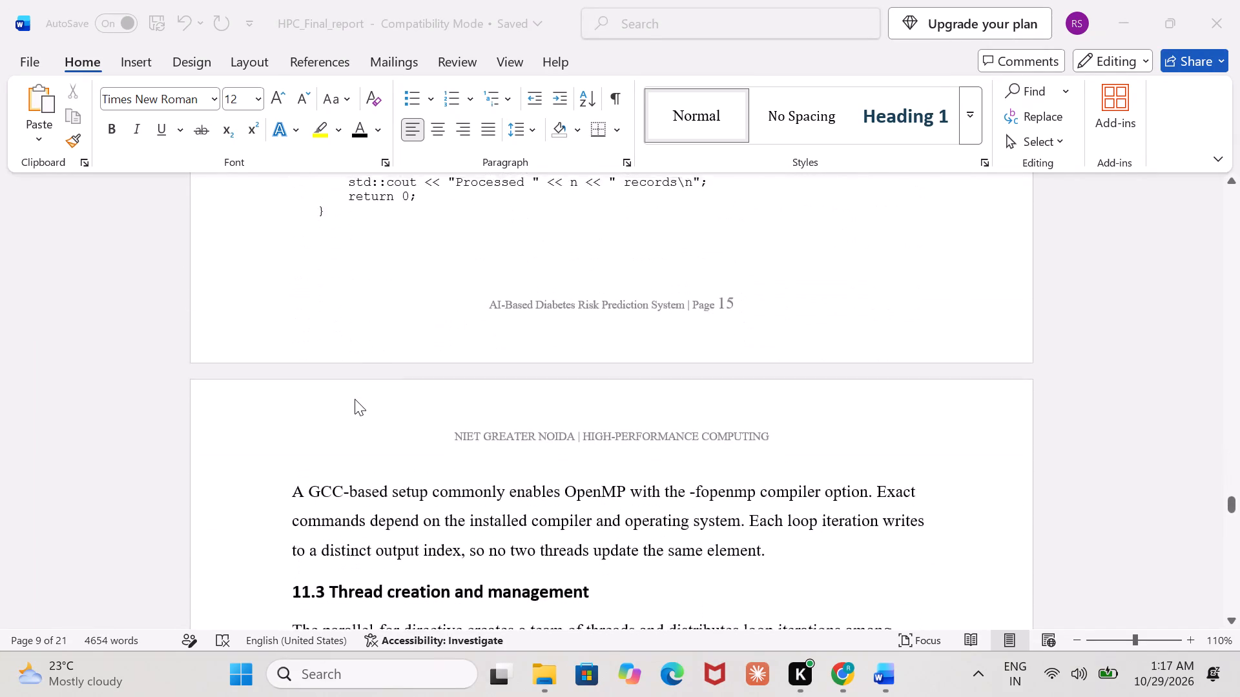
{"action": "scroll", "coordinate": [355, 399], "scroll_direction": "down", "scroll_amount": 3}
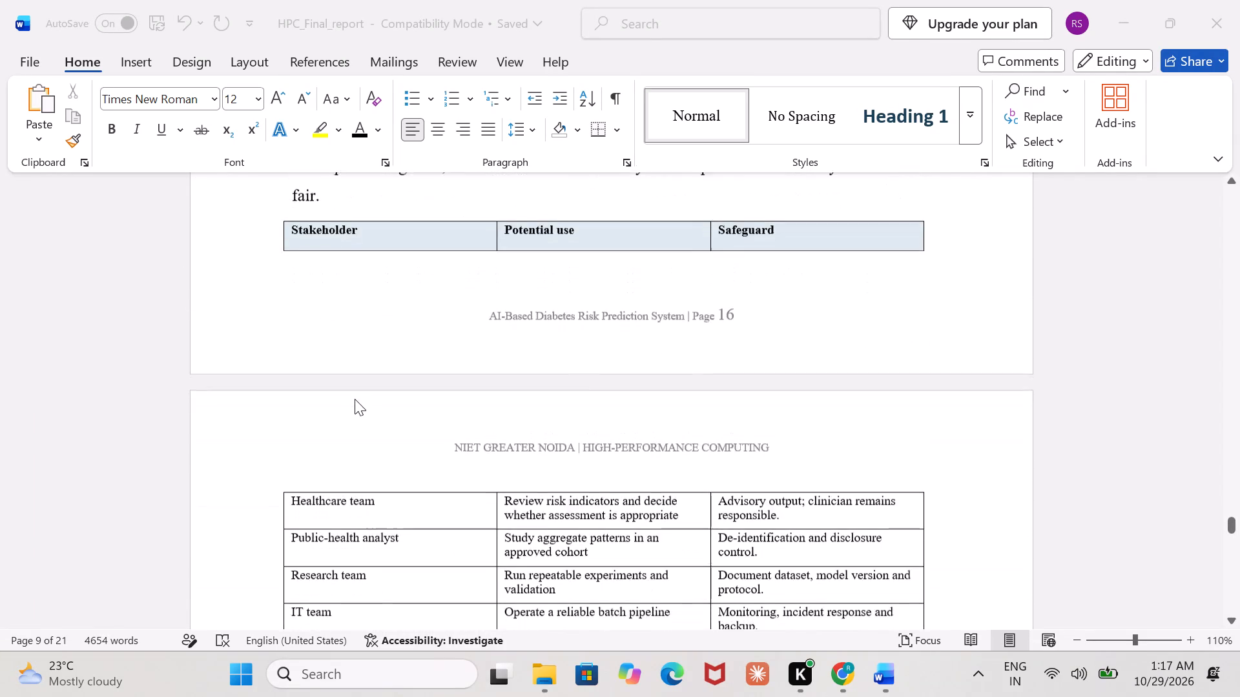
{"action": "scroll", "coordinate": [355, 399], "scroll_direction": "down", "scroll_amount": 4}
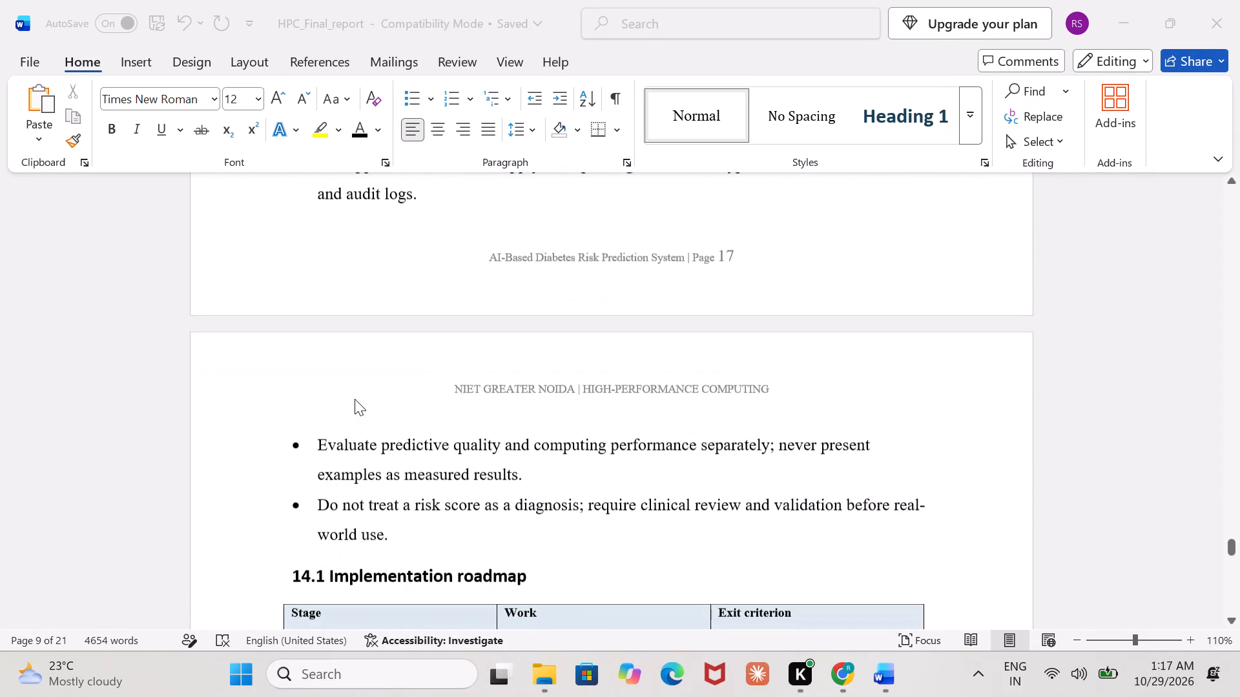
{"action": "scroll", "coordinate": [355, 399], "scroll_direction": "down", "scroll_amount": 2}
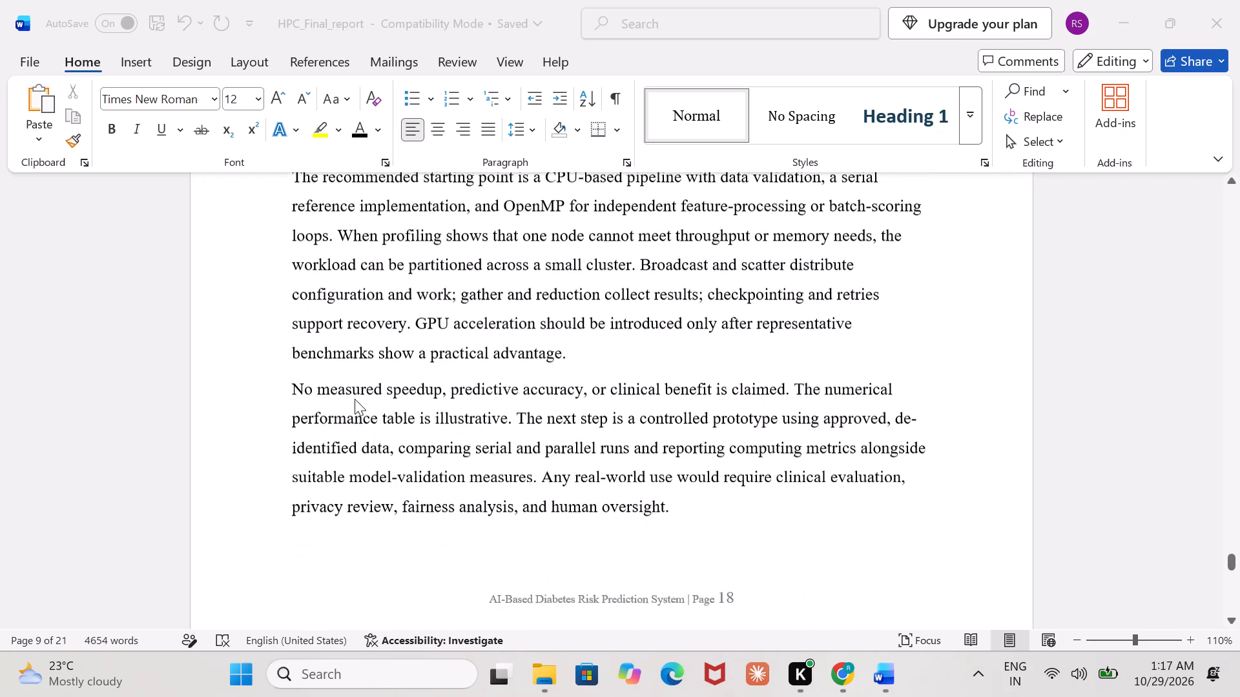
{"action": "scroll", "coordinate": [355, 399], "scroll_direction": "down", "scroll_amount": 5}
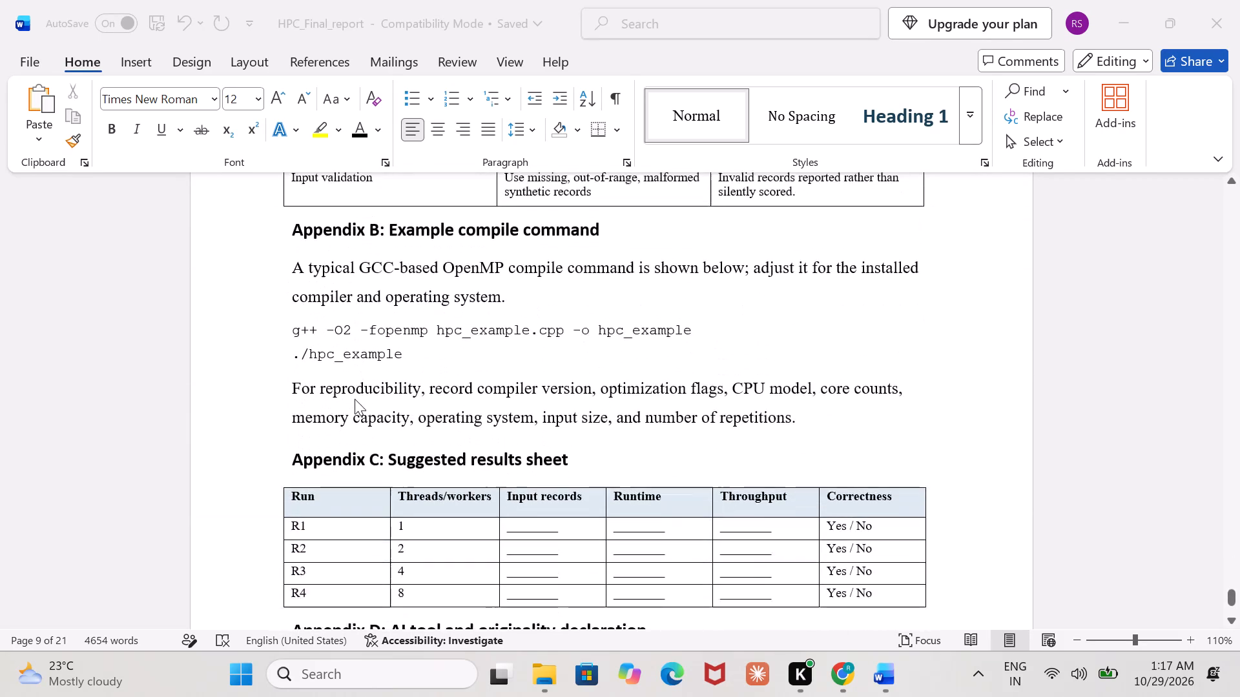
{"action": "scroll", "coordinate": [355, 399], "scroll_direction": "down", "scroll_amount": 3}
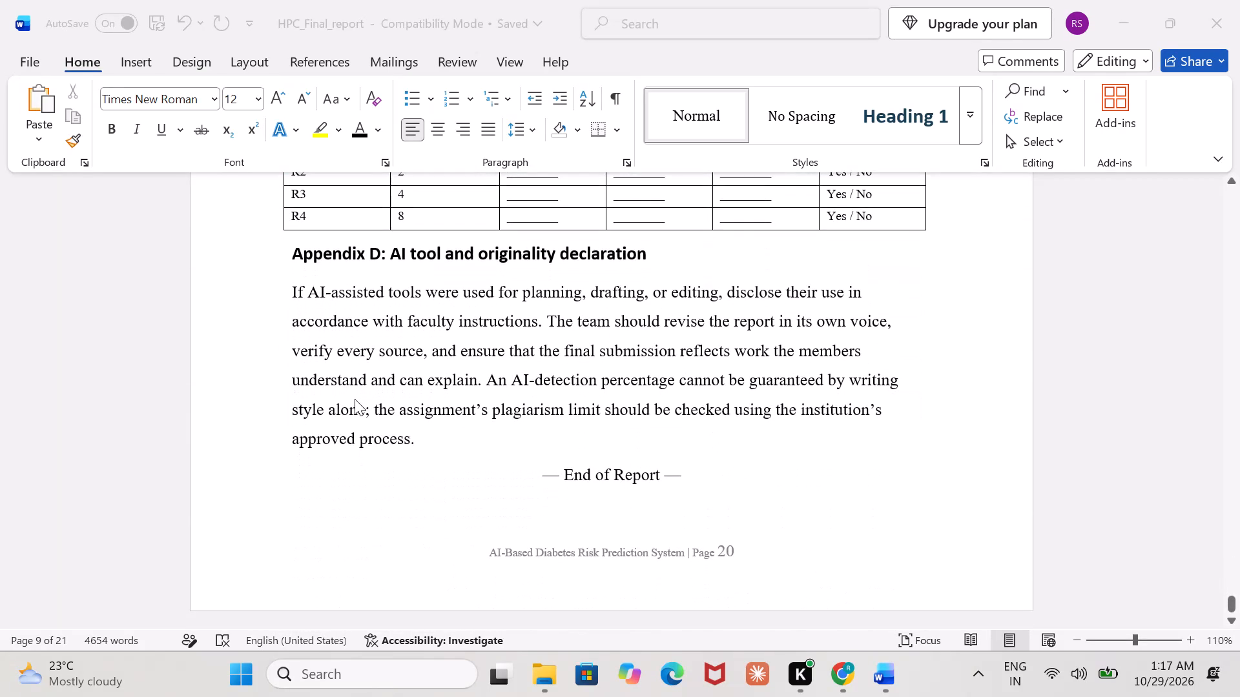
{"action": "scroll", "coordinate": [355, 399], "scroll_direction": "down", "scroll_amount": 1}
{"action": "scroll", "coordinate": [355, 399], "scroll_direction": "up", "scroll_amount": 10}
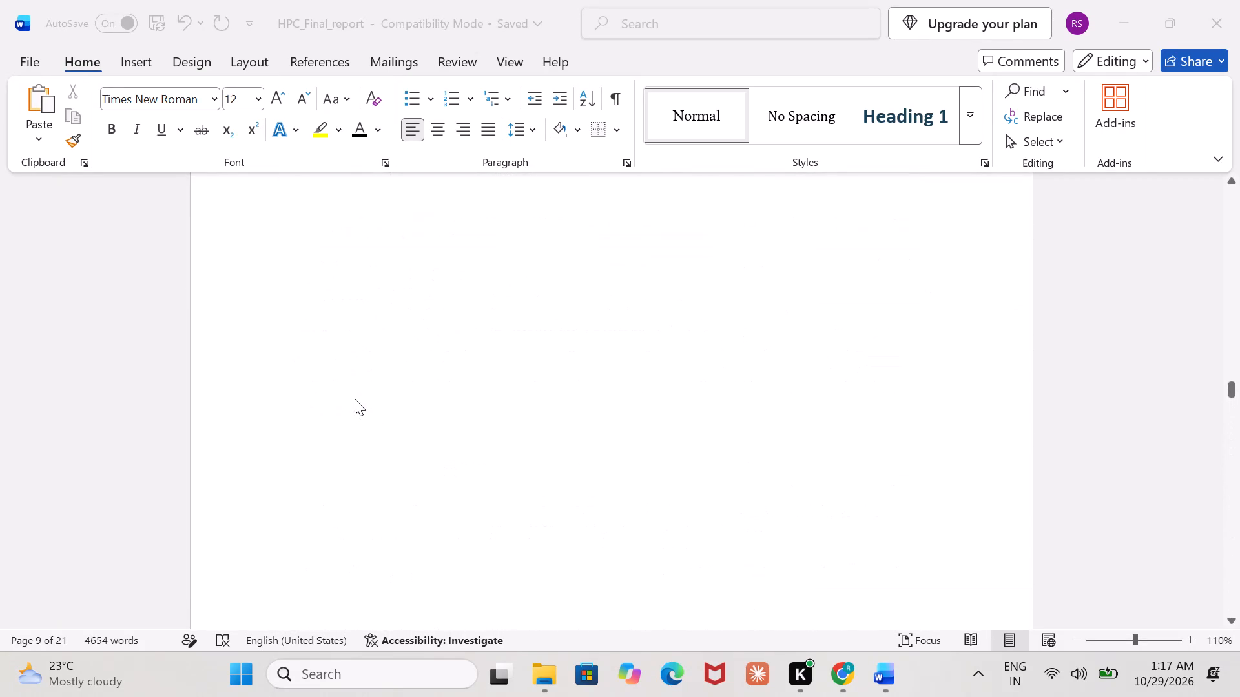
Delete the empty line between the metrics table in section 7.1 and the "7.2 Illustrative calculation" heading.
{"action": "scroll", "coordinate": [355, 399], "scroll_direction": "up", "scroll_amount": 7}
{"action": "scroll", "coordinate": [355, 399], "scroll_direction": "down", "scroll_amount": 2}
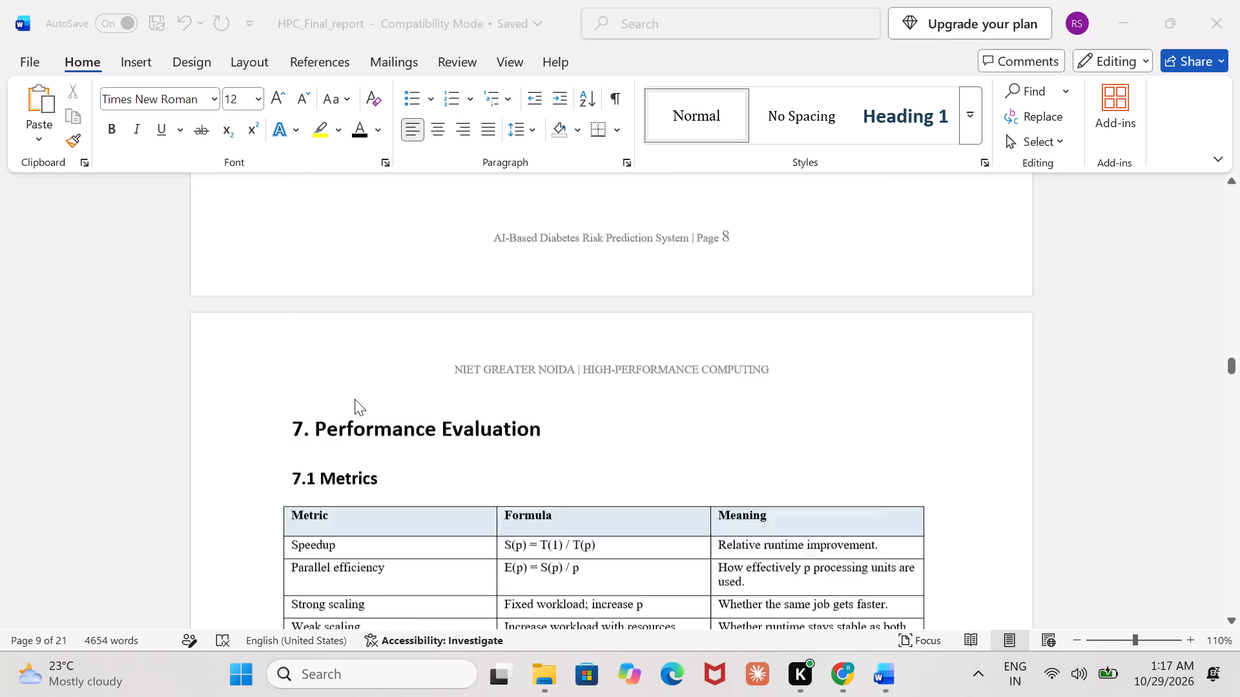
{"action": "scroll", "coordinate": [355, 399], "scroll_direction": "down", "scroll_amount": 6}
{"action": "scroll", "coordinate": [355, 399], "scroll_direction": "up", "scroll_amount": 2}
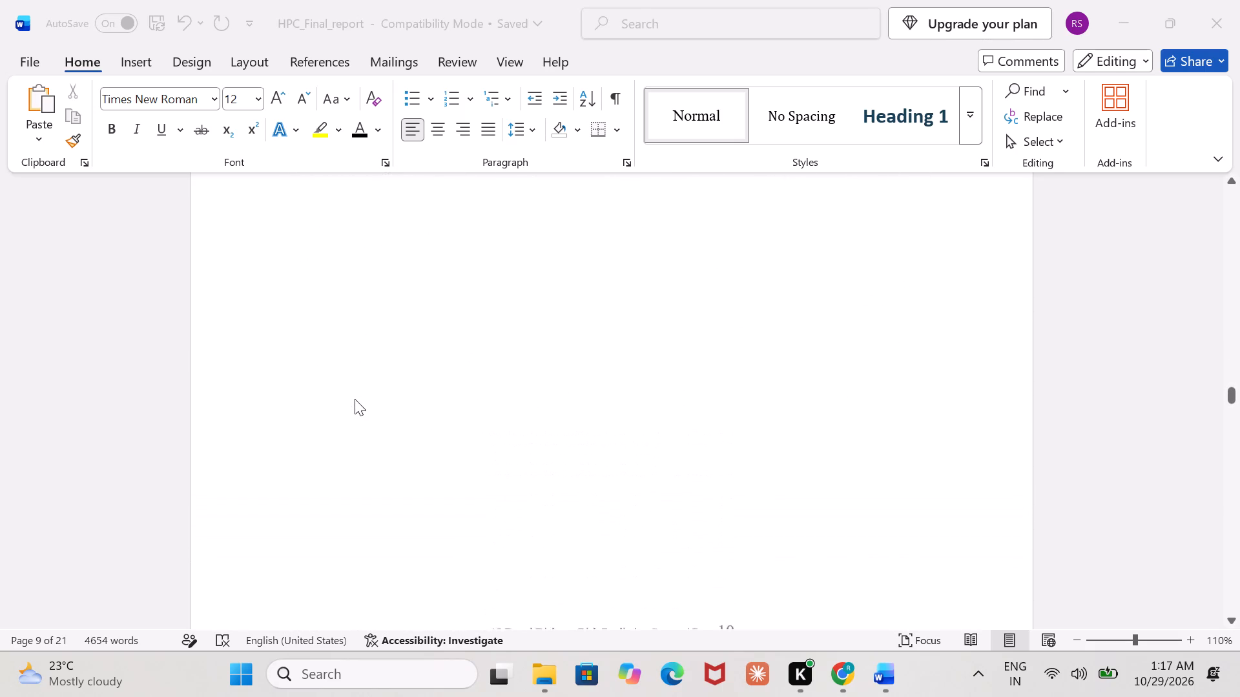
{"action": "scroll", "coordinate": [355, 399], "scroll_direction": "up", "scroll_amount": 6}
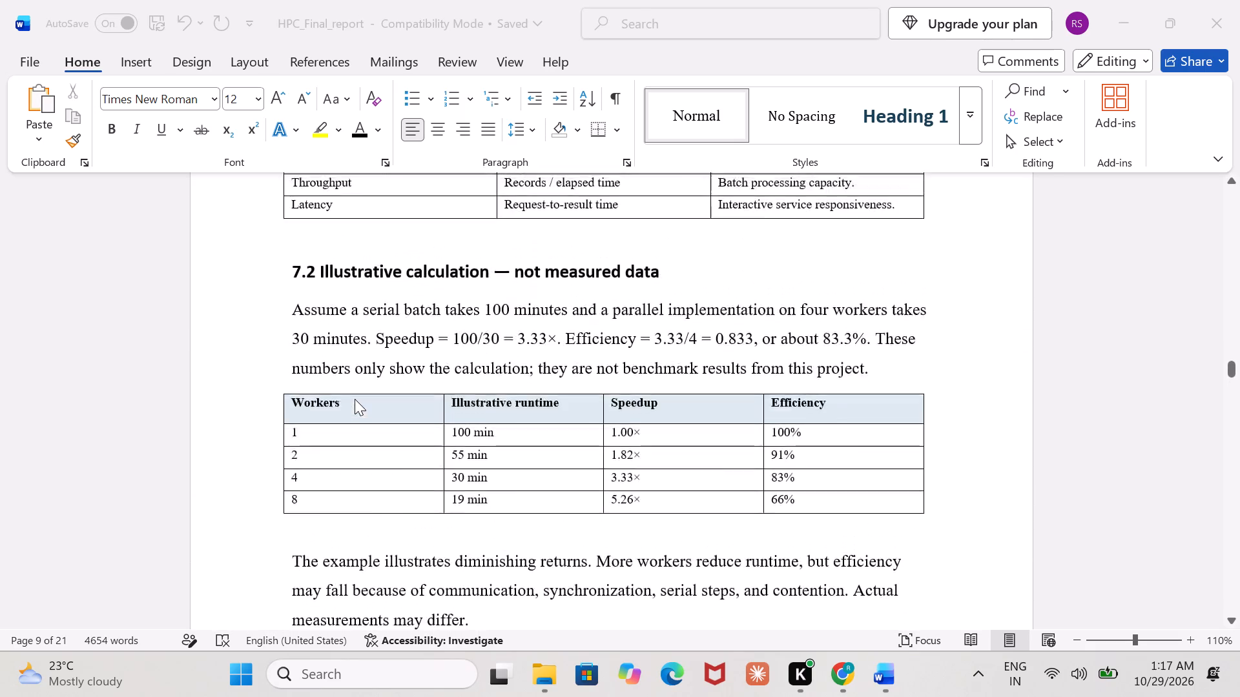
{"action": "scroll", "coordinate": [355, 399], "scroll_direction": "up", "scroll_amount": 1}
{"action": "scroll", "coordinate": [355, 399], "scroll_direction": "down", "scroll_amount": 1}
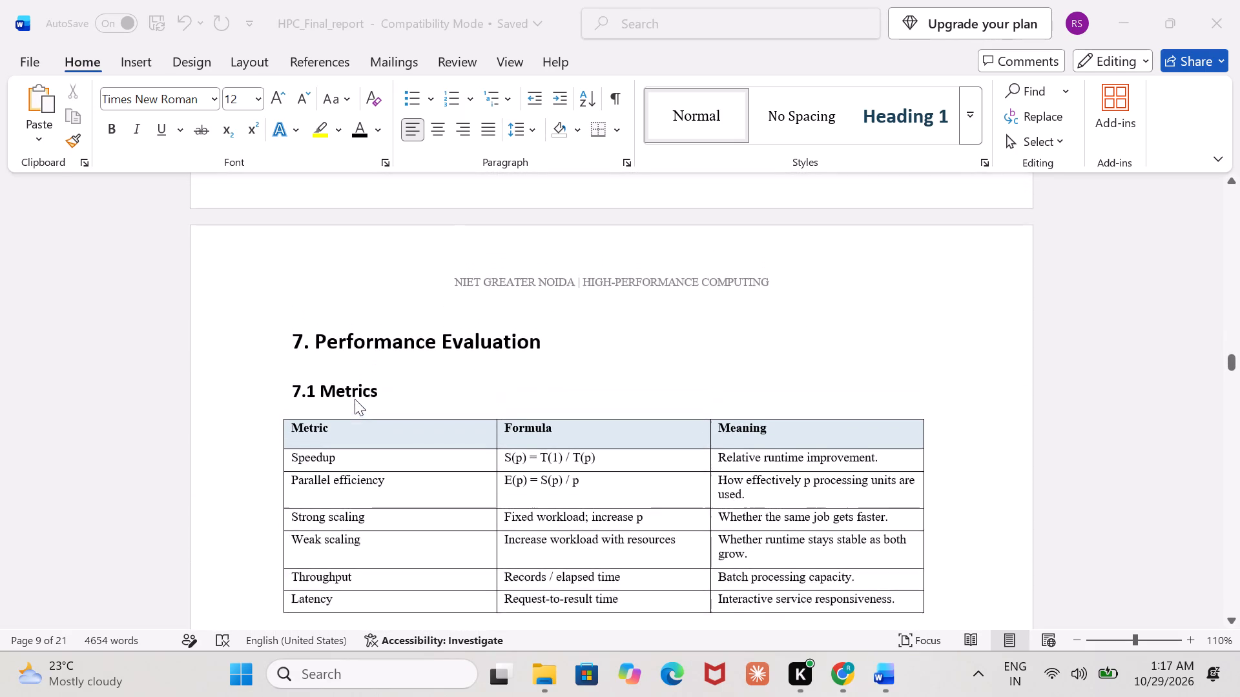
{"action": "left_click", "coordinate": [357, 381]}
{"action": "left_click", "coordinate": [357, 381]}
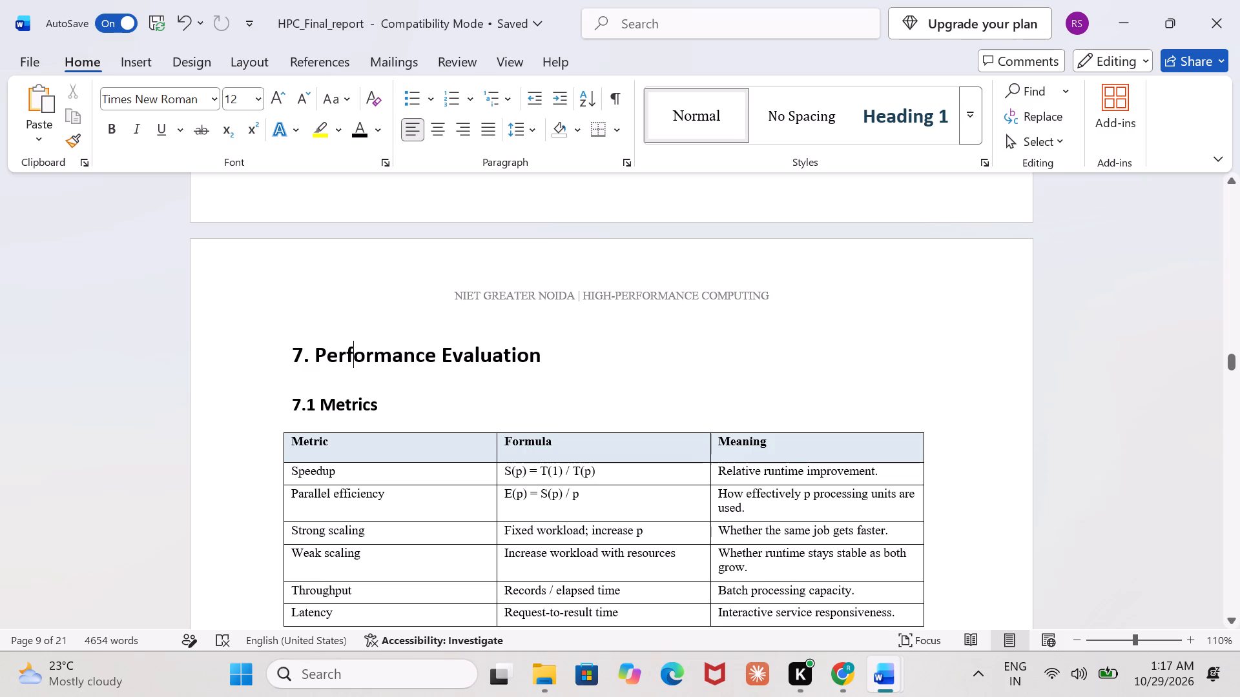
{"action": "key", "text": "Down"}
{"action": "key", "text": "Down"}
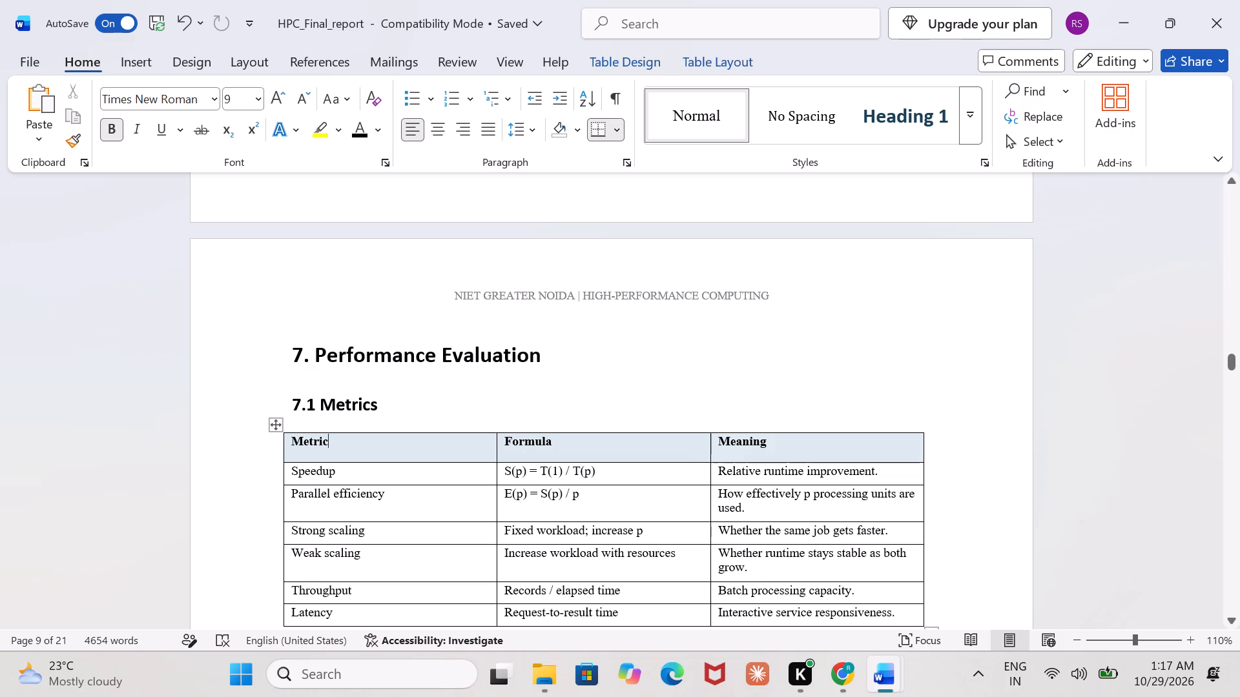
{"action": "scroll", "coordinate": [357, 381], "scroll_direction": "down", "scroll_amount": 2}
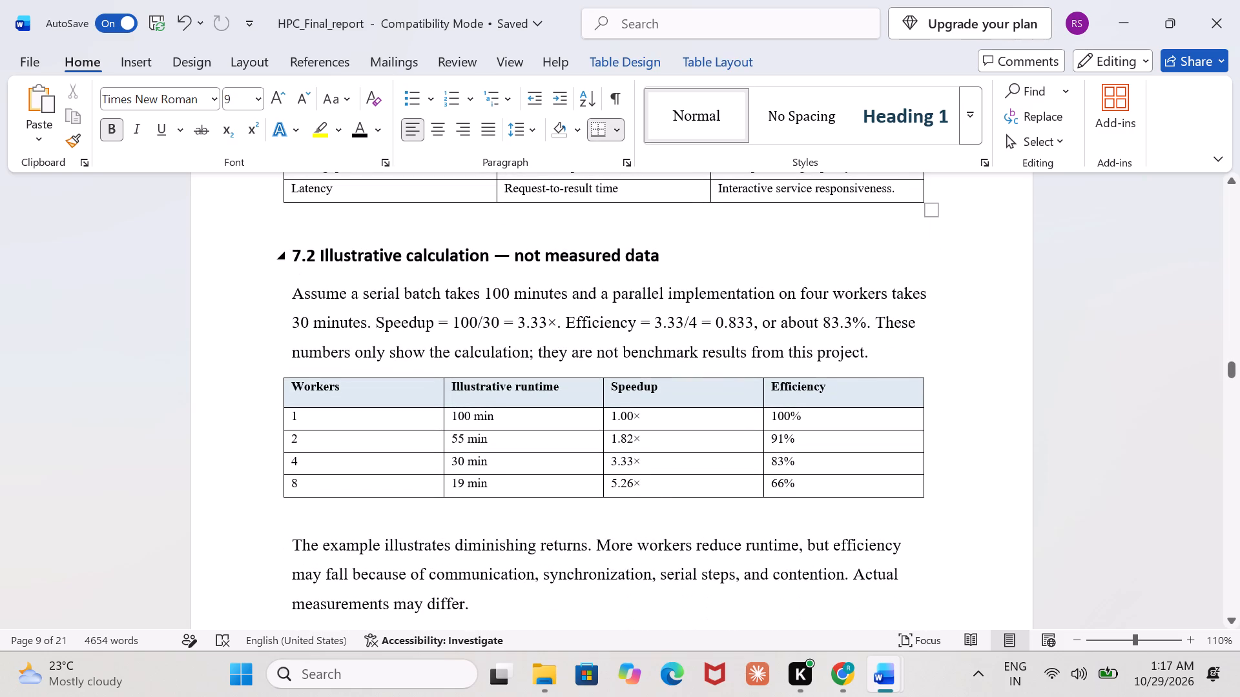
{"action": "left_click", "coordinate": [335, 223]}
{"action": "key", "text": "BackSpace"}
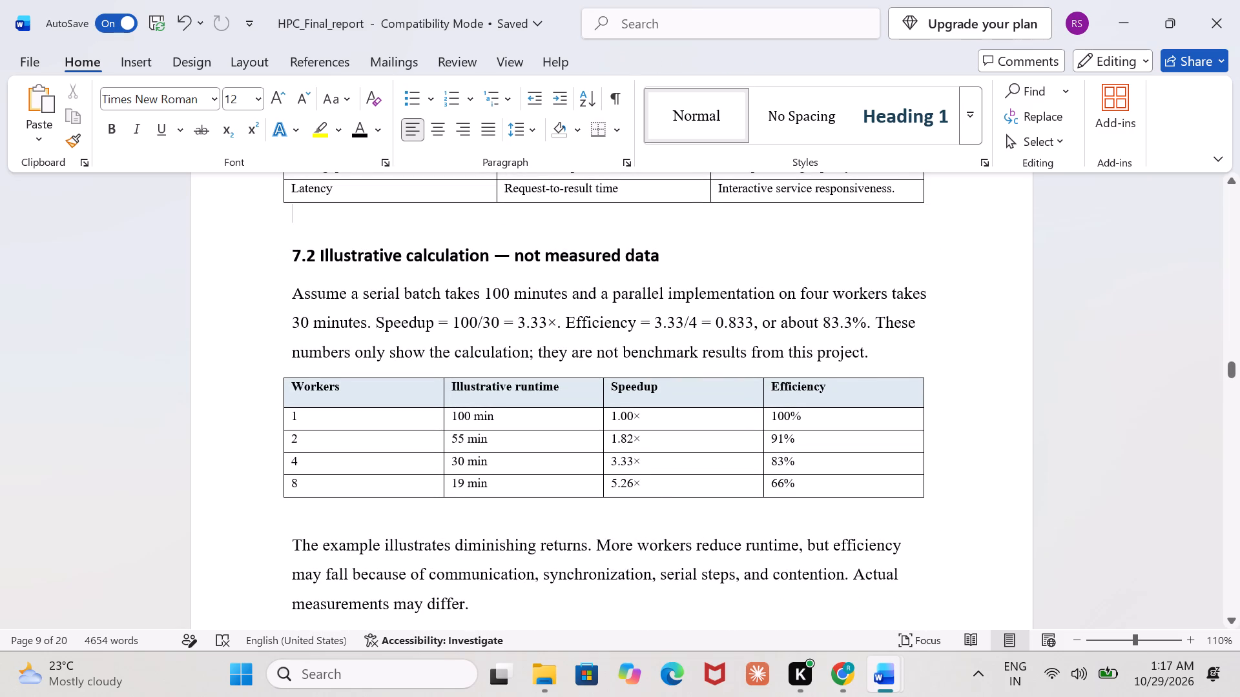
{"action": "key", "text": "Down"}
{"action": "key", "text": "BackSpace"}
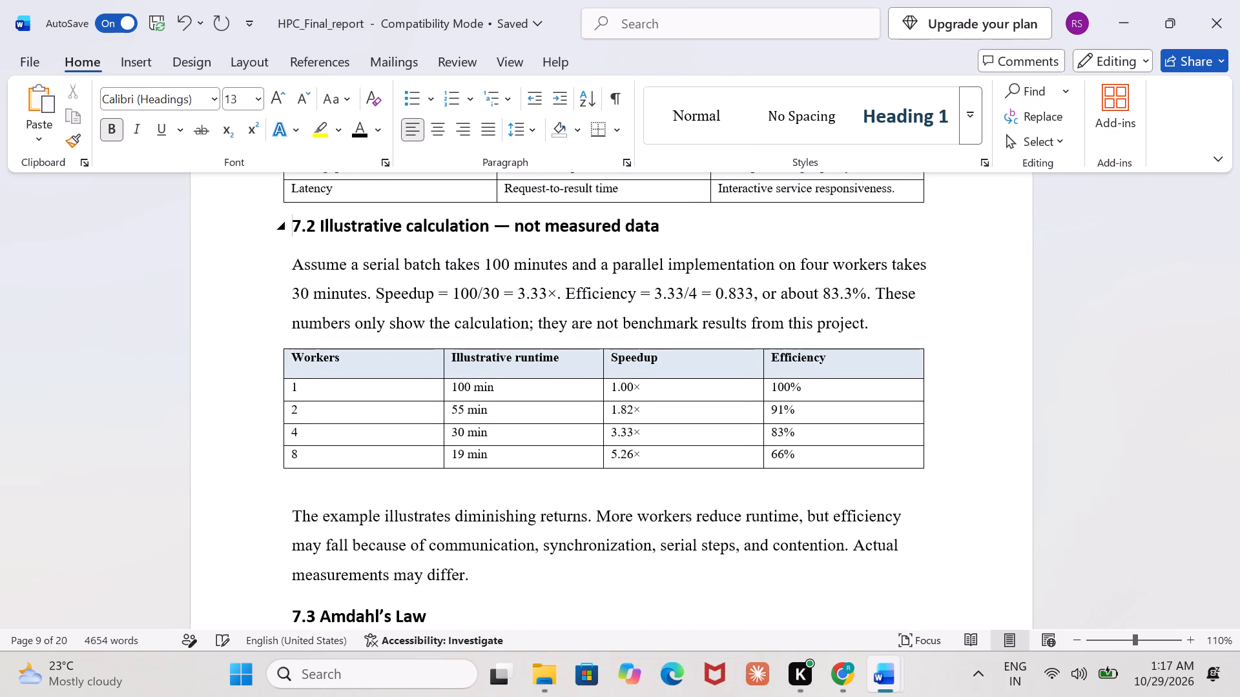
Delete the empty line between the workers table in section 7.2 and the paragraph "The example illustrates diminishing returns".
{"action": "left_click", "coordinate": [302, 500]}
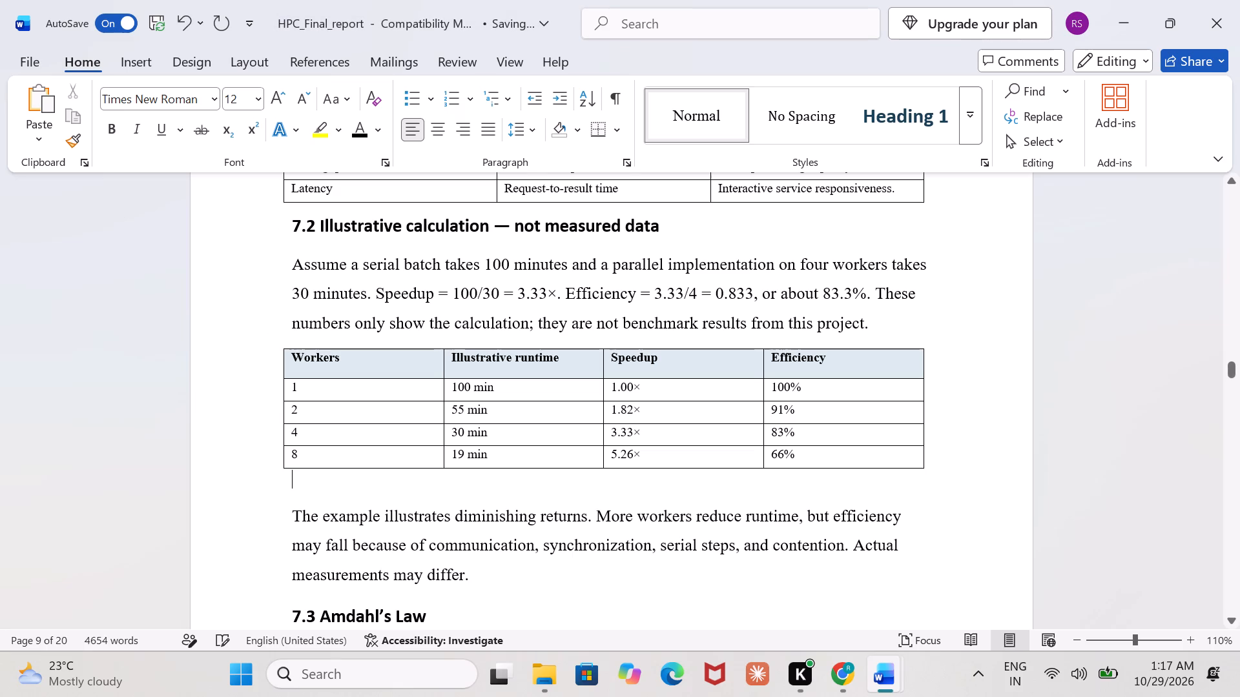
{"action": "key", "text": "Down"}
{"action": "key", "text": "BackSpace"}
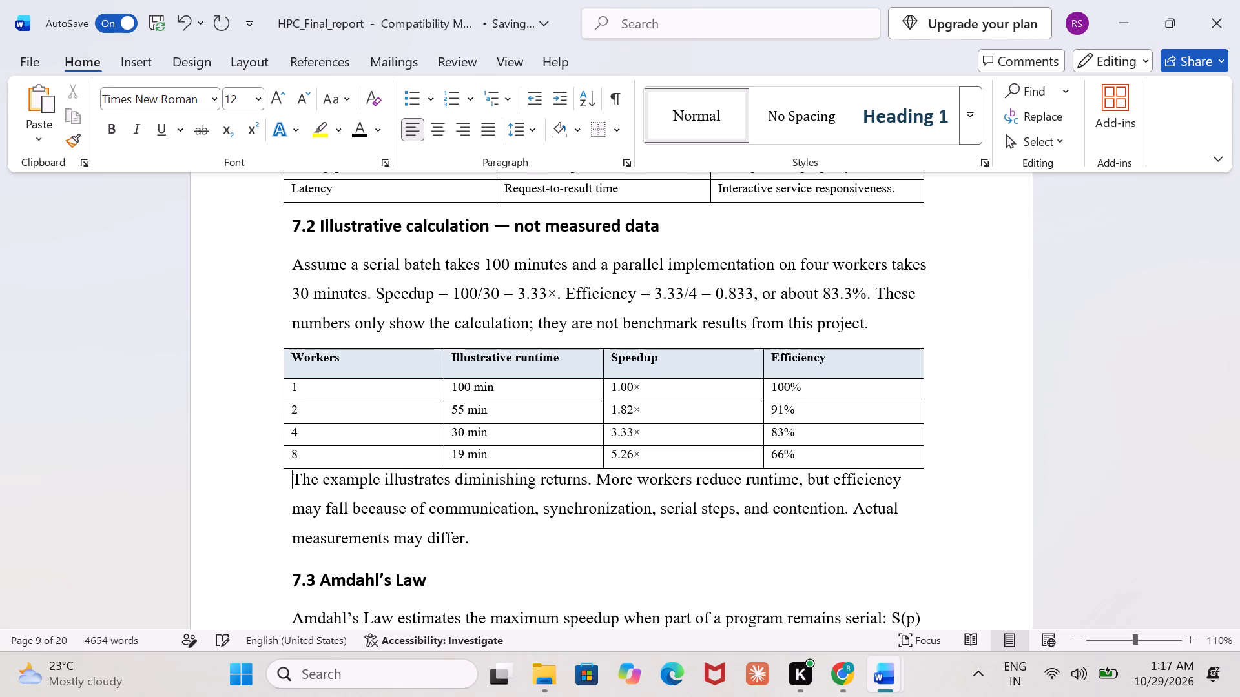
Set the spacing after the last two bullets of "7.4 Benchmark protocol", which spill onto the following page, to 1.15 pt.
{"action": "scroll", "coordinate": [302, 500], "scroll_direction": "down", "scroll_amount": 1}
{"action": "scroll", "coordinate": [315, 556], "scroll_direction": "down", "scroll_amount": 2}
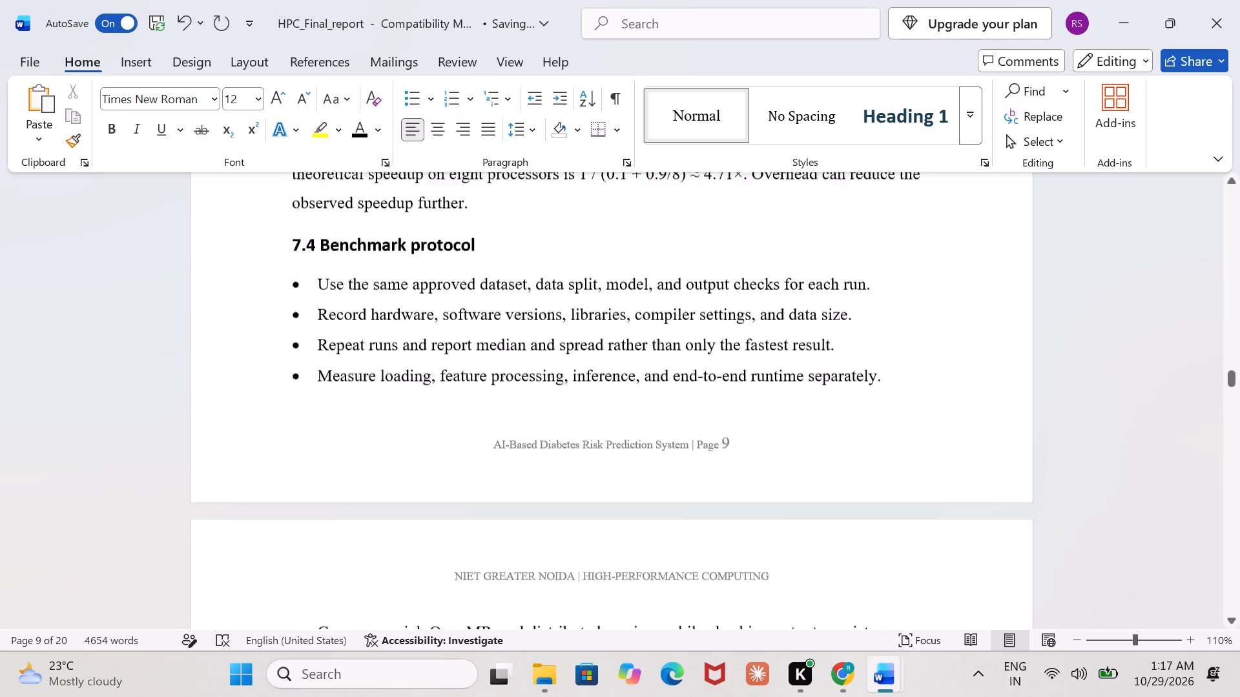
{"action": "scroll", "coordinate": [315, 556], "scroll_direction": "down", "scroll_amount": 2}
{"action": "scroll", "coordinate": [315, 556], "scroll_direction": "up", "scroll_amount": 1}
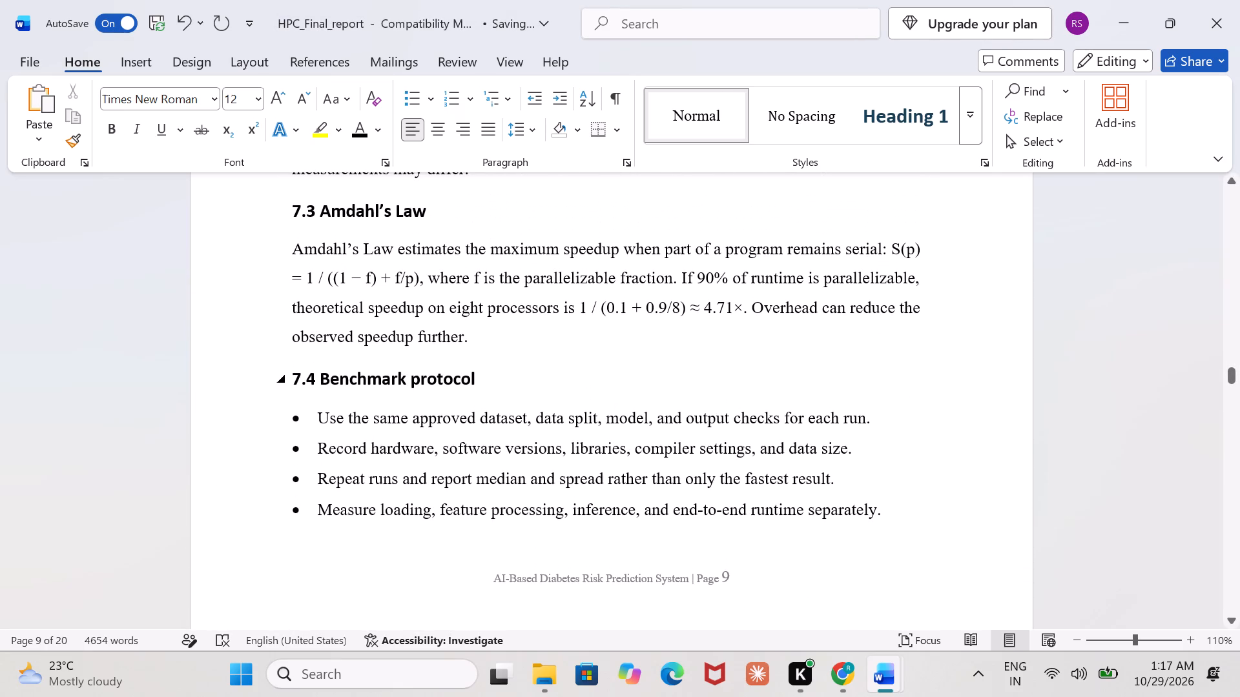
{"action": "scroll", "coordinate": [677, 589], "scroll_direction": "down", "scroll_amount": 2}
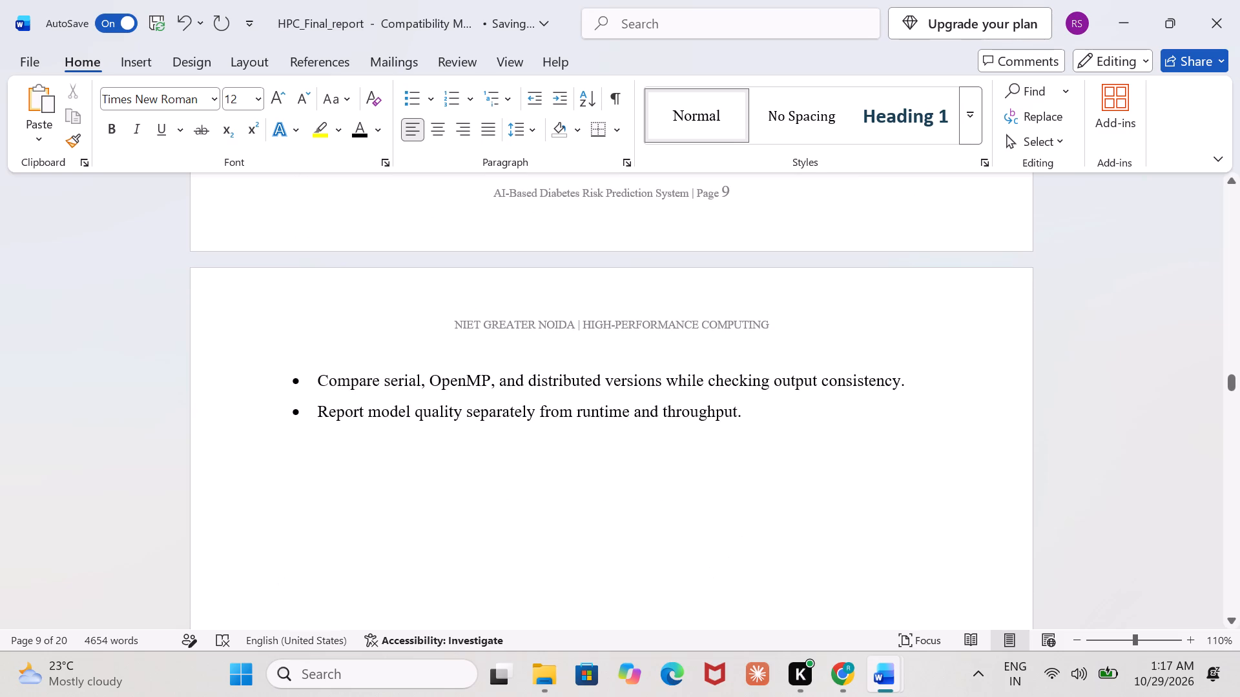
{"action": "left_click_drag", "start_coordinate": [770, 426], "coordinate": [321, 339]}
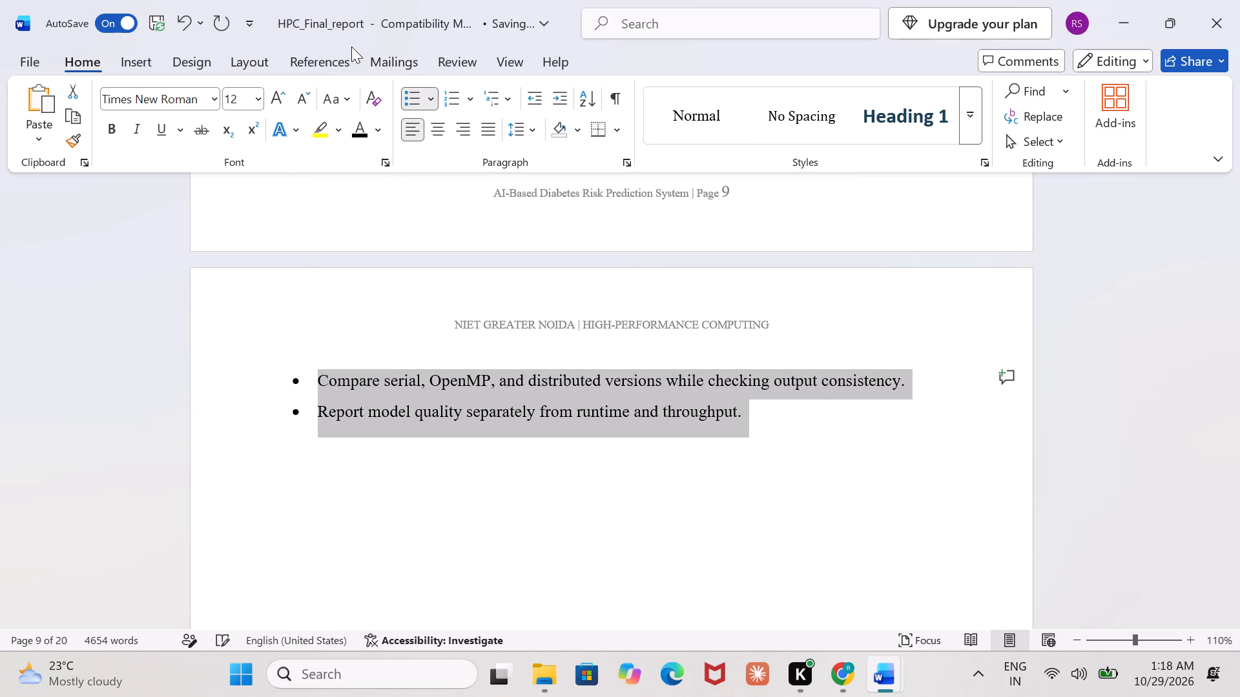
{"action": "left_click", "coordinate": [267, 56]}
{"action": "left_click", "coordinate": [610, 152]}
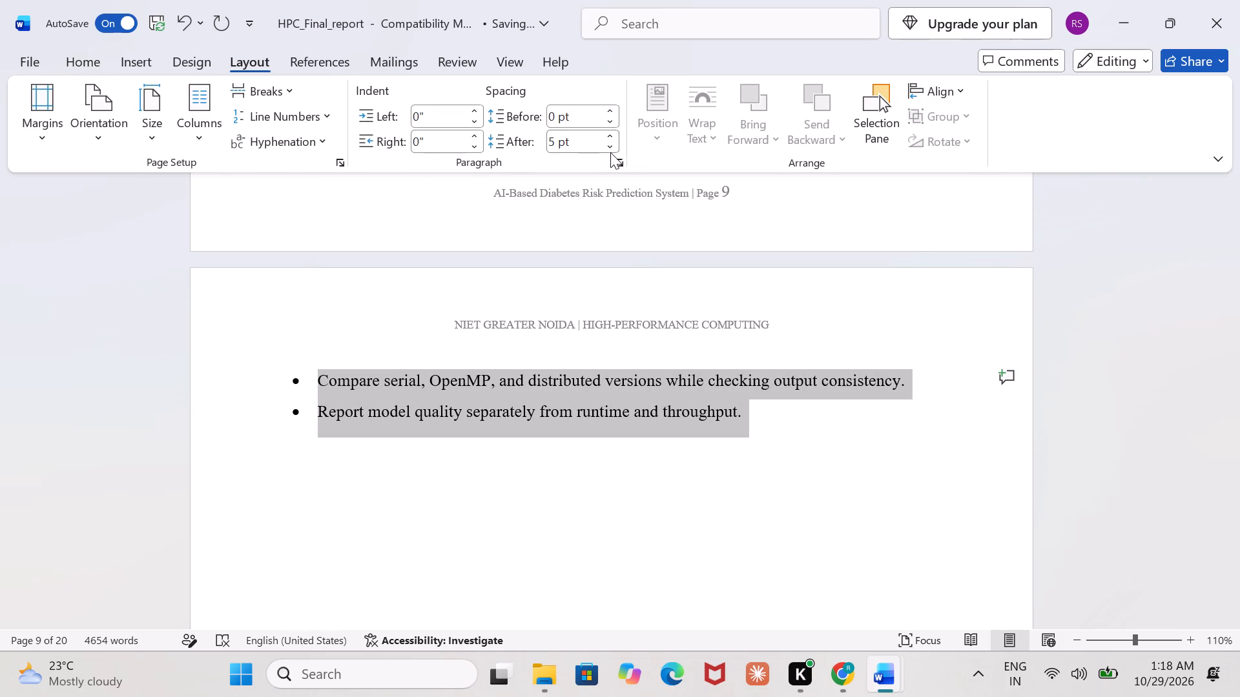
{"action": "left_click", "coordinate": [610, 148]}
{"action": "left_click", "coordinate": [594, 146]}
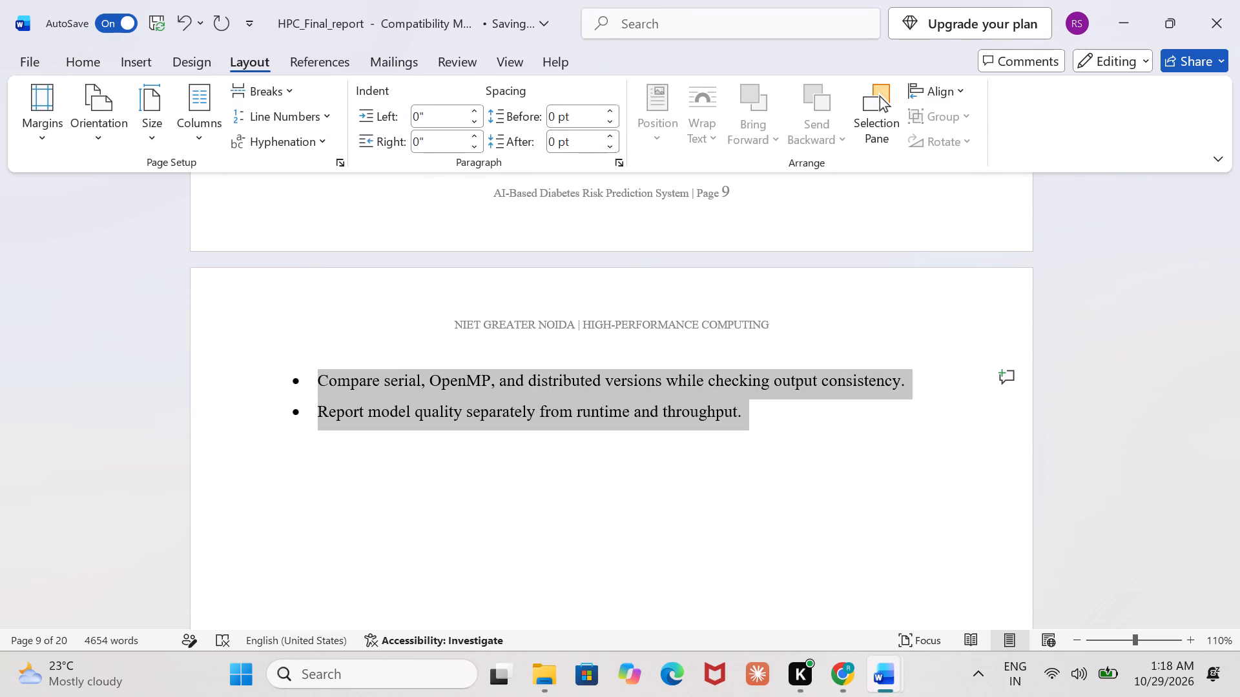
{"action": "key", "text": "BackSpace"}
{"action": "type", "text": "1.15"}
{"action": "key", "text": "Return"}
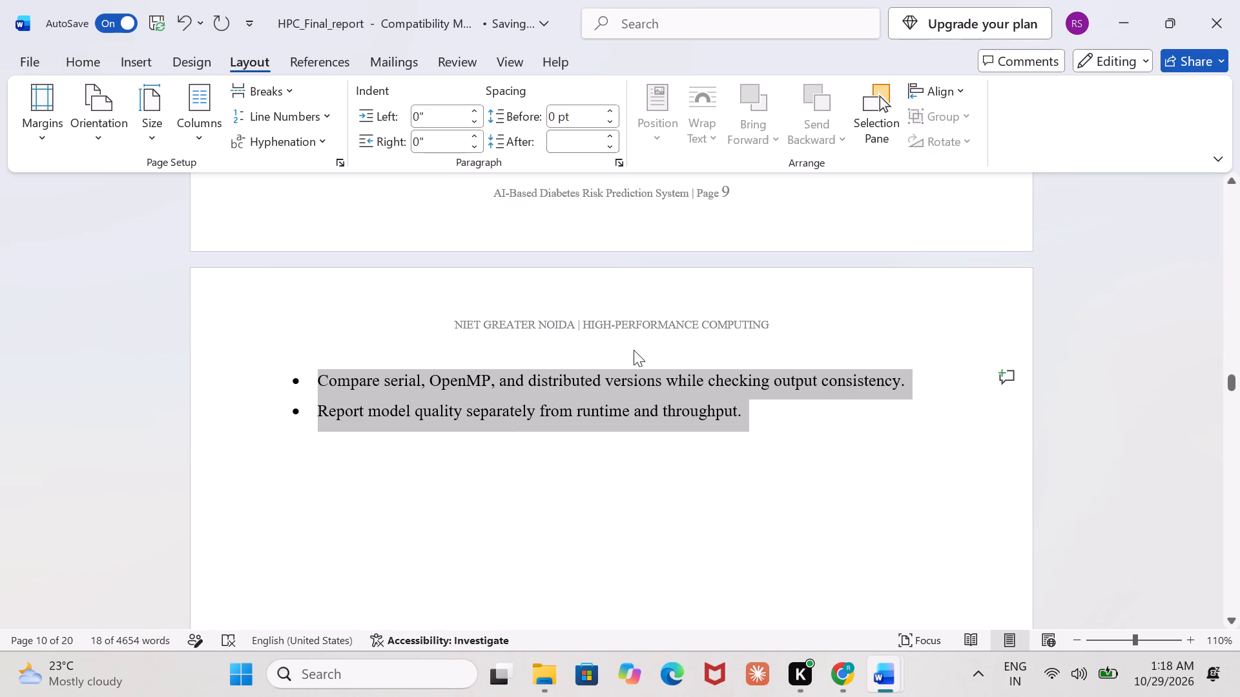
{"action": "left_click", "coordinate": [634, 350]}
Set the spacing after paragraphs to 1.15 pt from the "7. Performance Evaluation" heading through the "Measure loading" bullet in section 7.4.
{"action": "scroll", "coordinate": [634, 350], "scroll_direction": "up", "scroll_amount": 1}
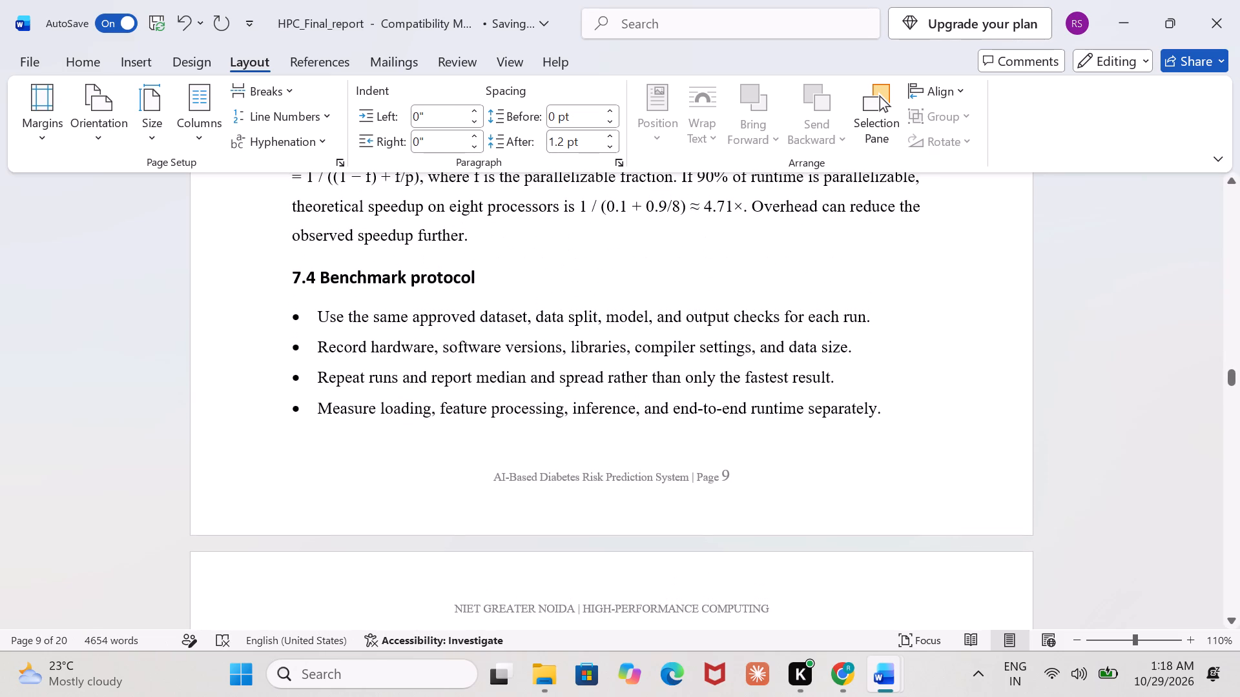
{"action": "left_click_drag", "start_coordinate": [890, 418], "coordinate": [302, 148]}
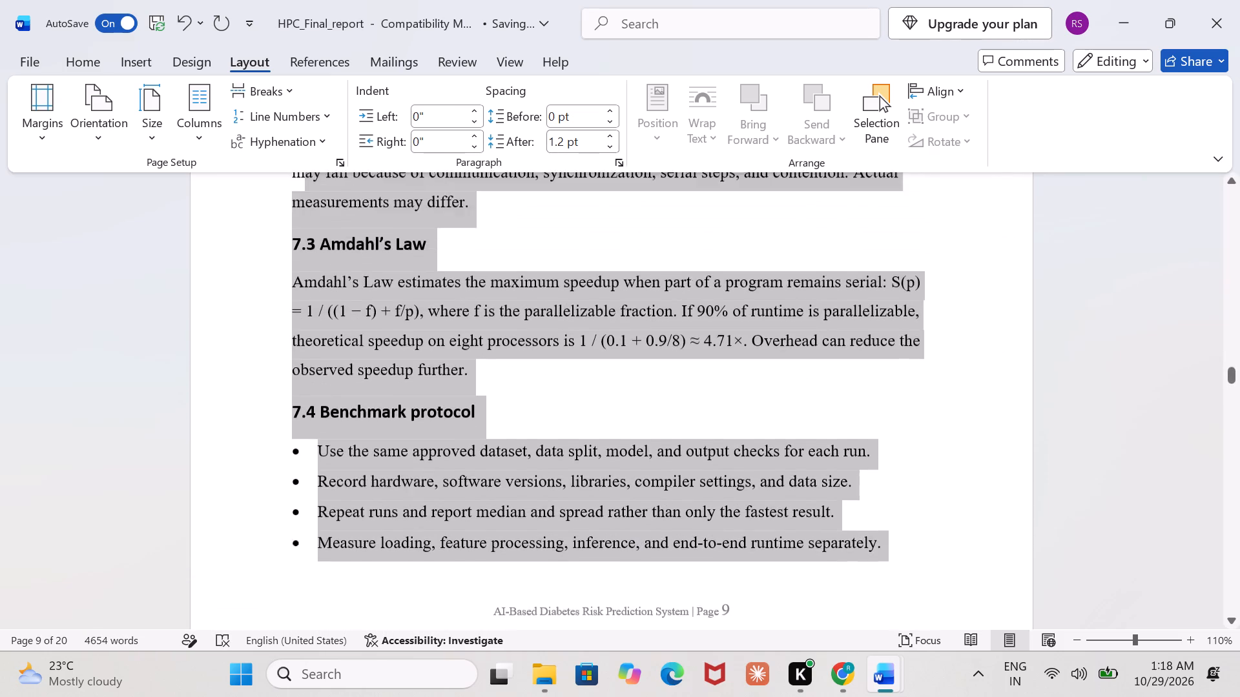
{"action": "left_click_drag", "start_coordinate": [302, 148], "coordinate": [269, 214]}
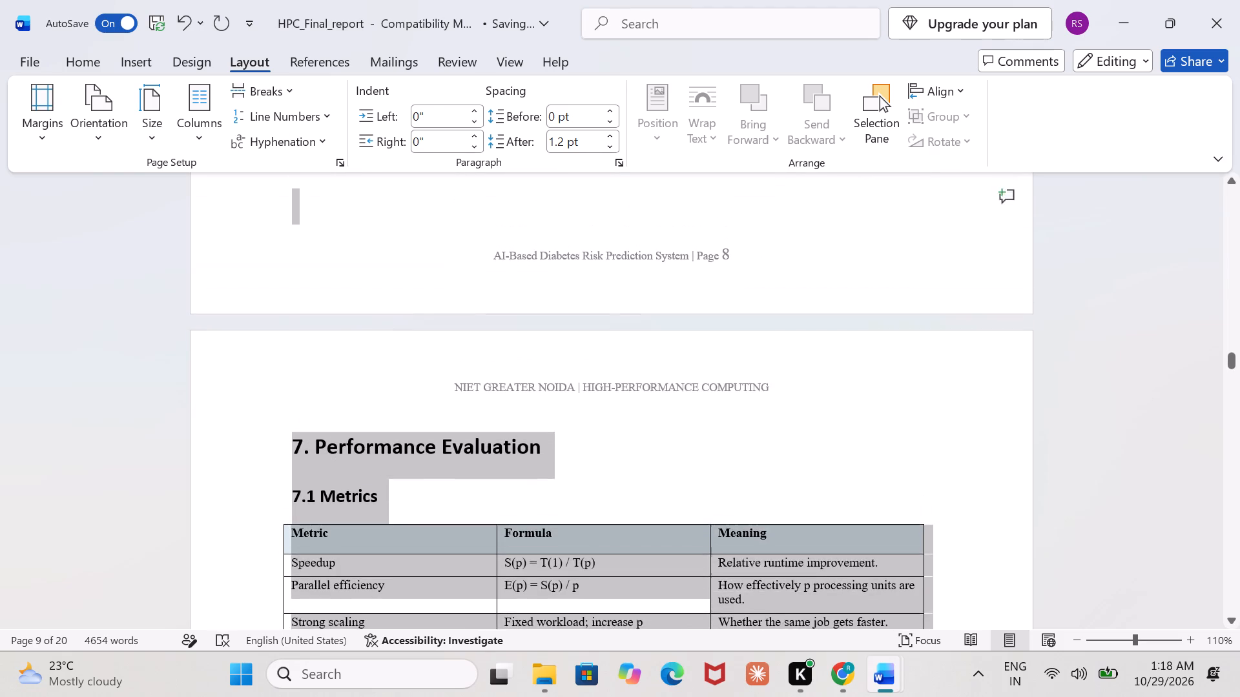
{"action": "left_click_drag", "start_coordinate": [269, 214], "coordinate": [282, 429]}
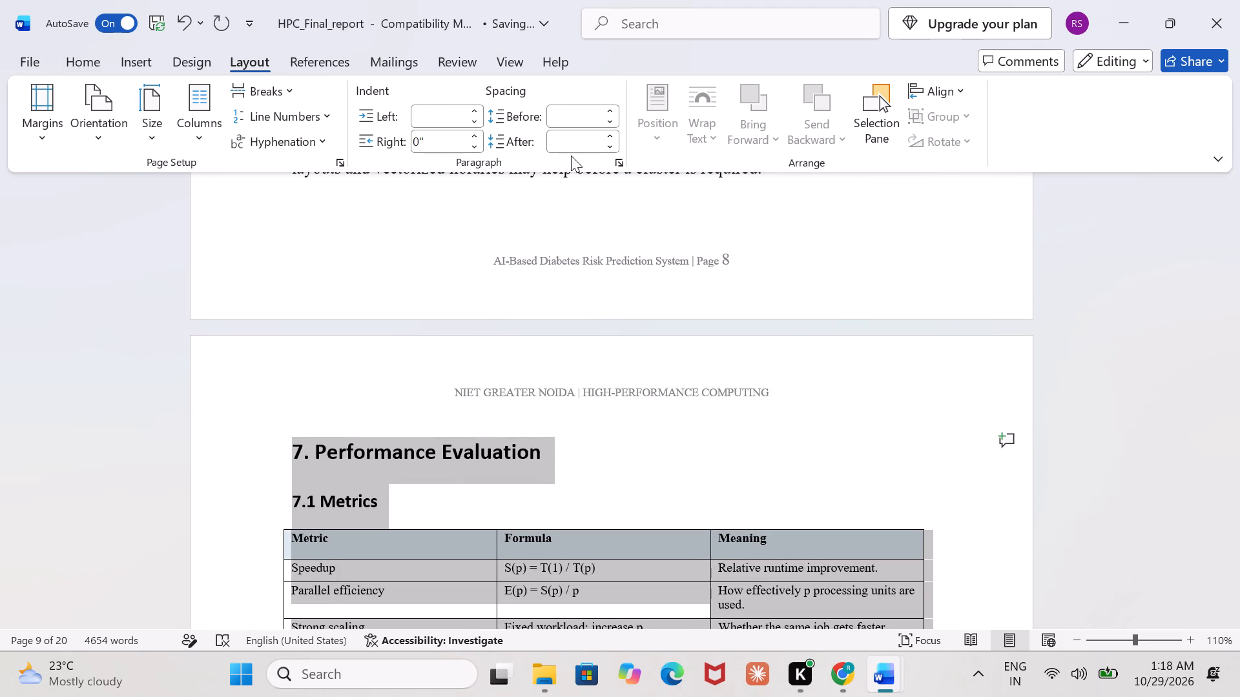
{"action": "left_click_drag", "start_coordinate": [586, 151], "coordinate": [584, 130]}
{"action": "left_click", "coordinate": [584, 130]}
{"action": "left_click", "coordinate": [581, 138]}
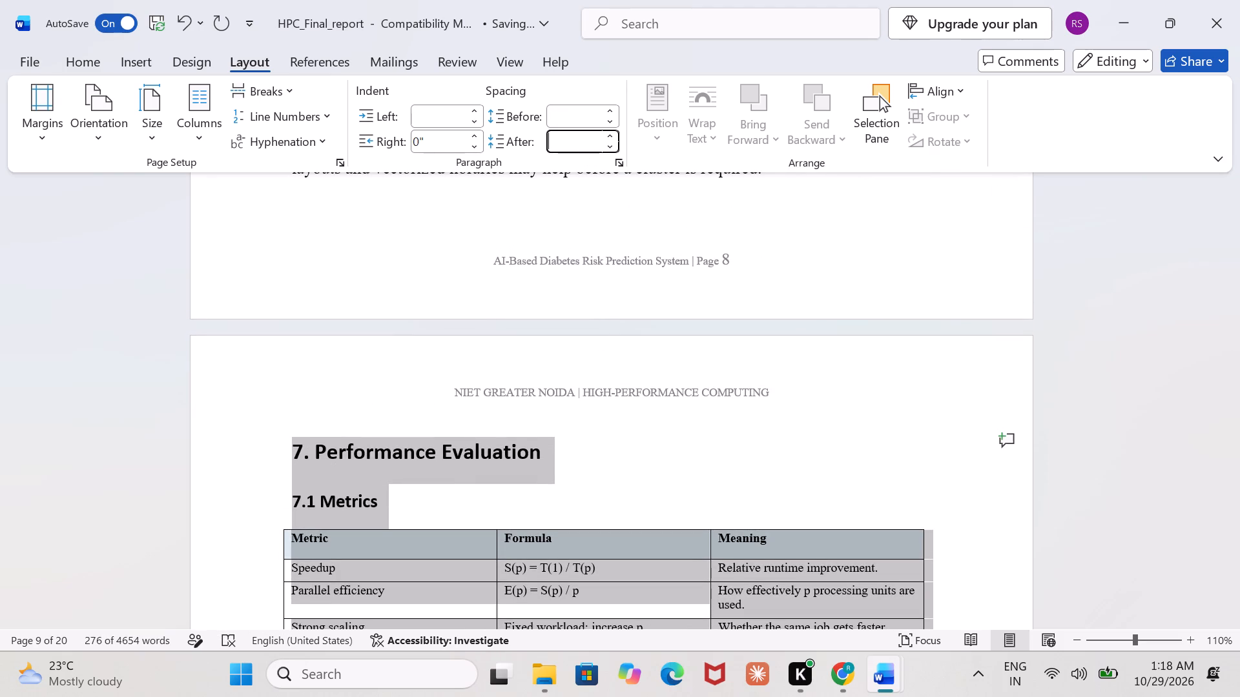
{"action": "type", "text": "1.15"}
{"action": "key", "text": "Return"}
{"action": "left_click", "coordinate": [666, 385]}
Set the spacing after paragraphs to 1.15 pt for the entire document.
{"action": "scroll", "coordinate": [666, 385], "scroll_direction": "down", "scroll_amount": 2}
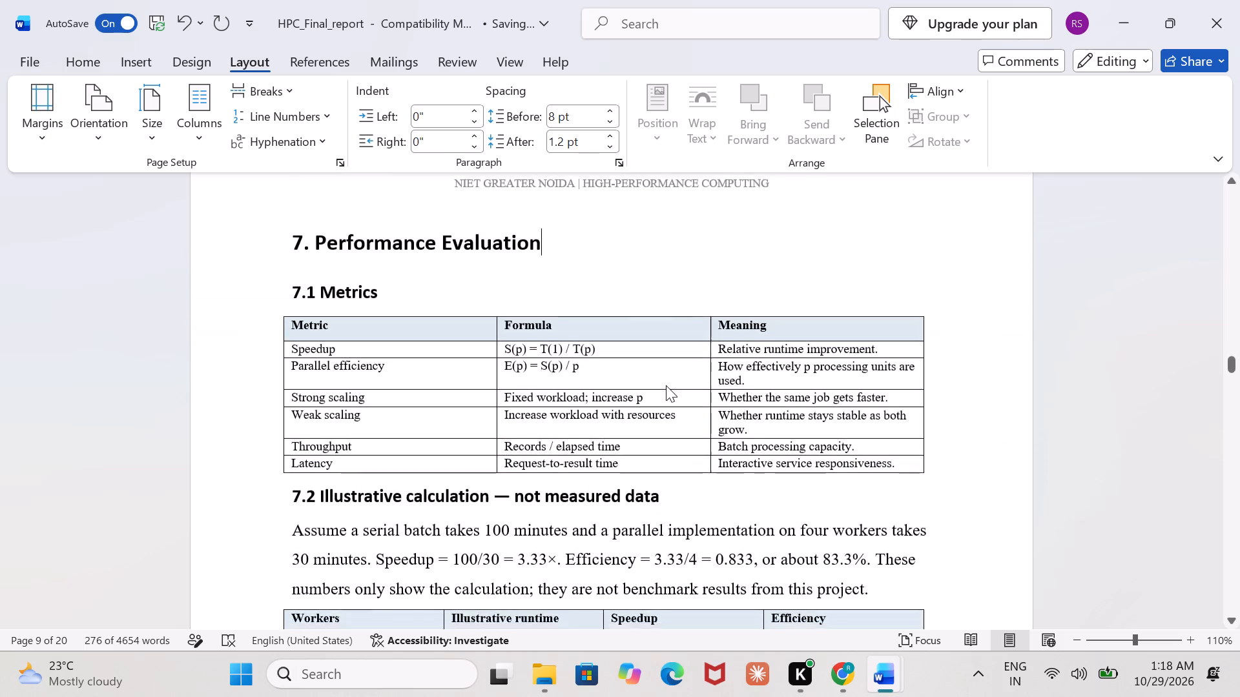
{"action": "scroll", "coordinate": [666, 385], "scroll_direction": "down", "scroll_amount": 6}
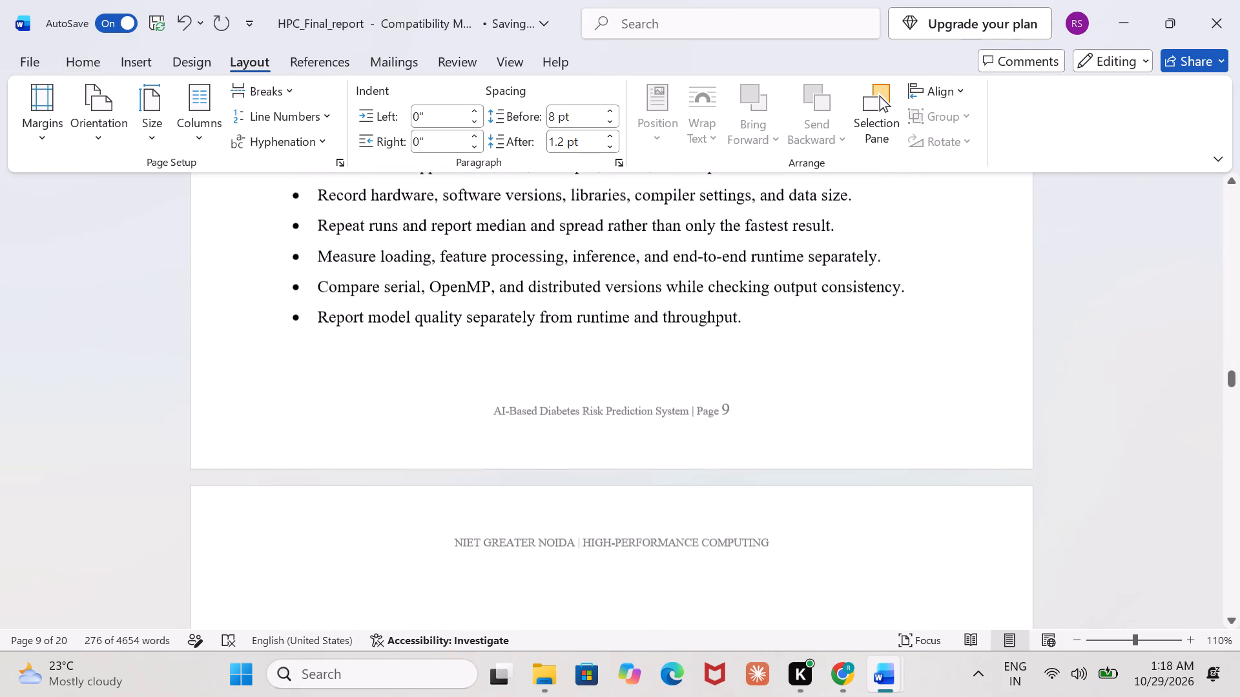
{"action": "scroll", "coordinate": [666, 385], "scroll_direction": "down", "scroll_amount": 3}
{"action": "left_click", "coordinate": [393, 425]}
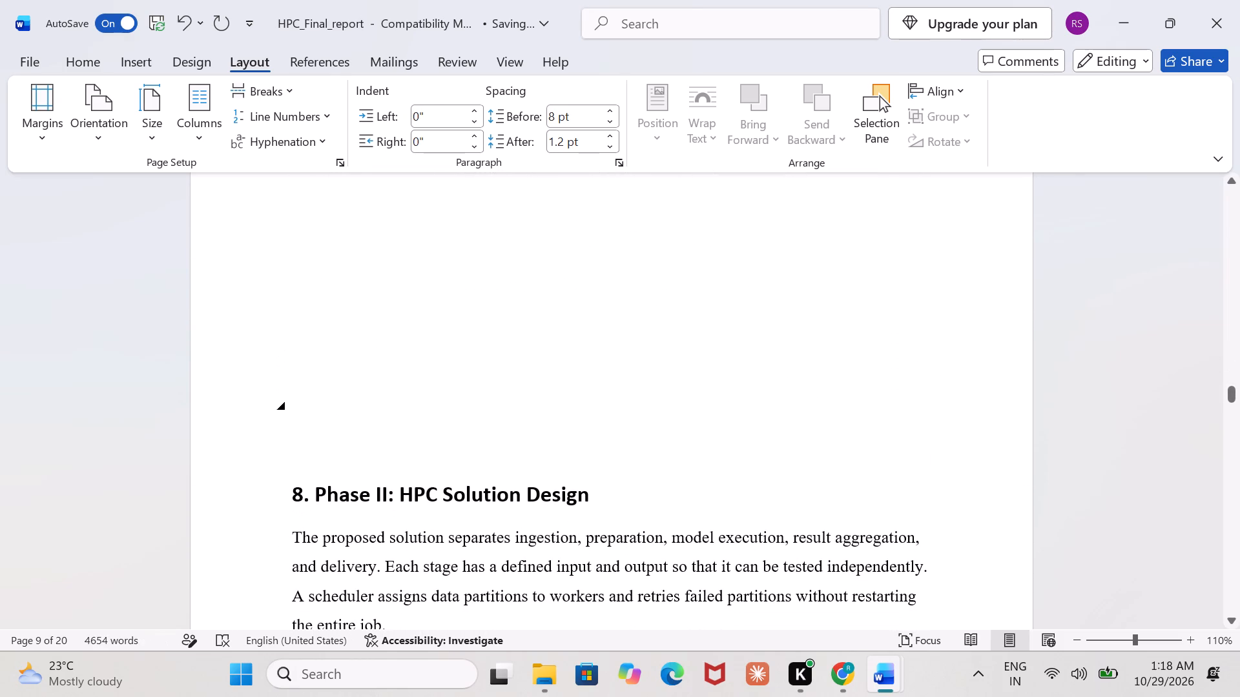
{"action": "key", "text": "Down"}
{"action": "scroll", "coordinate": [393, 425], "scroll_direction": "down", "scroll_amount": 2}
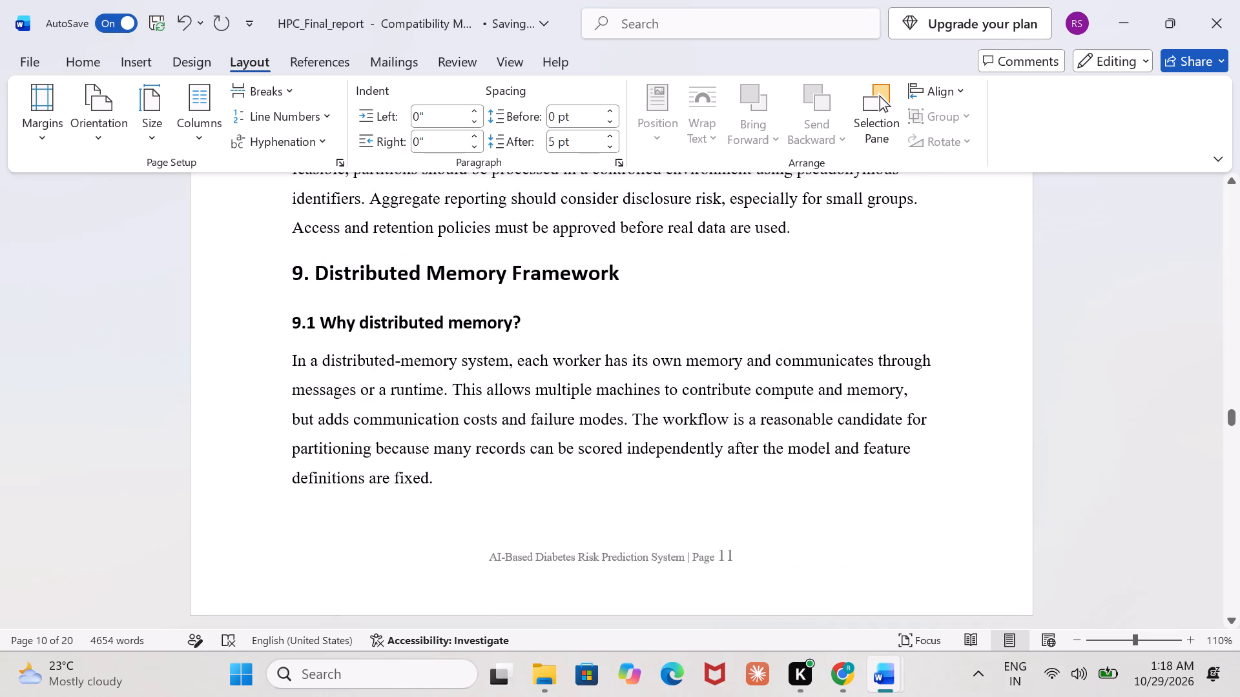
{"action": "key", "text": "ctrl+a"}
{"action": "scroll", "coordinate": [422, 214], "scroll_direction": "down", "scroll_amount": 5}
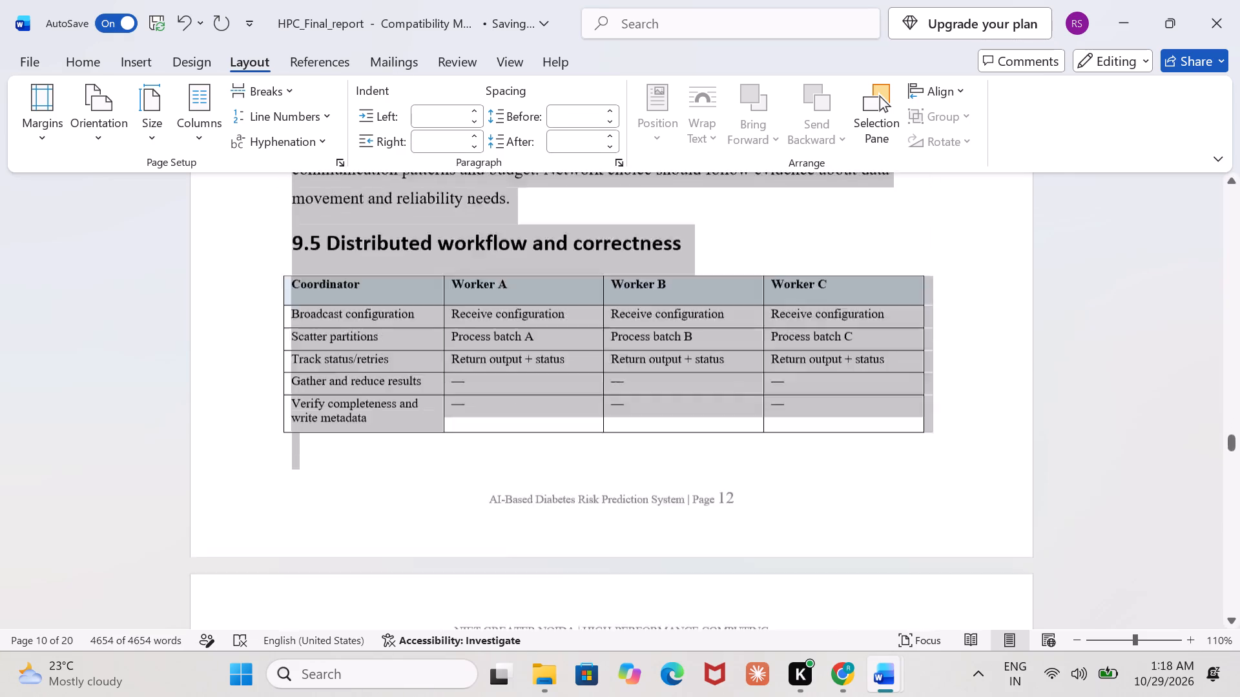
{"action": "left_click", "coordinate": [579, 149]}
{"action": "left_click", "coordinate": [586, 136]}
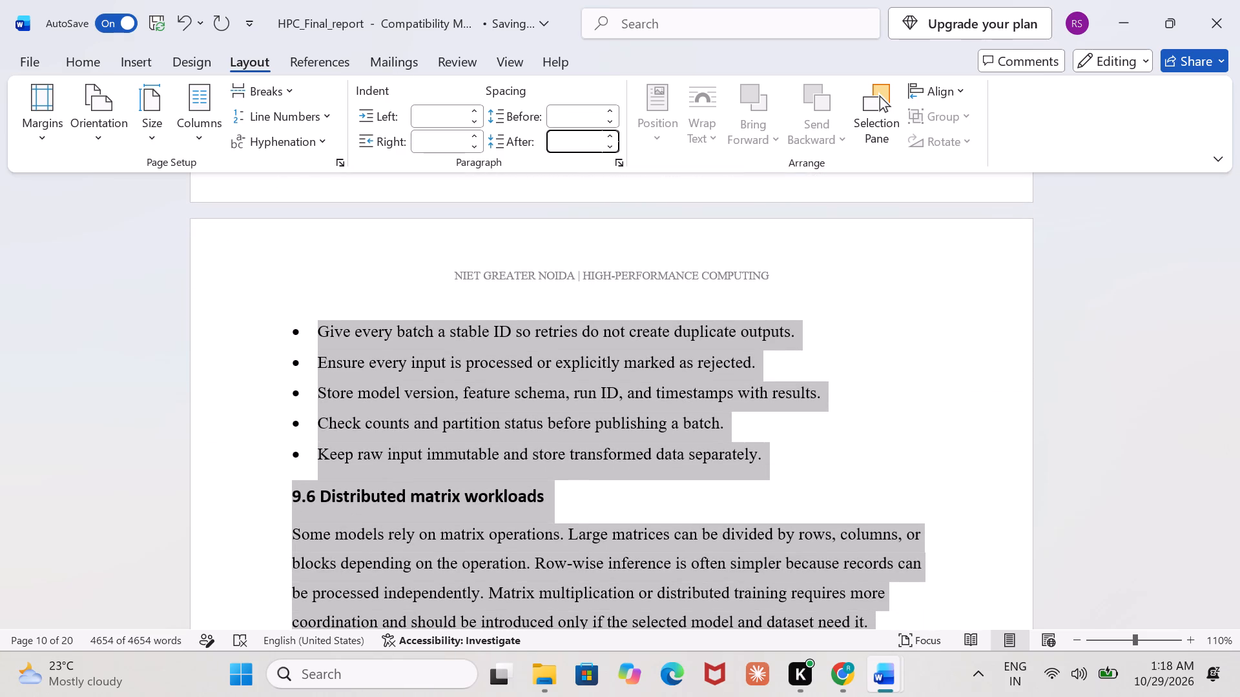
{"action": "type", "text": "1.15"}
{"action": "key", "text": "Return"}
{"action": "left_click", "coordinate": [641, 345]}
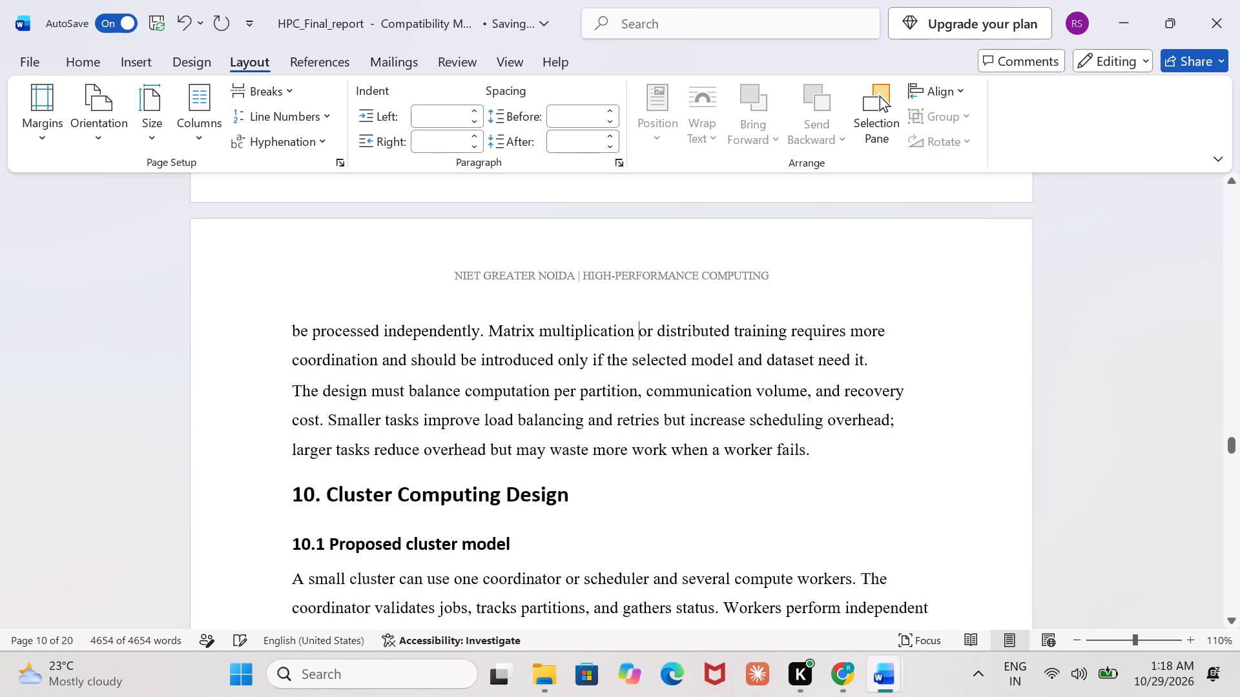
Delete two of the empty lines above the "8. Phase II: HPC Solution Design" heading.
{"action": "scroll", "coordinate": [641, 345], "scroll_direction": "down", "scroll_amount": 8}
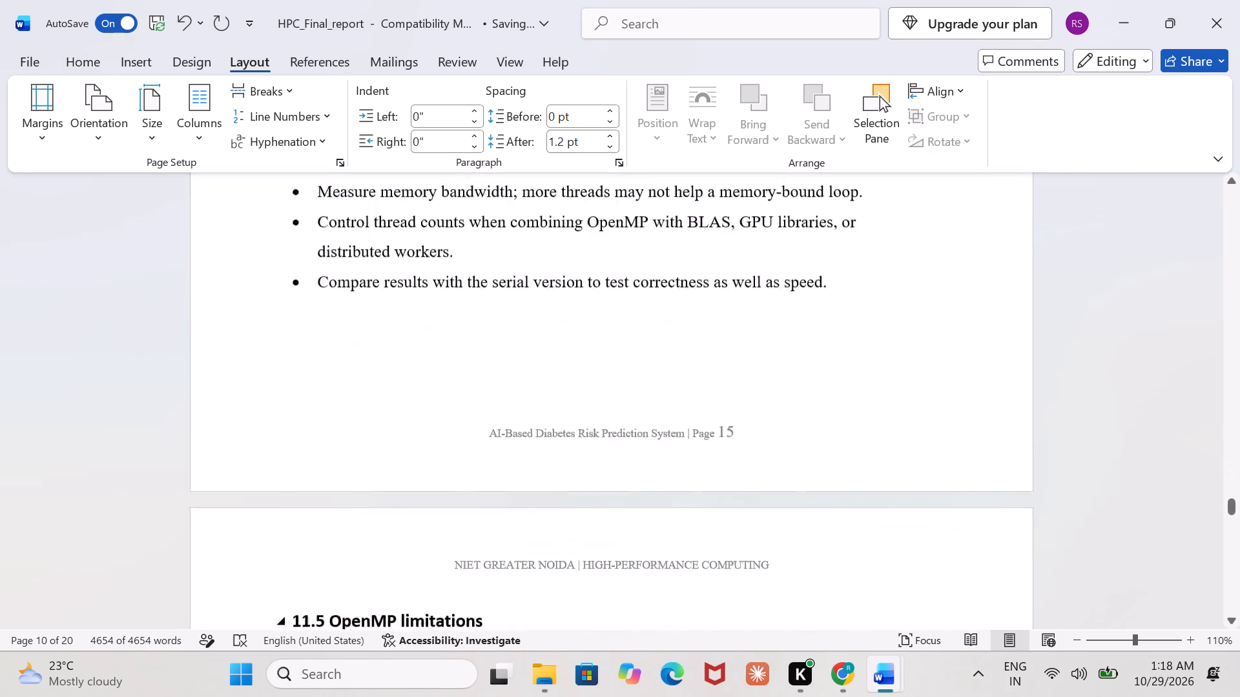
{"action": "scroll", "coordinate": [641, 345], "scroll_direction": "up", "scroll_amount": 11}
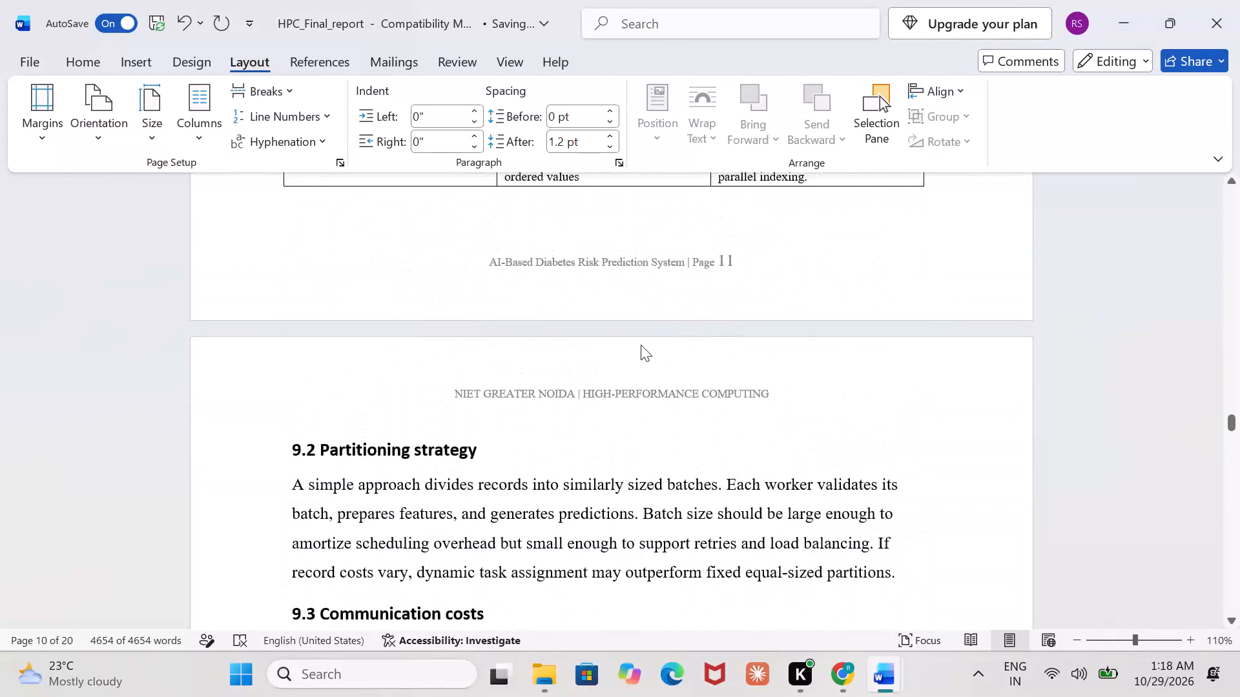
{"action": "scroll", "coordinate": [641, 345], "scroll_direction": "up", "scroll_amount": 2}
{"action": "scroll", "coordinate": [641, 345], "scroll_direction": "down", "scroll_amount": 1}
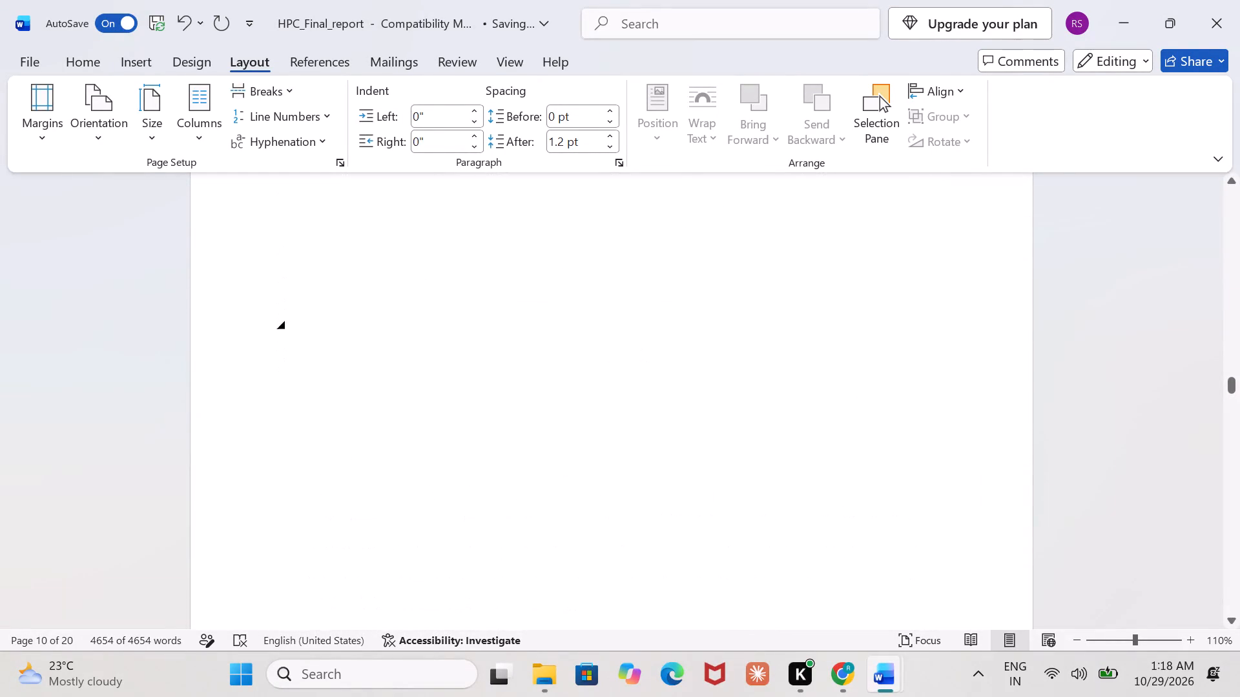
{"action": "scroll", "coordinate": [641, 345], "scroll_direction": "down", "scroll_amount": 2}
{"action": "scroll", "coordinate": [641, 345], "scroll_direction": "up", "scroll_amount": 2}
{"action": "scroll", "coordinate": [348, 529], "scroll_direction": "down", "scroll_amount": 1}
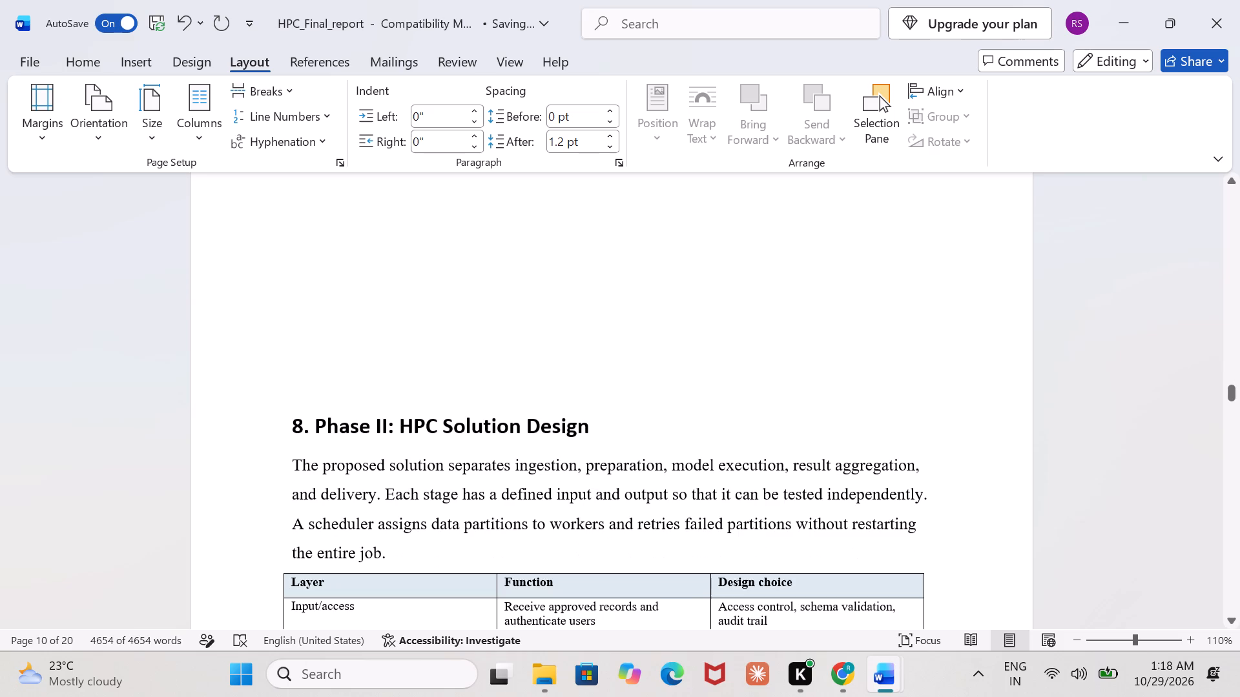
{"action": "left_click", "coordinate": [340, 379]}
{"action": "key", "text": "BackSpace"}
{"action": "key", "text": "BackSpace"}
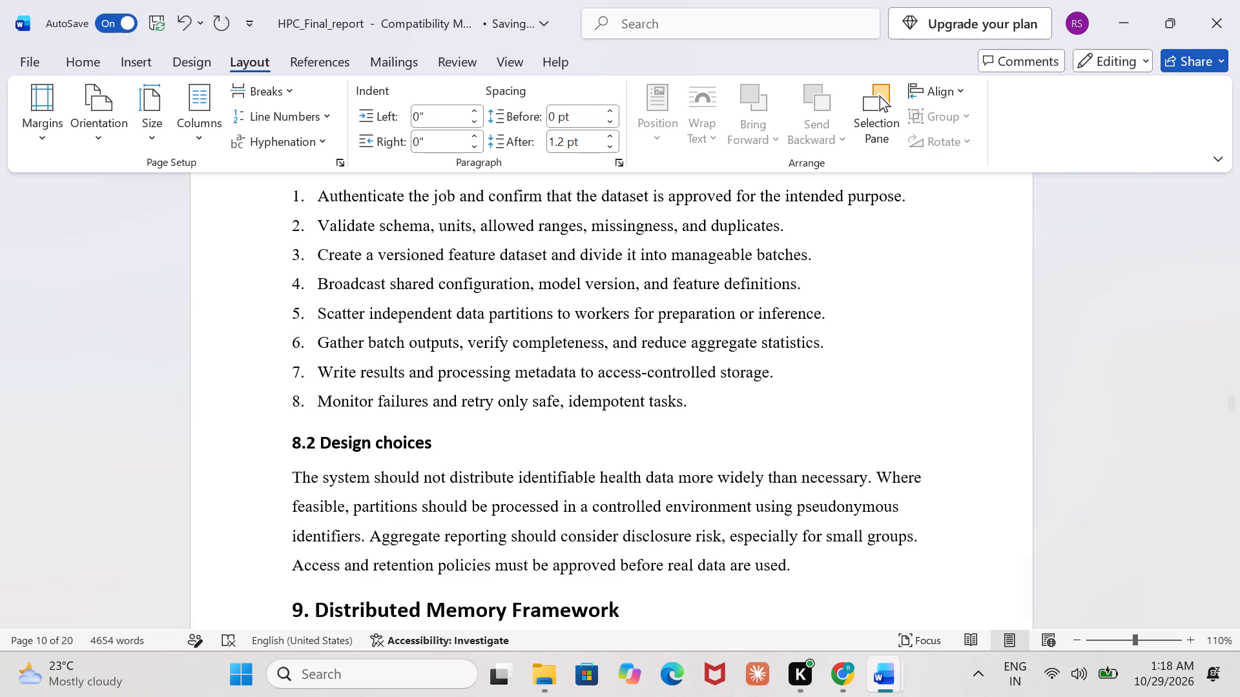
Insert empty lines above the "7. Performance Evaluation" heading until it starts at the top of the next page.
{"action": "scroll", "coordinate": [340, 379], "scroll_direction": "up", "scroll_amount": 4}
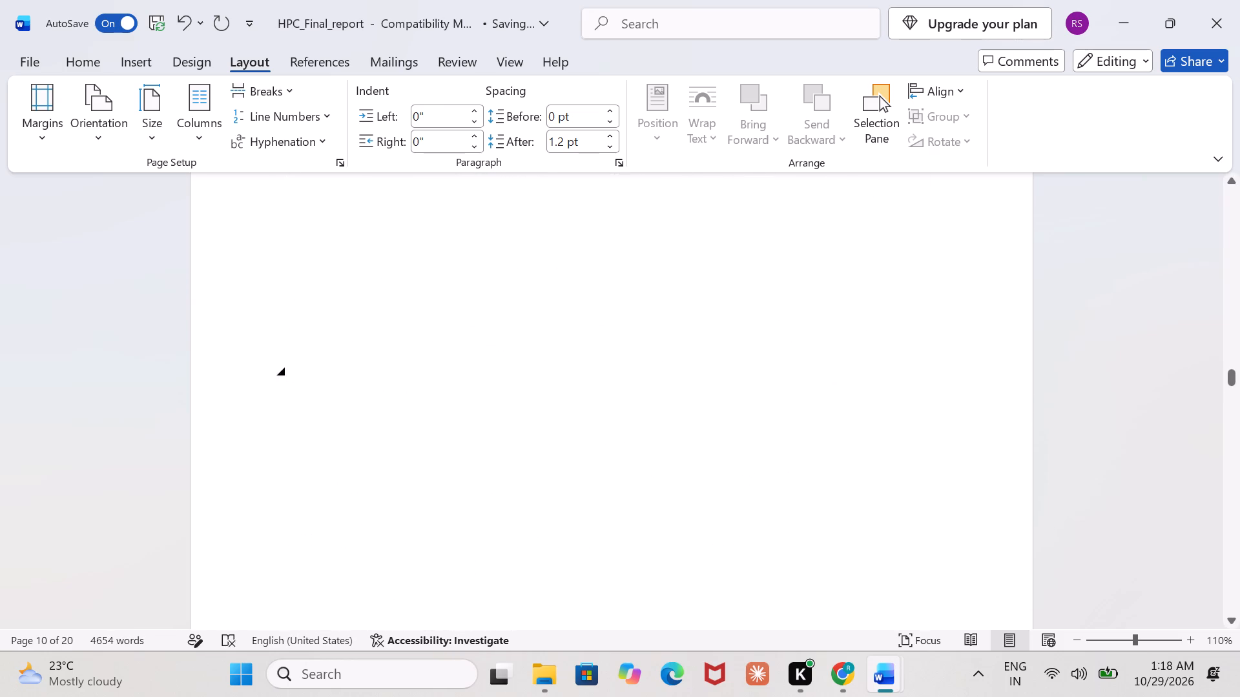
{"action": "scroll", "coordinate": [340, 379], "scroll_direction": "up", "scroll_amount": 5}
{"action": "scroll", "coordinate": [340, 379], "scroll_direction": "down", "scroll_amount": 1}
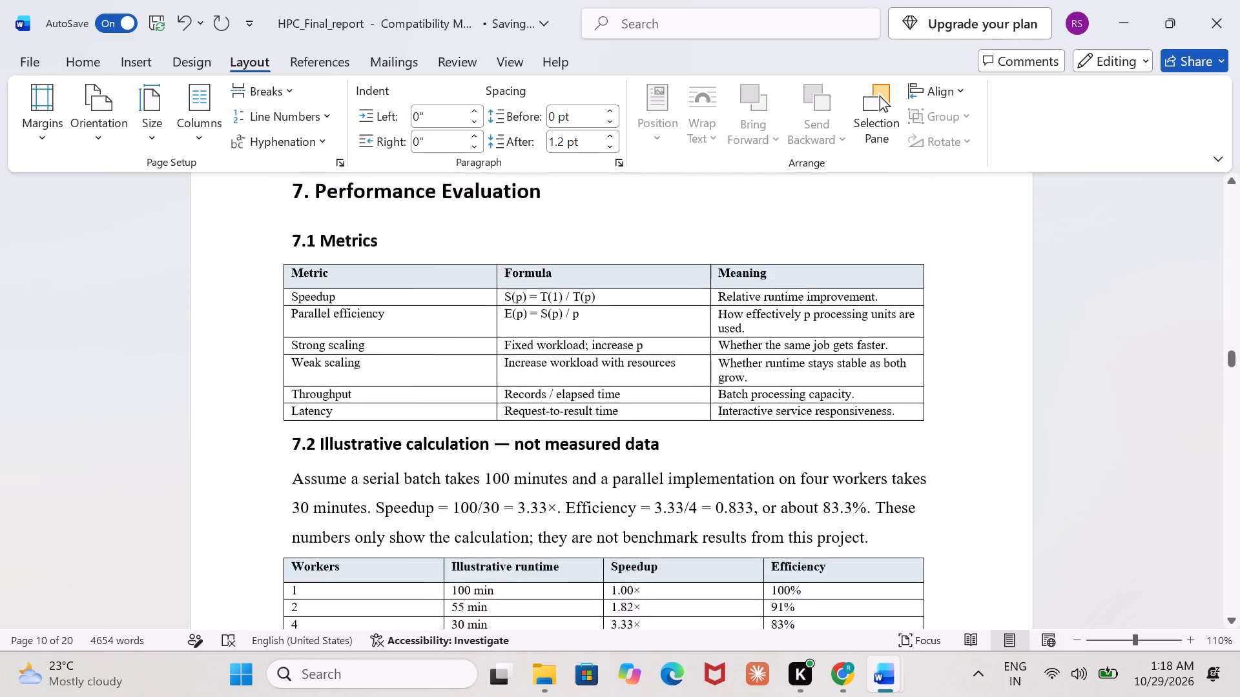
{"action": "scroll", "coordinate": [340, 379], "scroll_direction": "down", "scroll_amount": 2}
{"action": "scroll", "coordinate": [340, 379], "scroll_direction": "up", "scroll_amount": 1}
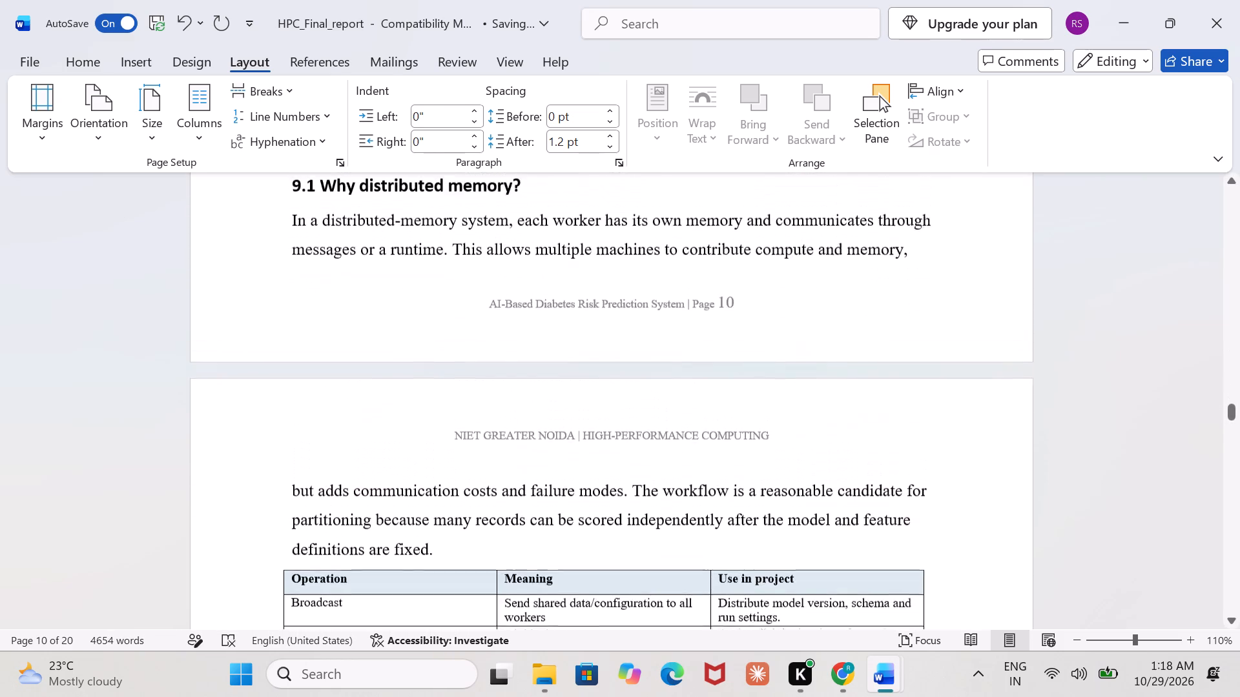
{"action": "scroll", "coordinate": [340, 379], "scroll_direction": "up", "scroll_amount": 5}
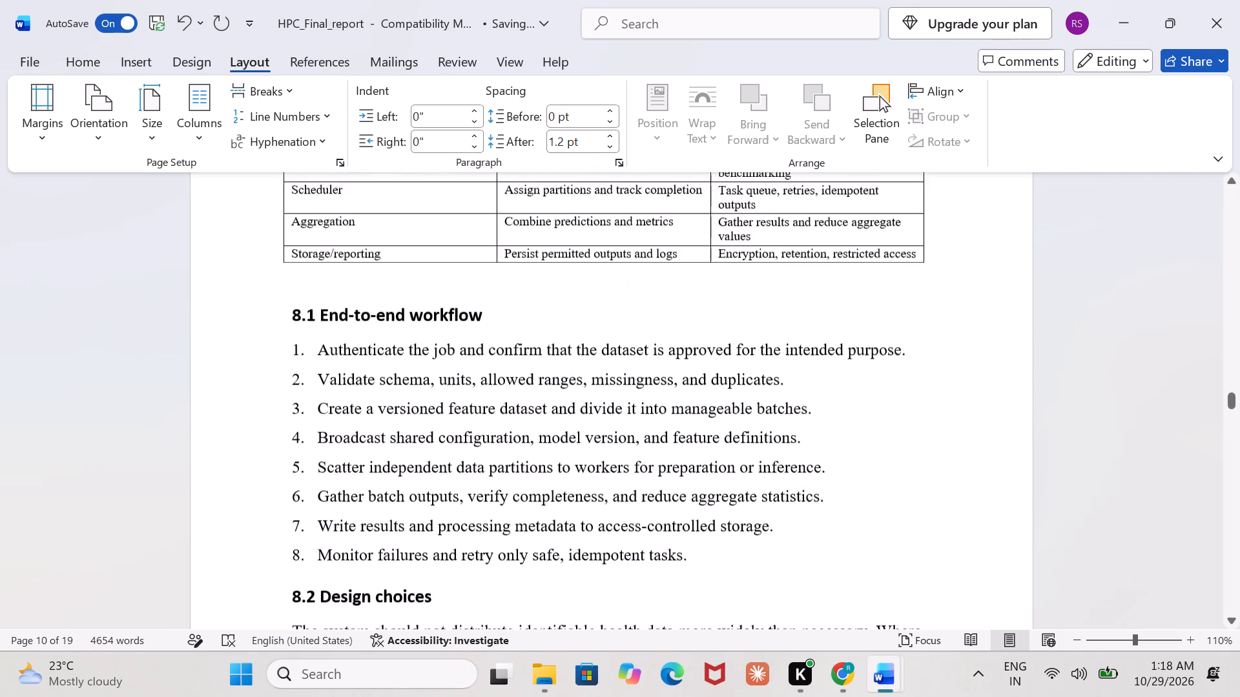
{"action": "scroll", "coordinate": [340, 379], "scroll_direction": "up", "scroll_amount": 4}
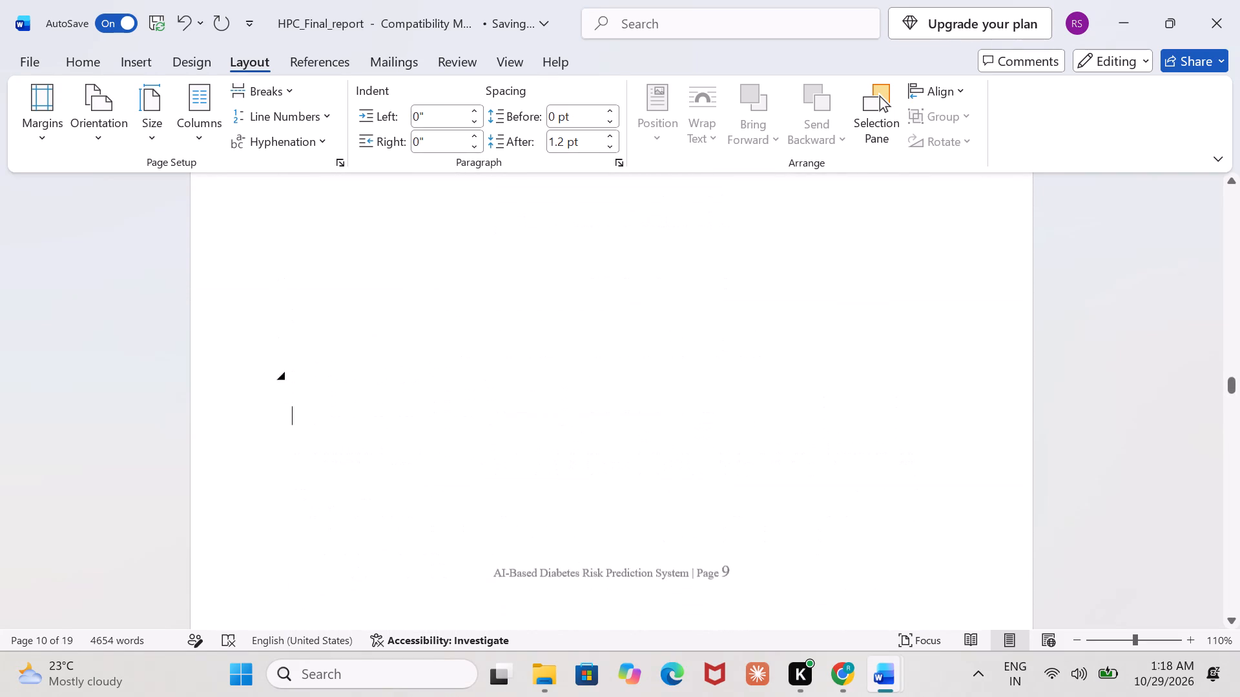
{"action": "scroll", "coordinate": [340, 379], "scroll_direction": "up", "scroll_amount": 4}
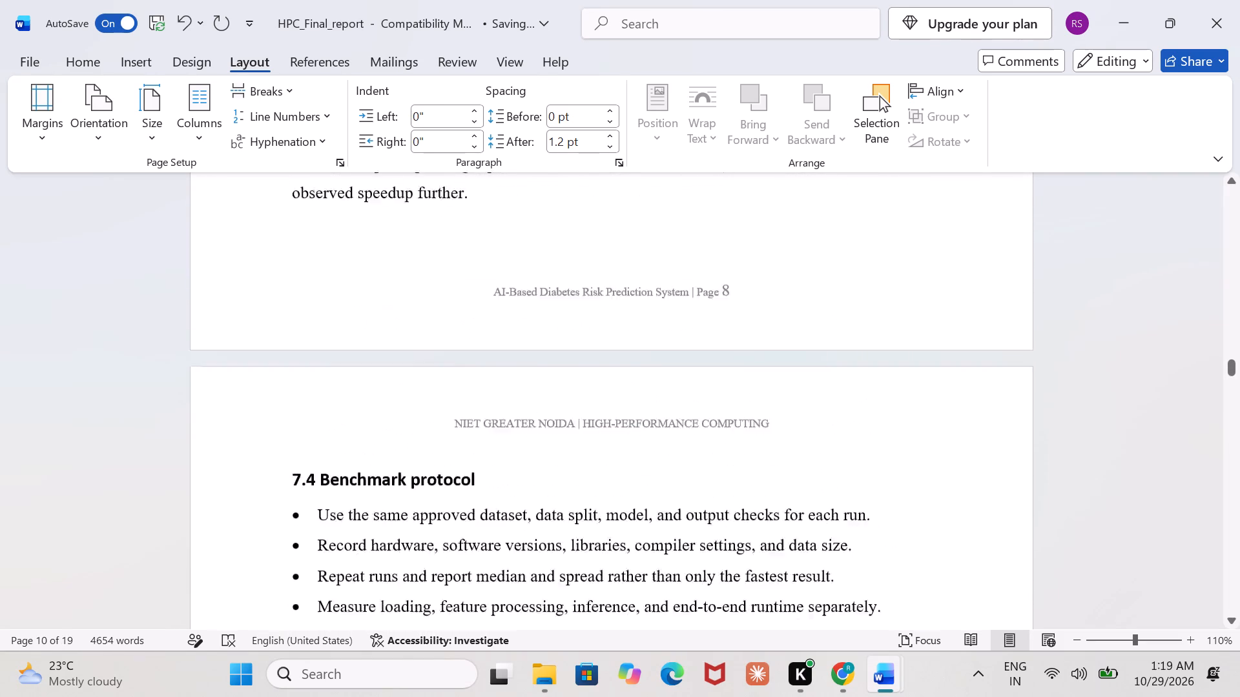
{"action": "scroll", "coordinate": [340, 379], "scroll_direction": "up", "scroll_amount": 4}
{"action": "scroll", "coordinate": [340, 379], "scroll_direction": "down", "scroll_amount": 1}
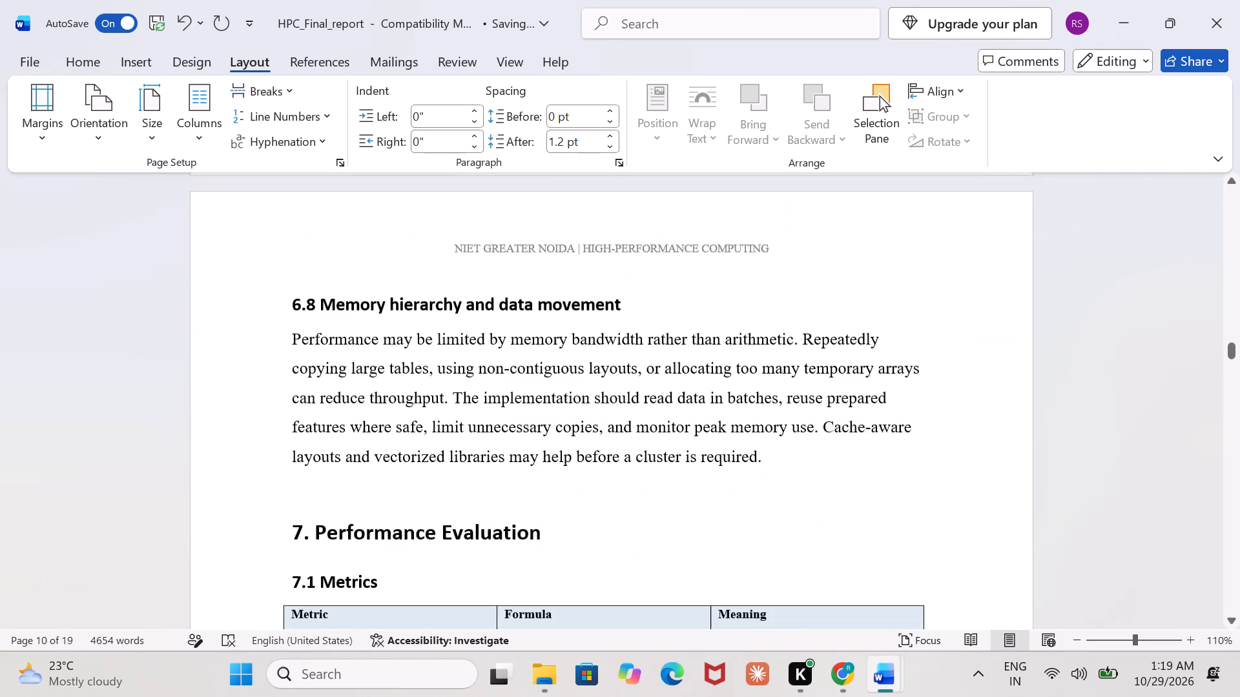
{"action": "scroll", "coordinate": [340, 379], "scroll_direction": "down", "scroll_amount": 1}
{"action": "left_click", "coordinate": [291, 474]}
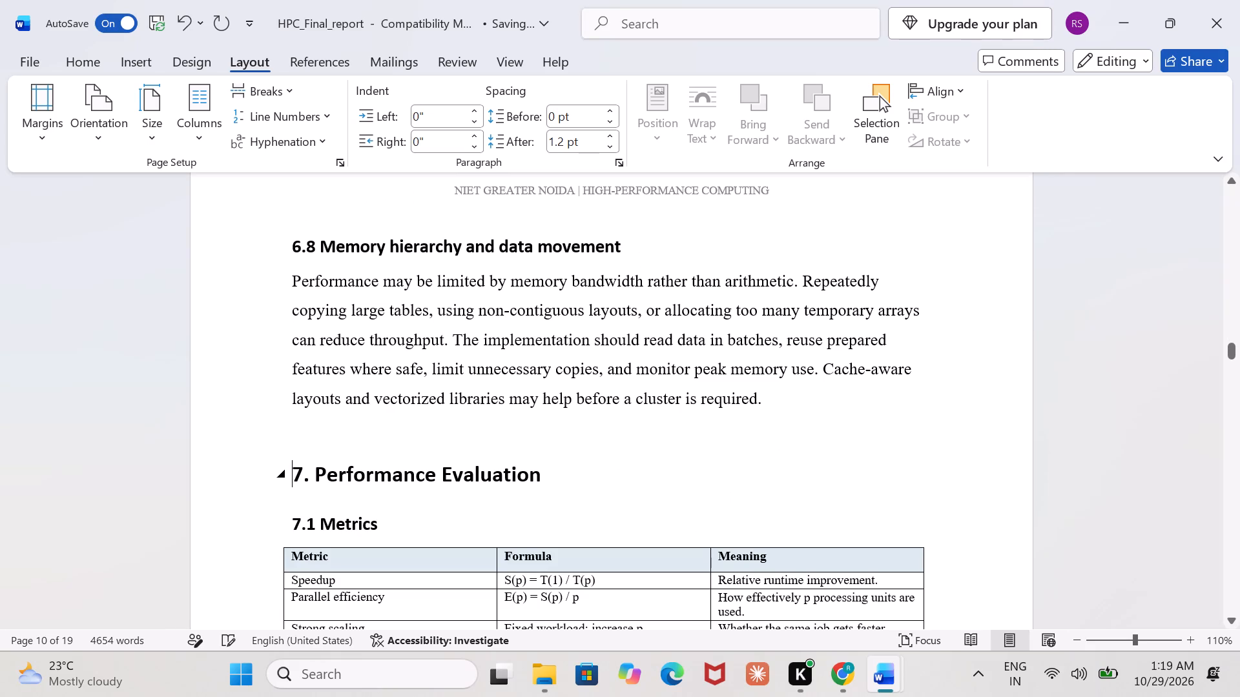
{"action": "key", "text": "Return"}
{"action": "key", "text": "Return"}
{"action": "key", "text": "Return"}
{"action": "key", "text": "Return"}
{"action": "key", "text": "Return"}
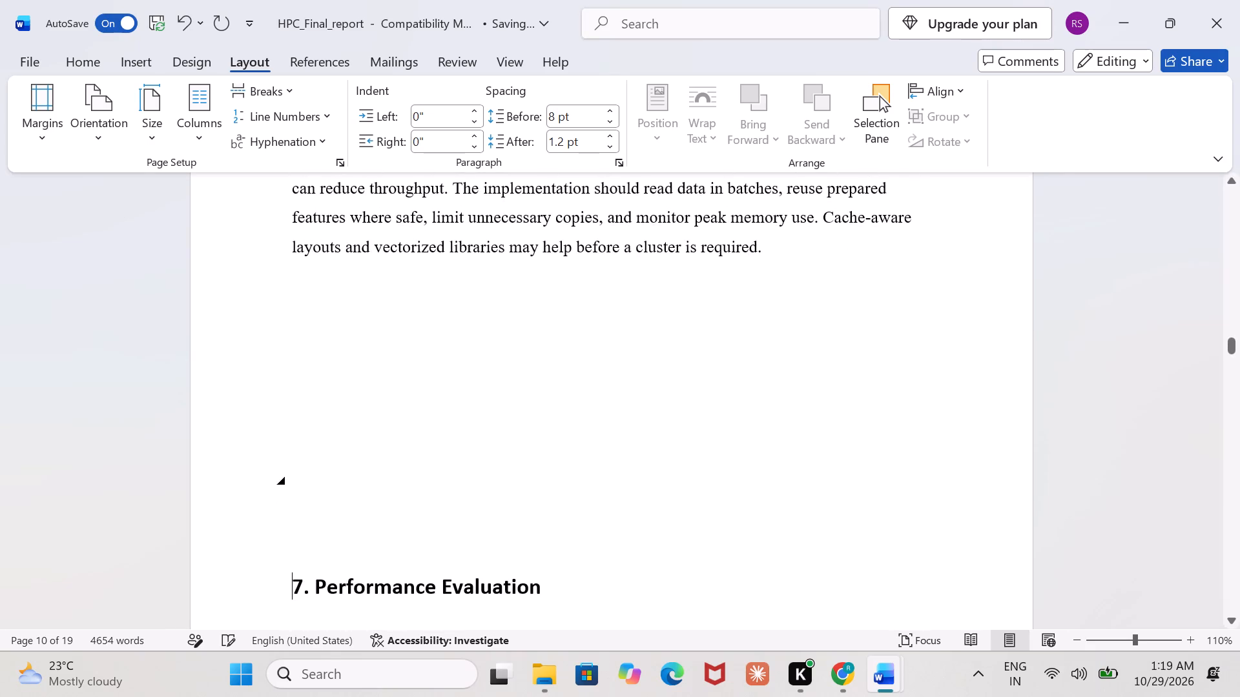
{"action": "scroll", "coordinate": [291, 474], "scroll_direction": "down", "scroll_amount": 1}
{"action": "key", "text": "Return"}
{"action": "key", "text": "Return"}
{"action": "key", "text": "Return"}
{"action": "key", "text": "Return"}
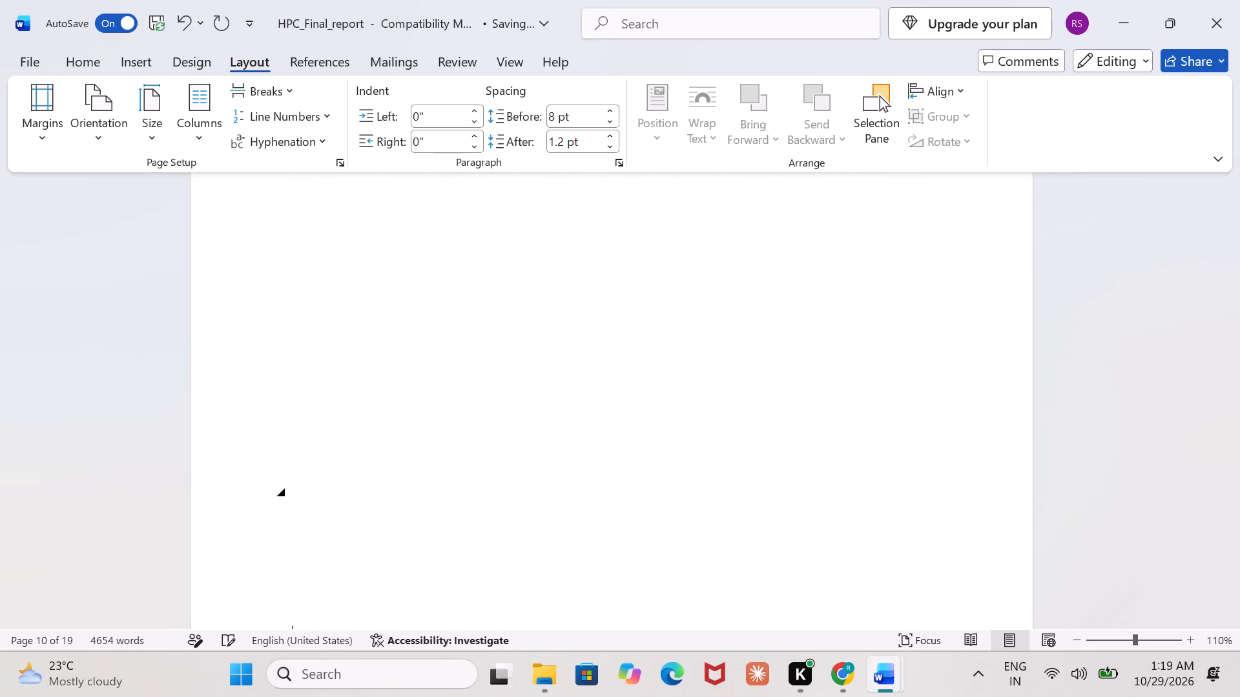
{"action": "scroll", "coordinate": [291, 474], "scroll_direction": "down", "scroll_amount": 1}
{"action": "key", "text": "Return"}
{"action": "key", "text": "Return"}
{"action": "key", "text": "Return"}
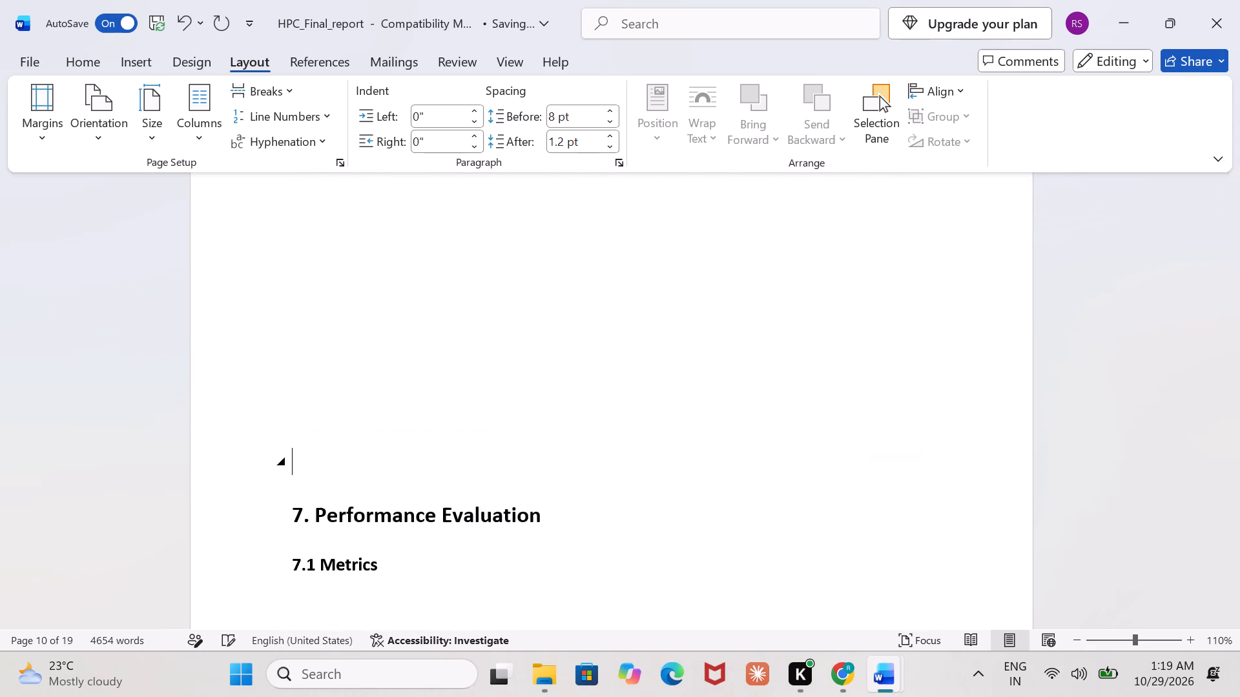
{"action": "key", "text": "Return"}
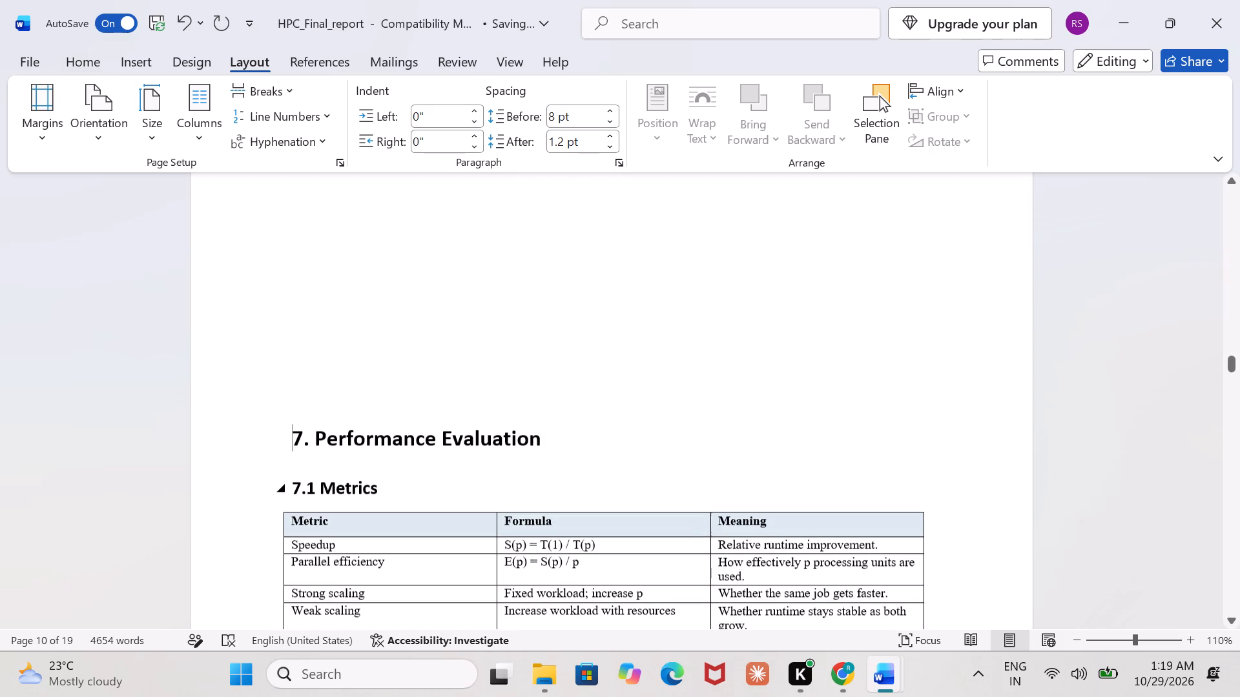
{"action": "key", "text": "BackSpace"}
{"action": "scroll", "coordinate": [291, 474], "scroll_direction": "up", "scroll_amount": 1}
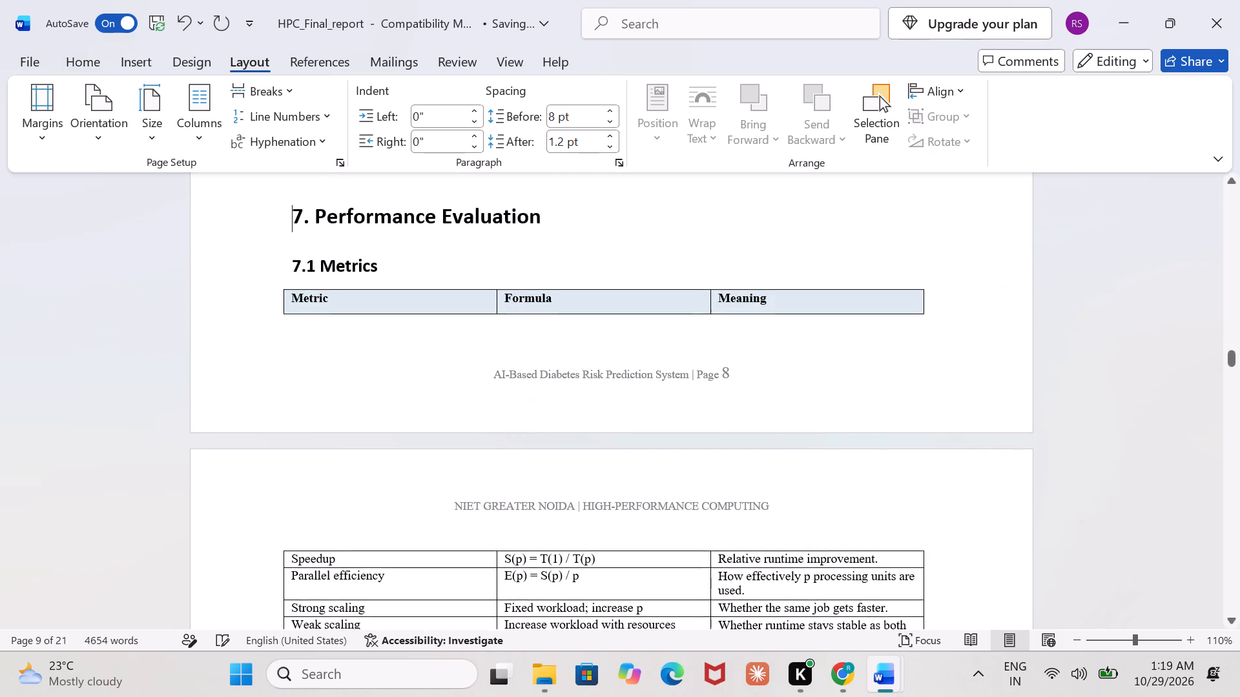
{"action": "scroll", "coordinate": [291, 474], "scroll_direction": "up", "scroll_amount": 1}
{"action": "key", "text": "Up"}
{"action": "key", "text": "Return"}
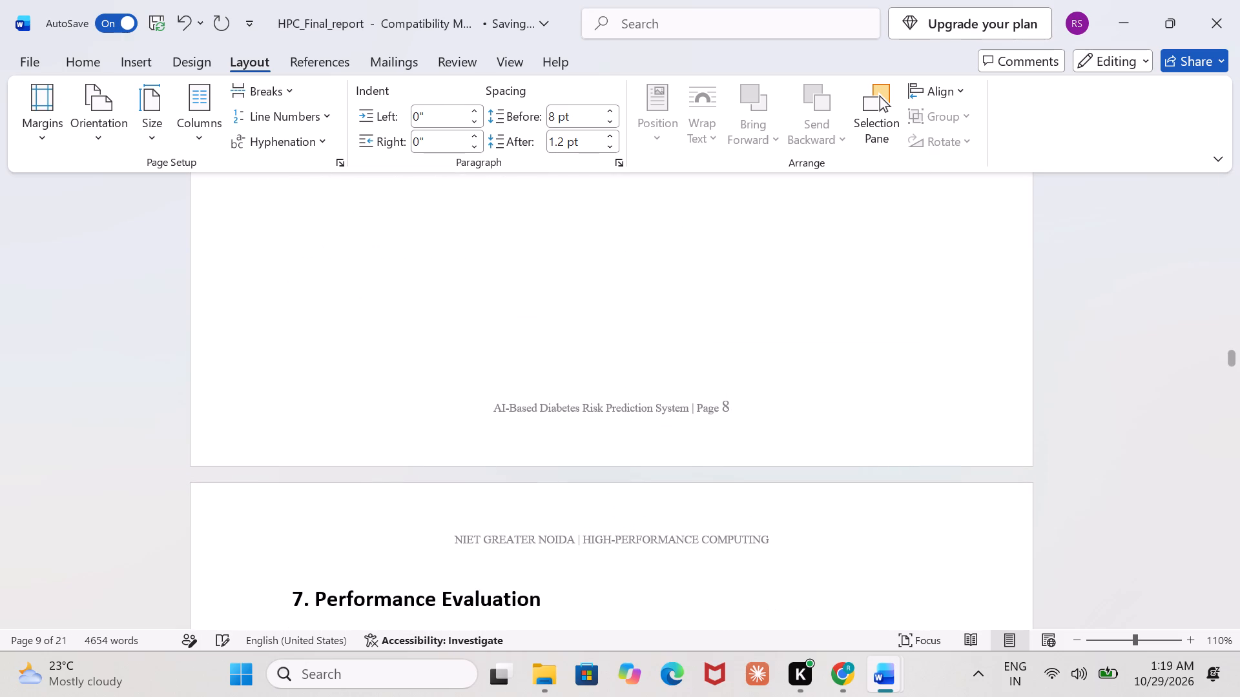
Delete the surplus empty lines above "8. Phase II: HPC Solution Design" so the heading starts at the top of its page.
{"action": "scroll", "coordinate": [309, 381], "scroll_direction": "down", "scroll_amount": 5}
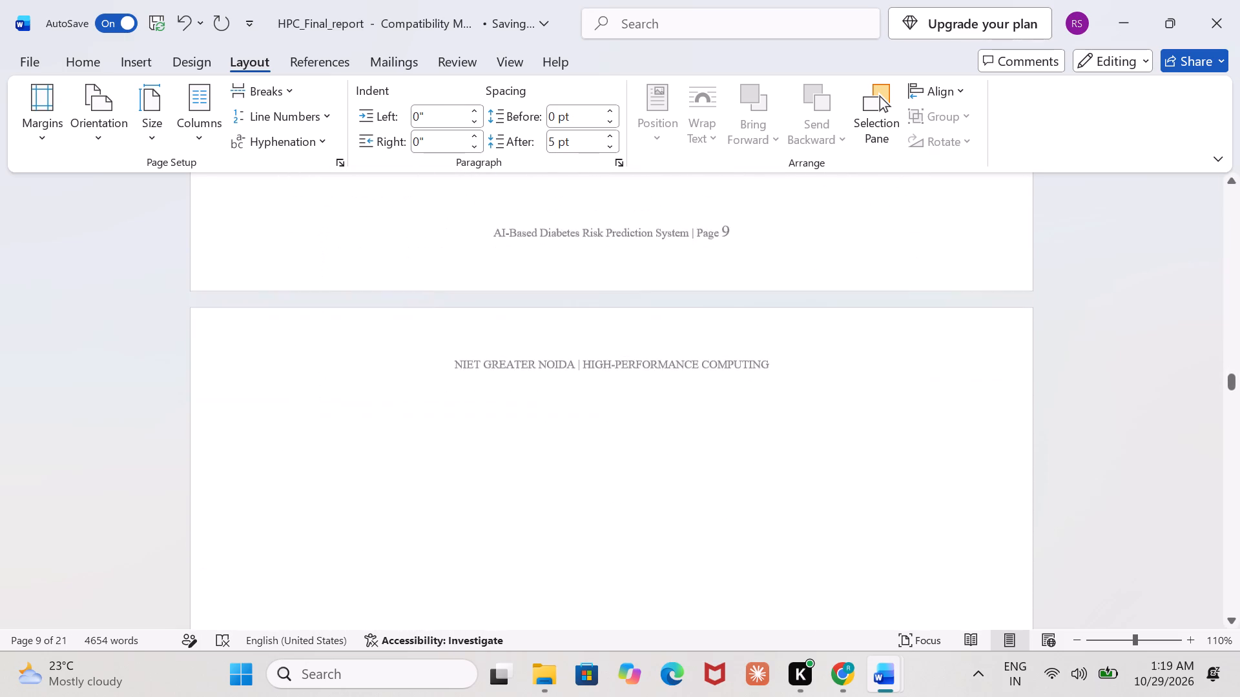
{"action": "scroll", "coordinate": [309, 381], "scroll_direction": "down", "scroll_amount": 2}
{"action": "left_click", "coordinate": [316, 469]}
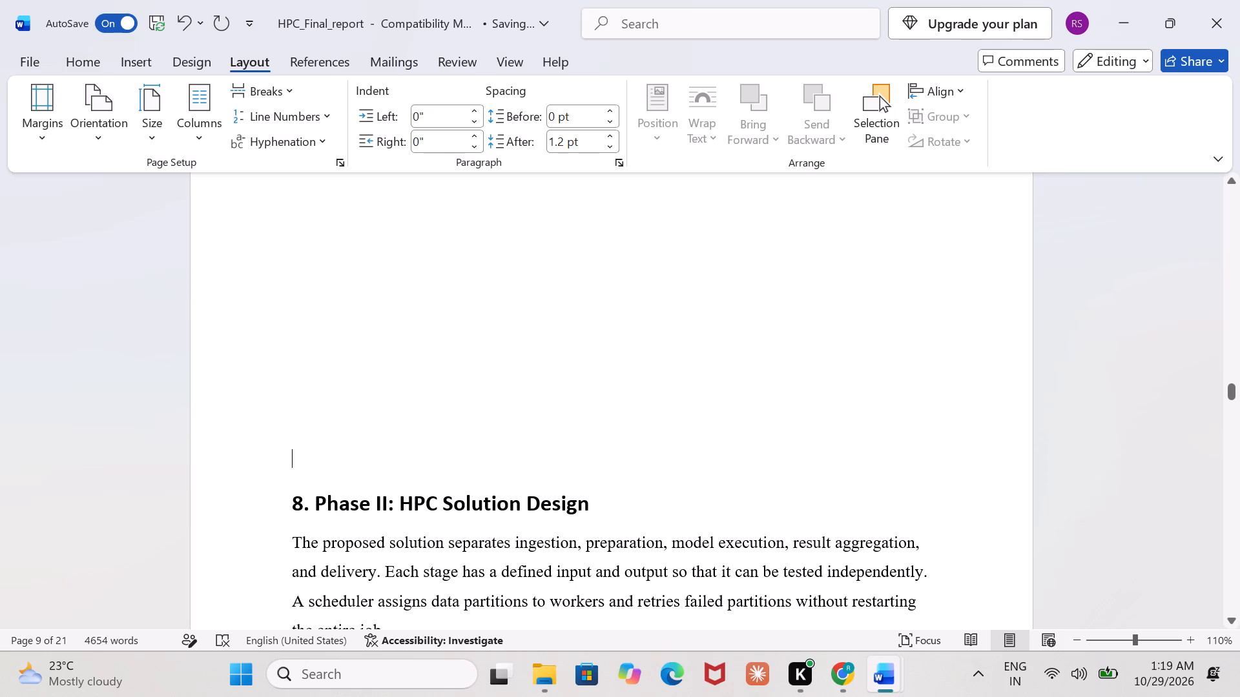
{"action": "key", "text": "BackSpace"}
{"action": "key", "text": "BackSpace"}
{"action": "key", "text": "BackSpace"}
{"action": "key", "text": "BackSpace"}
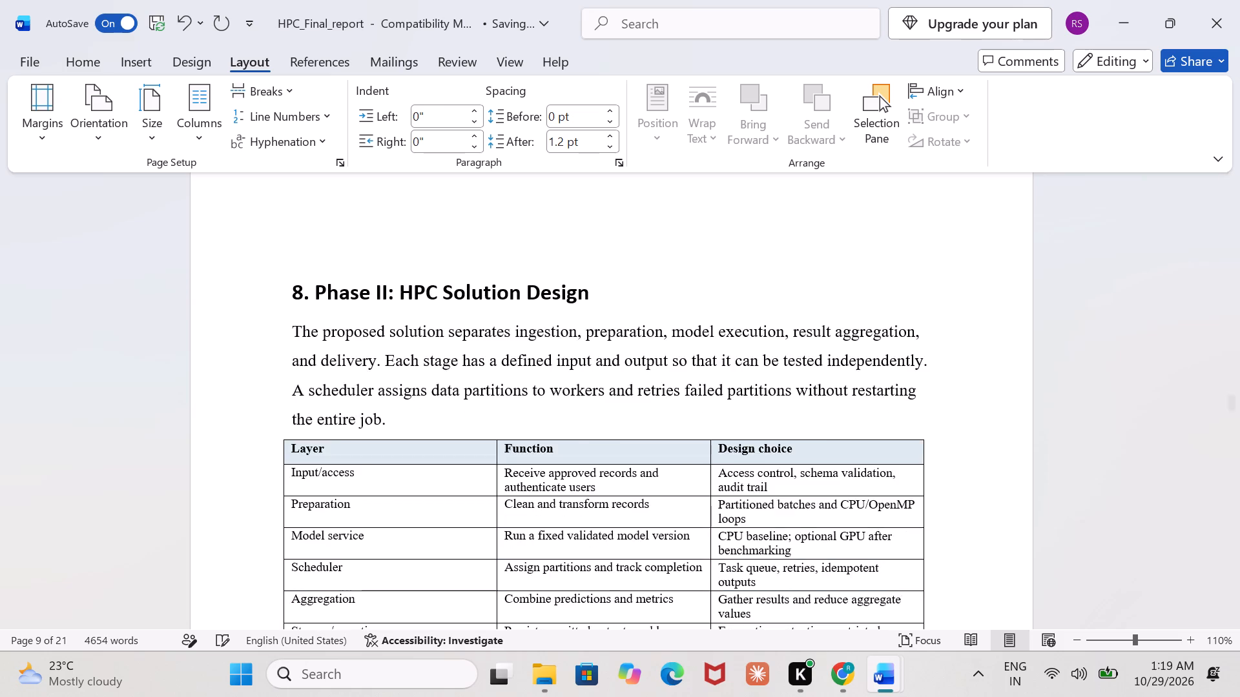
{"action": "key", "text": "BackSpace"}
{"action": "key", "text": "BackSpace"}
{"action": "key", "text": "BackSpace"}
{"action": "scroll", "coordinate": [316, 469], "scroll_direction": "up", "scroll_amount": 1}
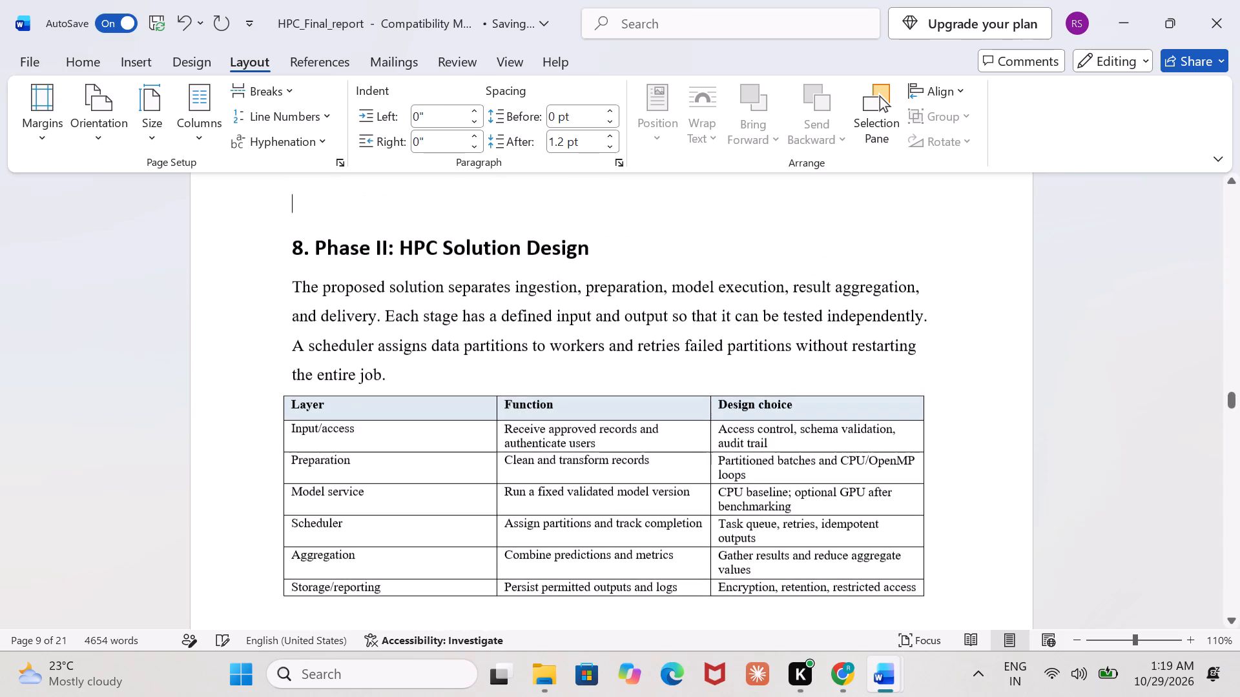
{"action": "scroll", "coordinate": [316, 469], "scroll_direction": "up", "scroll_amount": 1}
{"action": "key", "text": "BackSpace"}
{"action": "key", "text": "BackSpace"}
{"action": "key", "text": "BackSpace"}
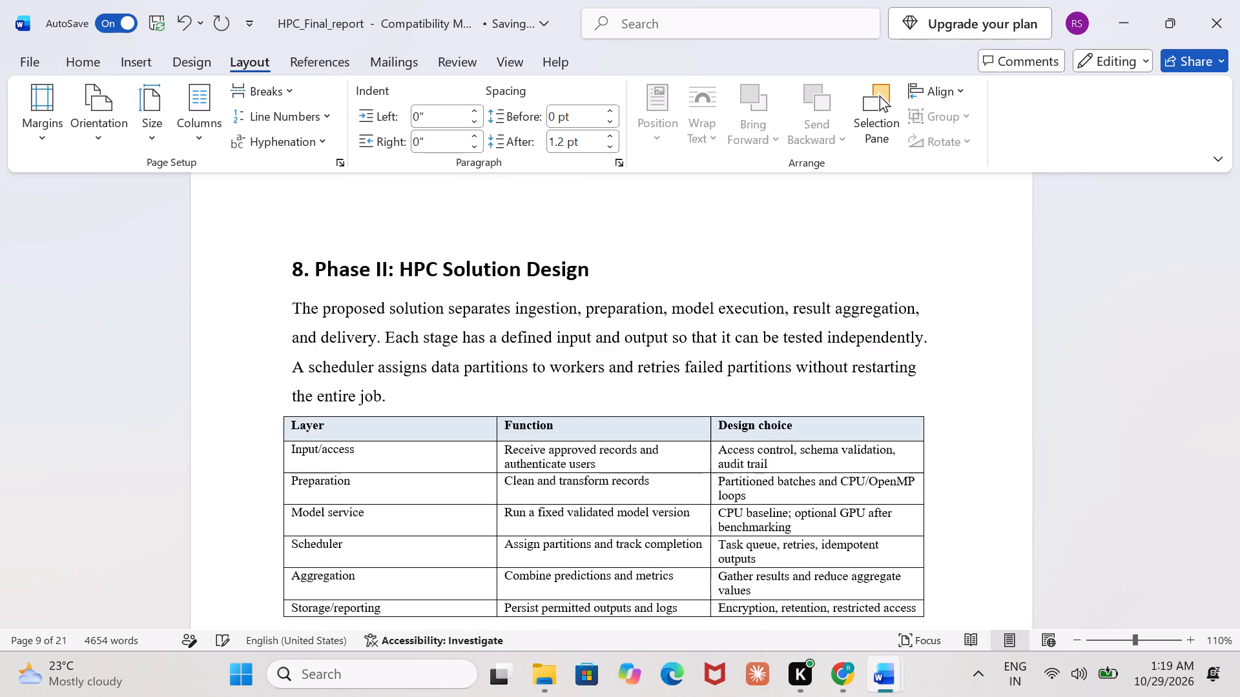
{"action": "key", "text": "BackSpace"}
{"action": "key", "text": "BackSpace"}
{"action": "key", "text": "BackSpace"}
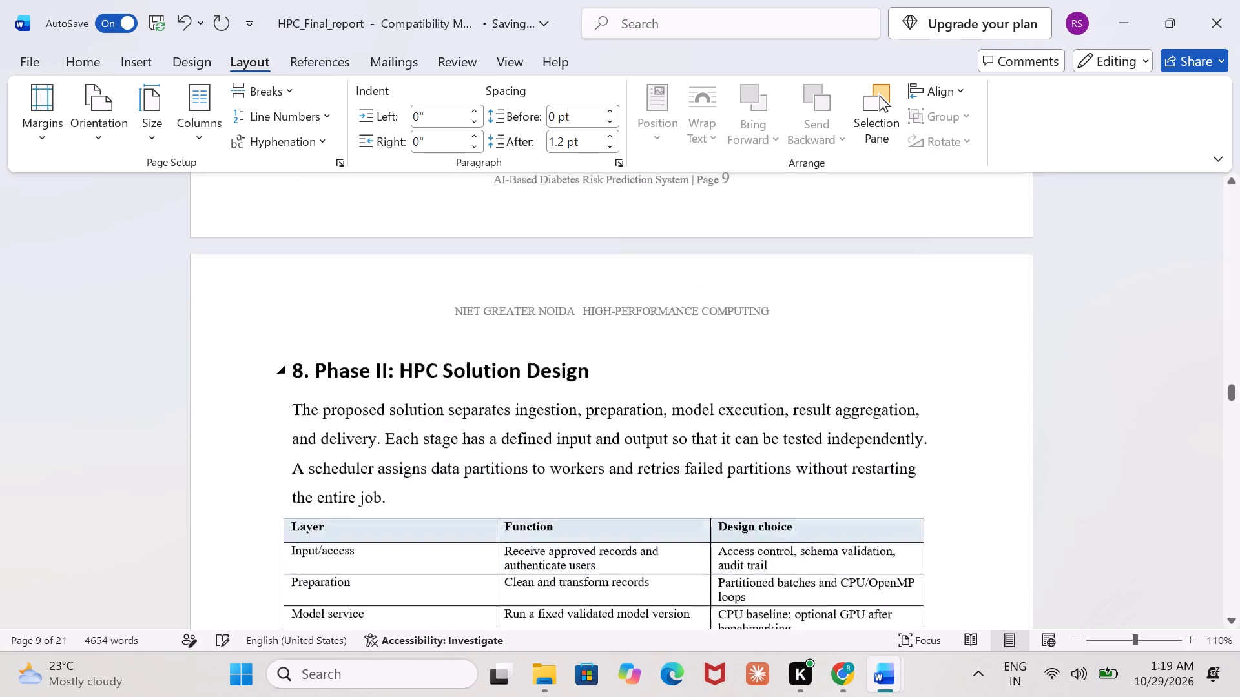
Check the "7.4 Benchmark protocol" bullets and the page break before section 8.
{"action": "scroll", "coordinate": [316, 469], "scroll_direction": "up", "scroll_amount": 1}
{"action": "key", "text": "Up"}
{"action": "key", "text": "Up"}
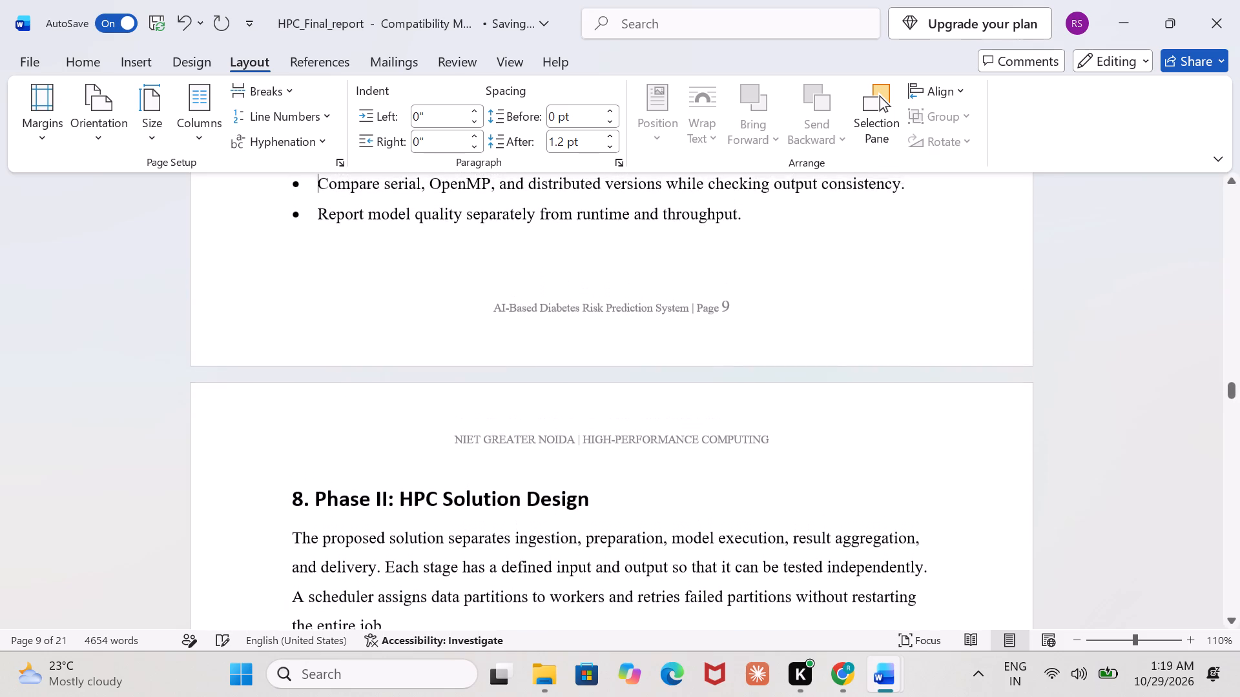
{"action": "key", "text": "Up"}
{"action": "key", "text": "Up"}
{"action": "key", "text": "Up"}
{"action": "key", "text": "Up"}
{"action": "key", "text": "Up"}
{"action": "key", "text": "Up"}
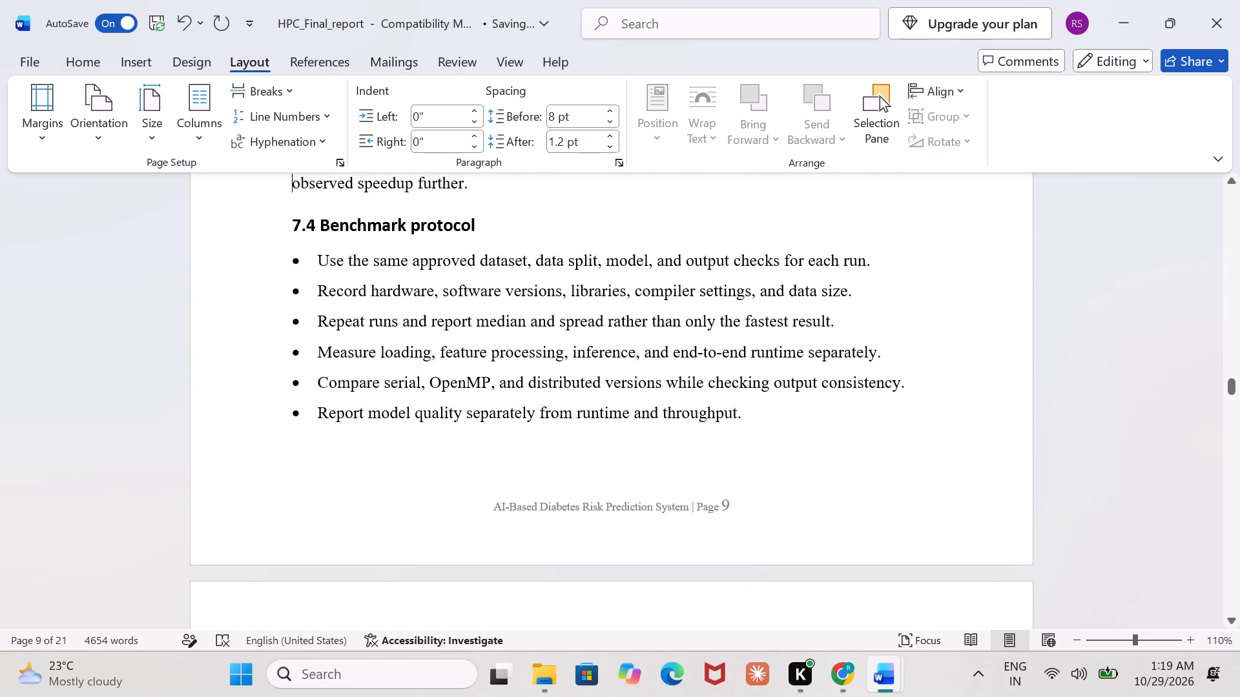
{"action": "key", "text": "Down"}
{"action": "key", "text": "Down"}
{"action": "key", "text": "Down"}
{"action": "key", "text": "Down"}
{"action": "key", "text": "Down"}
{"action": "key", "text": "Down"}
{"action": "key", "text": "Down"}
{"action": "key", "text": "Down"}
{"action": "key", "text": "Down"}
{"action": "key", "text": "Down"}
Delete the extra empty line between the SDG table and the "14. Recommendations" heading.
{"action": "scroll", "coordinate": [424, 514], "scroll_direction": "down", "scroll_amount": 3}
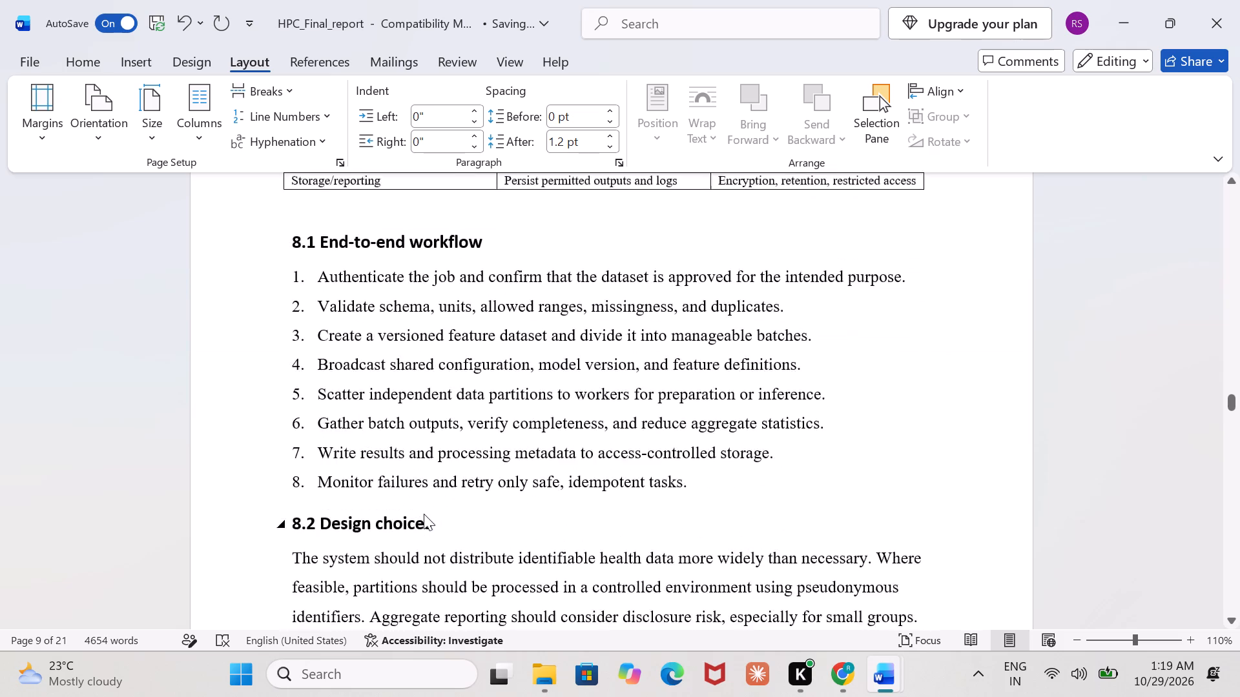
{"action": "scroll", "coordinate": [424, 514], "scroll_direction": "down", "scroll_amount": 4}
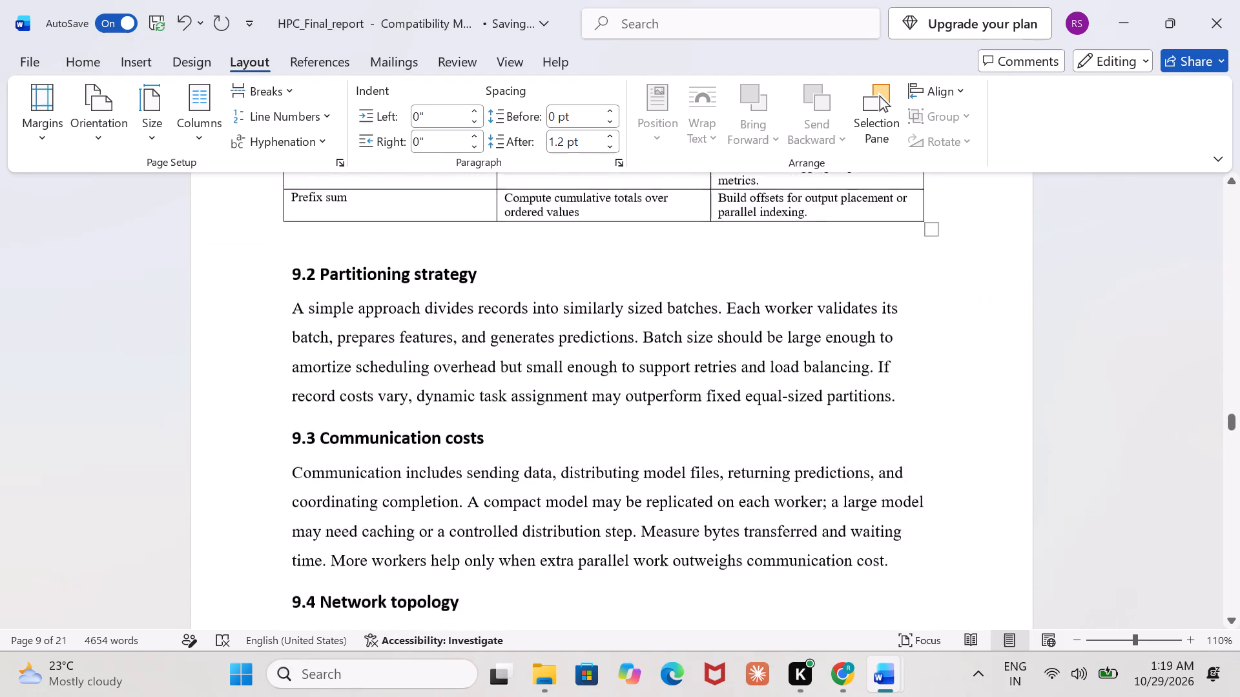
{"action": "scroll", "coordinate": [424, 514], "scroll_direction": "down", "scroll_amount": 6}
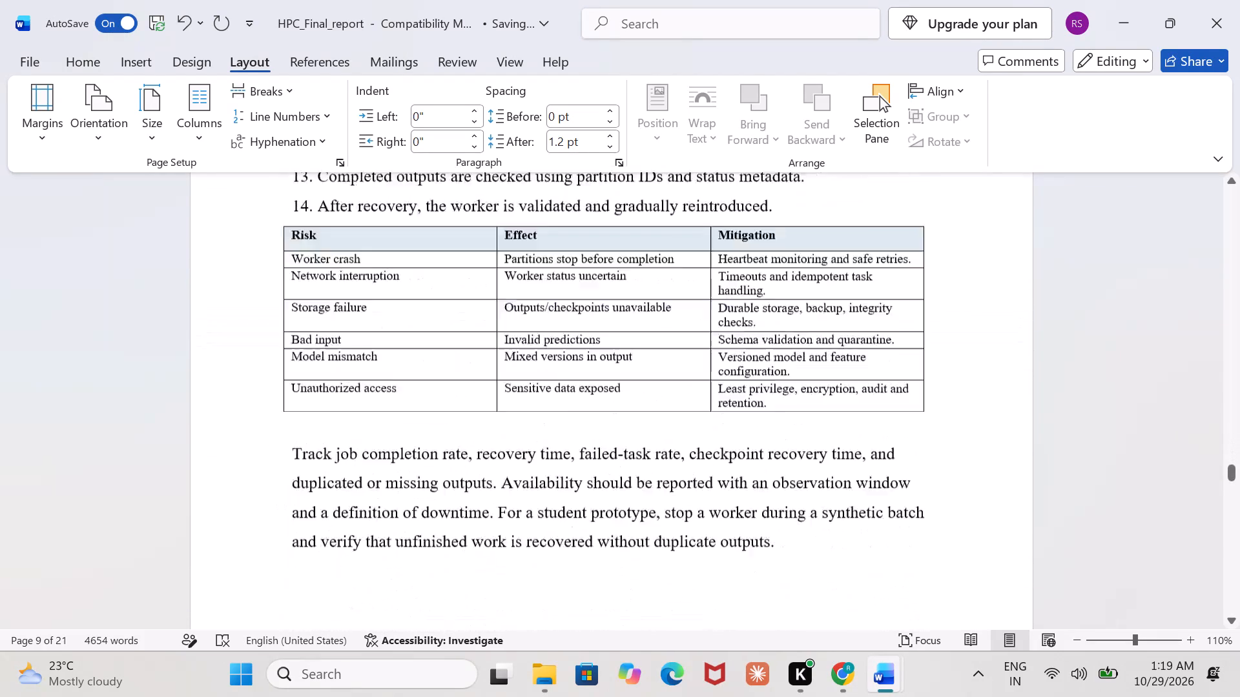
{"action": "scroll", "coordinate": [424, 514], "scroll_direction": "down", "scroll_amount": 5}
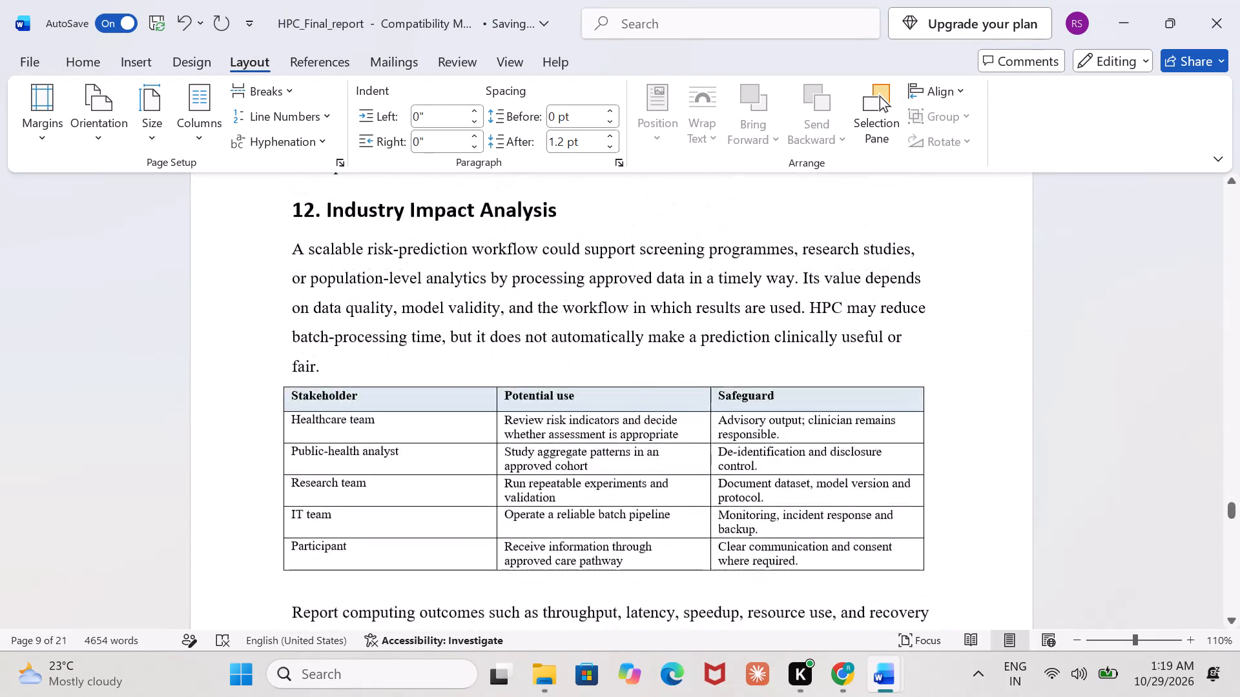
{"action": "scroll", "coordinate": [424, 514], "scroll_direction": "down", "scroll_amount": 3}
{"action": "scroll", "coordinate": [424, 514], "scroll_direction": "up", "scroll_amount": 1}
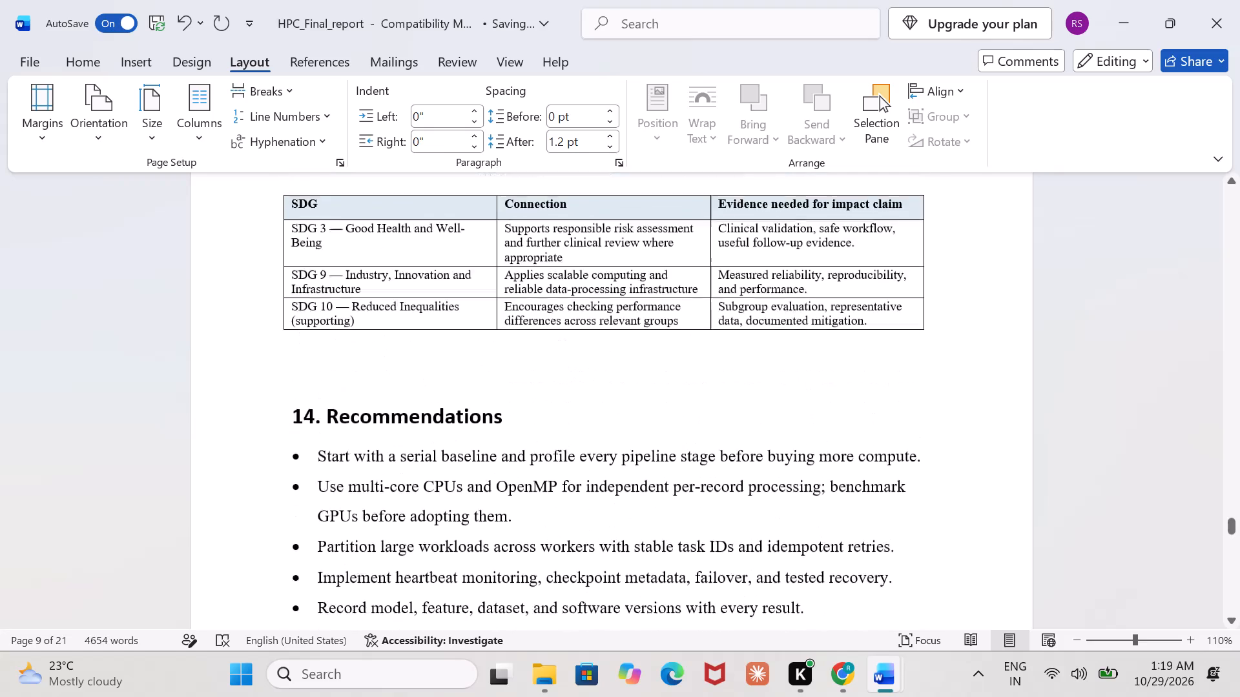
{"action": "scroll", "coordinate": [424, 514], "scroll_direction": "up", "scroll_amount": 1}
{"action": "left_click", "coordinate": [339, 428]}
{"action": "key", "text": "BackSpace"}
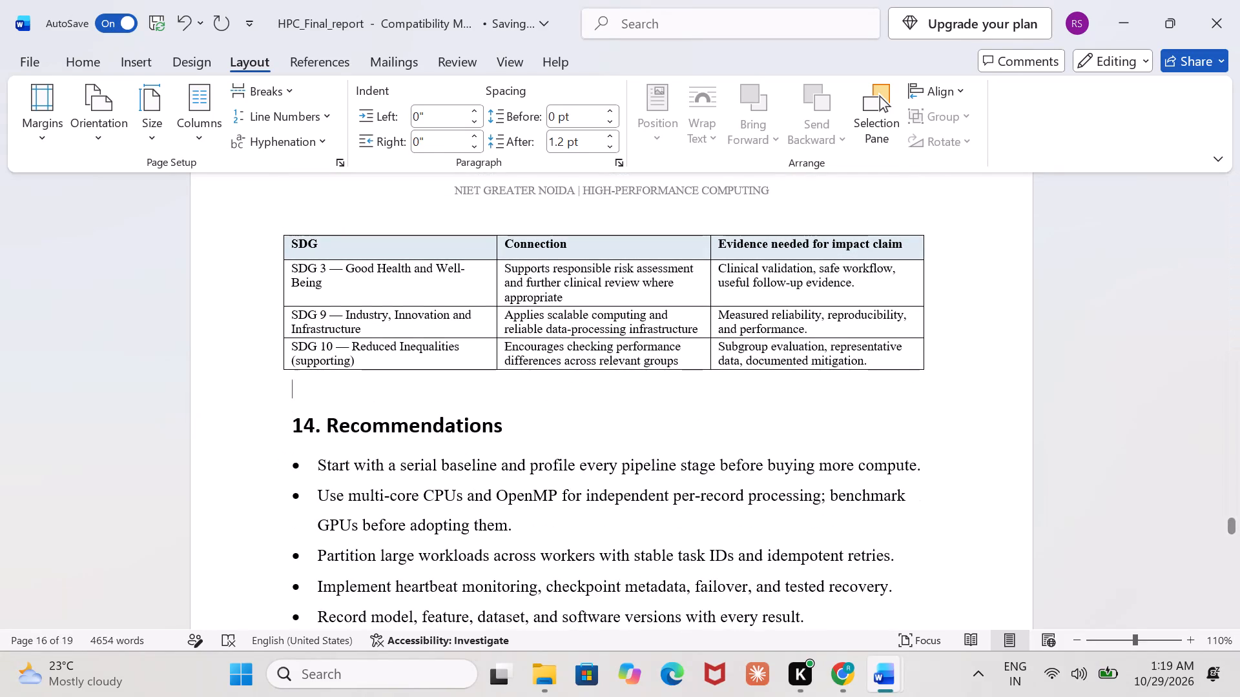
{"action": "key", "text": "BackSpace"}
{"action": "key", "text": "Down"}
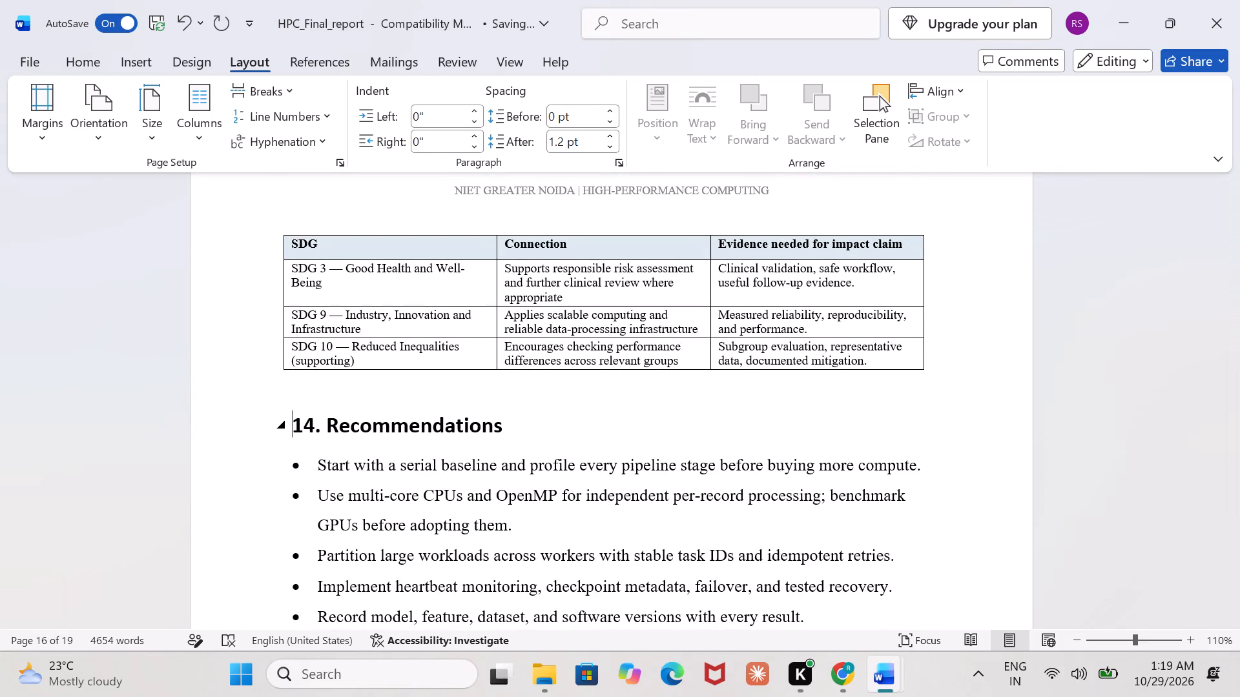
Delete the remaining empty line directly above the "14. Recommendations" heading.
{"action": "key", "text": "BackSpace"}
Review the page layout from section 14 through the appendices, and back up through the earlier sections to section 6.
{"action": "scroll", "coordinate": [339, 428], "scroll_direction": "down", "scroll_amount": 3}
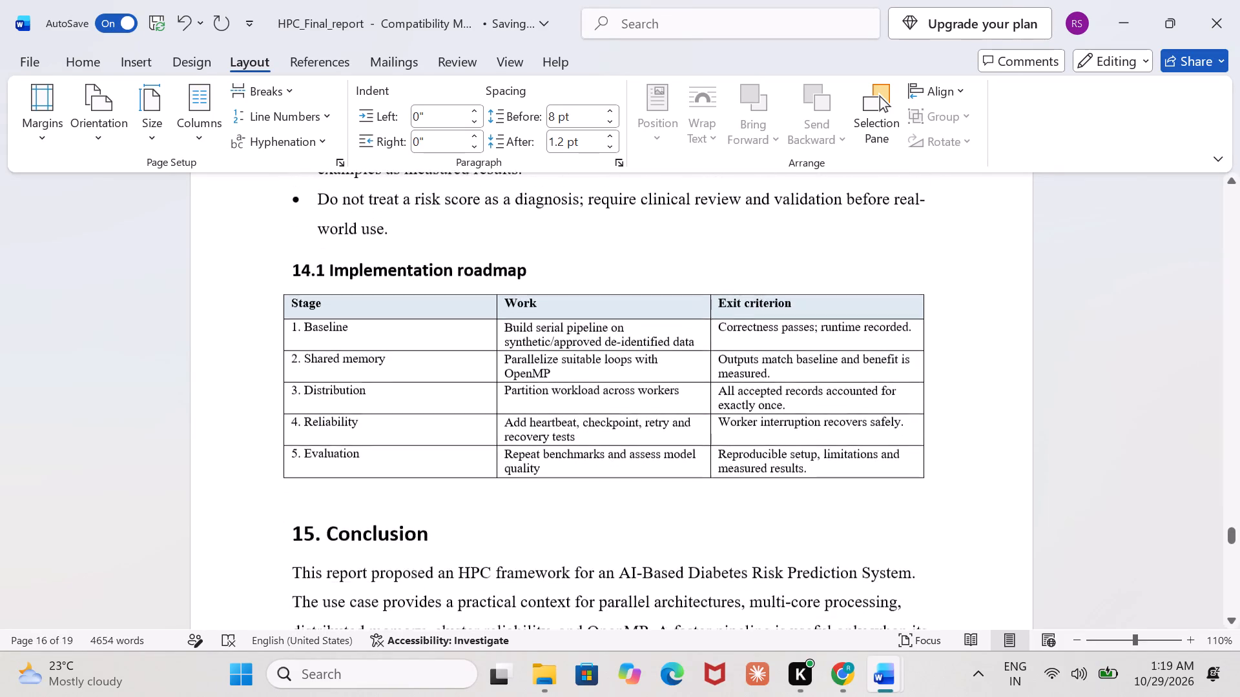
{"action": "scroll", "coordinate": [339, 428], "scroll_direction": "down", "scroll_amount": 5}
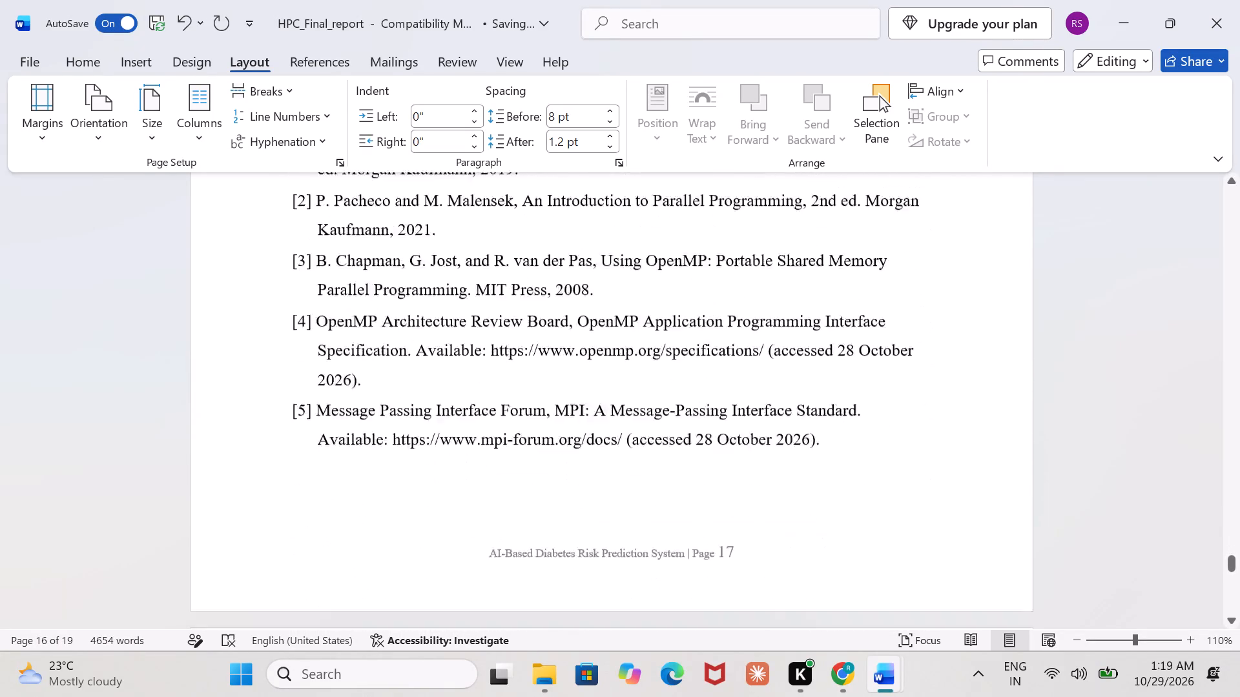
{"action": "scroll", "coordinate": [339, 428], "scroll_direction": "down", "scroll_amount": 7}
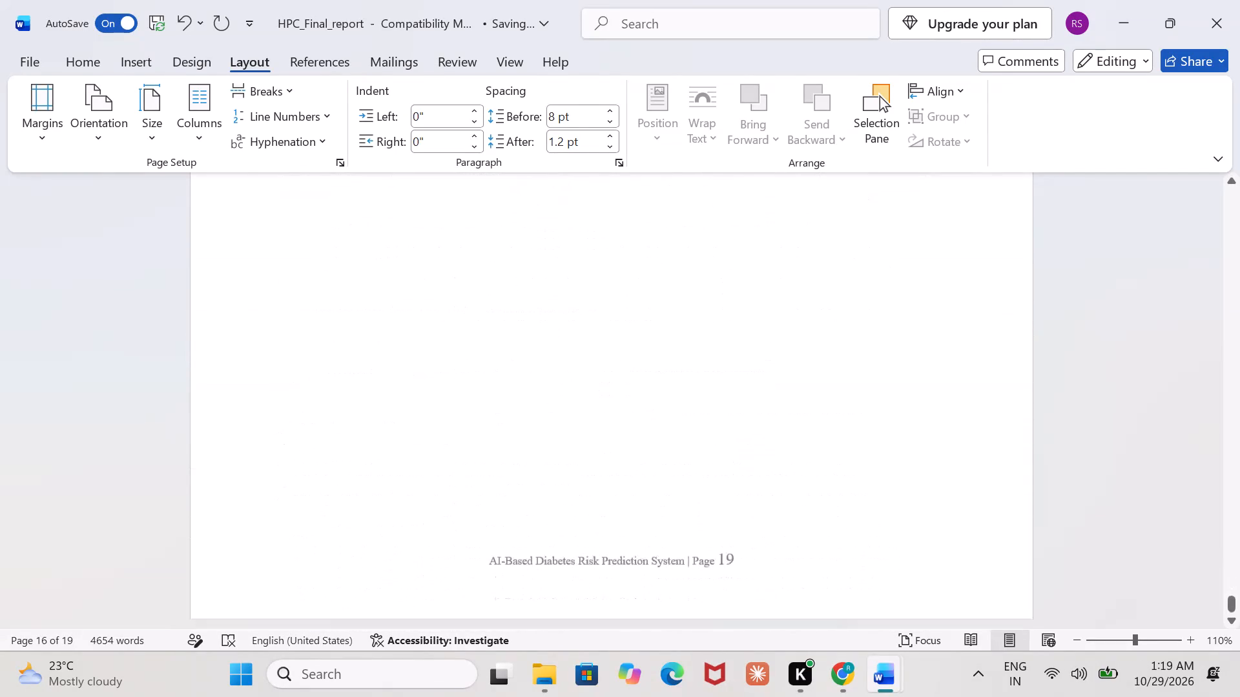
{"action": "scroll", "coordinate": [339, 428], "scroll_direction": "up", "scroll_amount": 3}
{"action": "scroll", "coordinate": [356, 210], "scroll_direction": "up", "scroll_amount": 3}
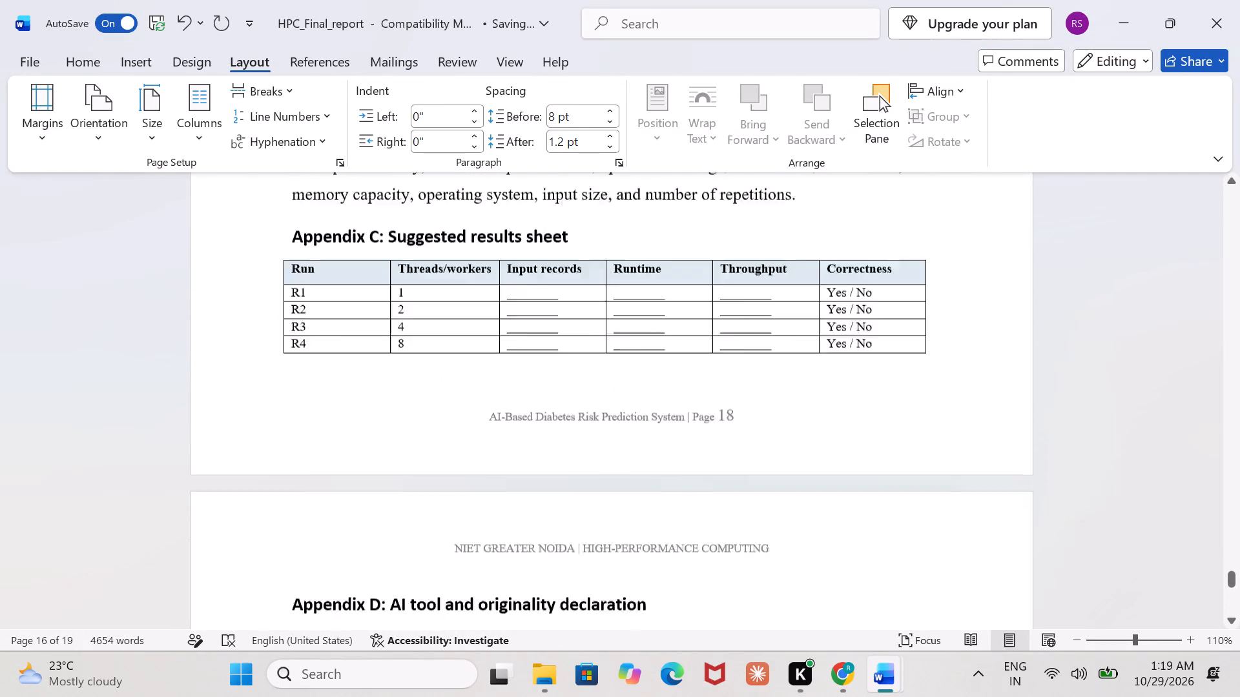
{"action": "scroll", "coordinate": [356, 210], "scroll_direction": "up", "scroll_amount": 13}
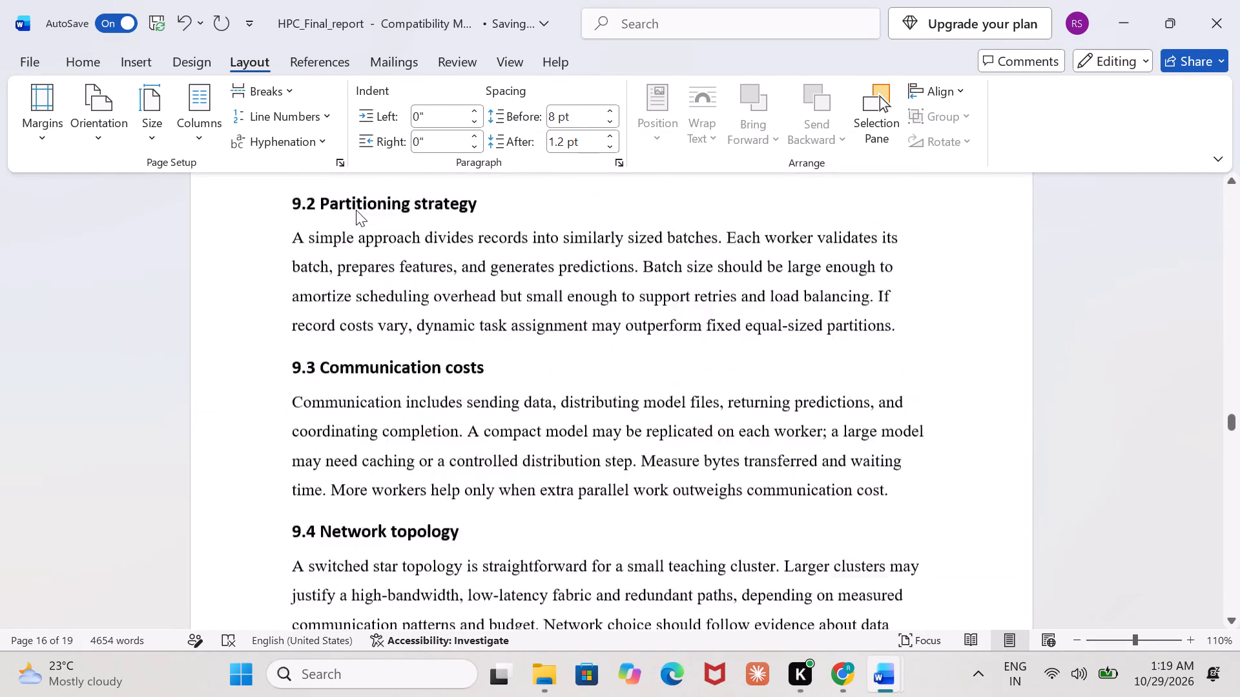
{"action": "scroll", "coordinate": [356, 210], "scroll_direction": "up", "scroll_amount": 8}
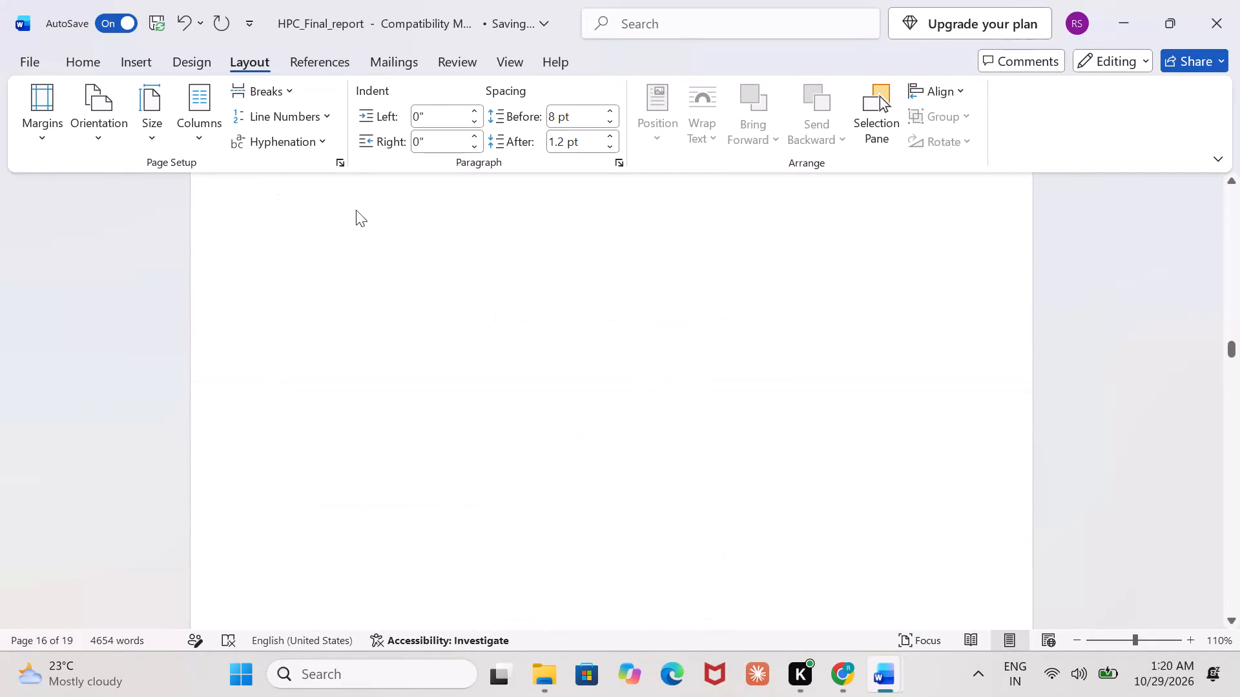
{"action": "scroll", "coordinate": [356, 210], "scroll_direction": "up", "scroll_amount": 1}
{"action": "scroll", "coordinate": [356, 210], "scroll_direction": "down", "scroll_amount": 1}
{"action": "scroll", "coordinate": [356, 210], "scroll_direction": "up", "scroll_amount": 1}
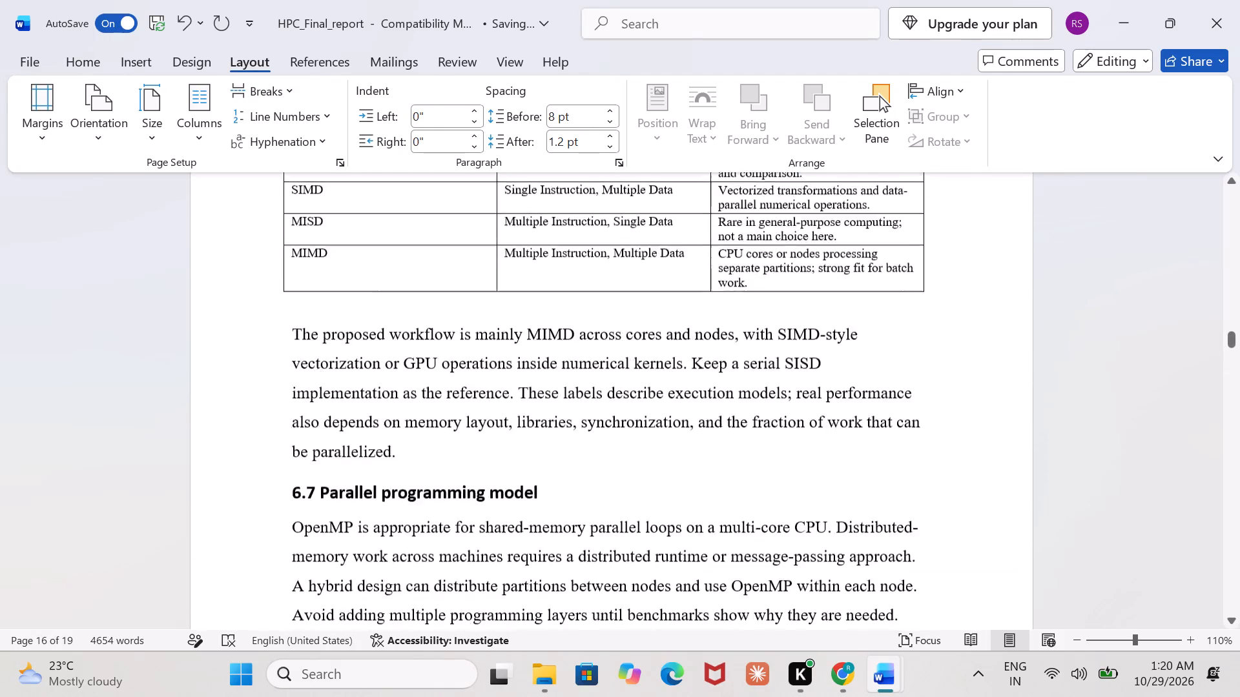
{"action": "scroll", "coordinate": [356, 210], "scroll_direction": "up", "scroll_amount": 5}
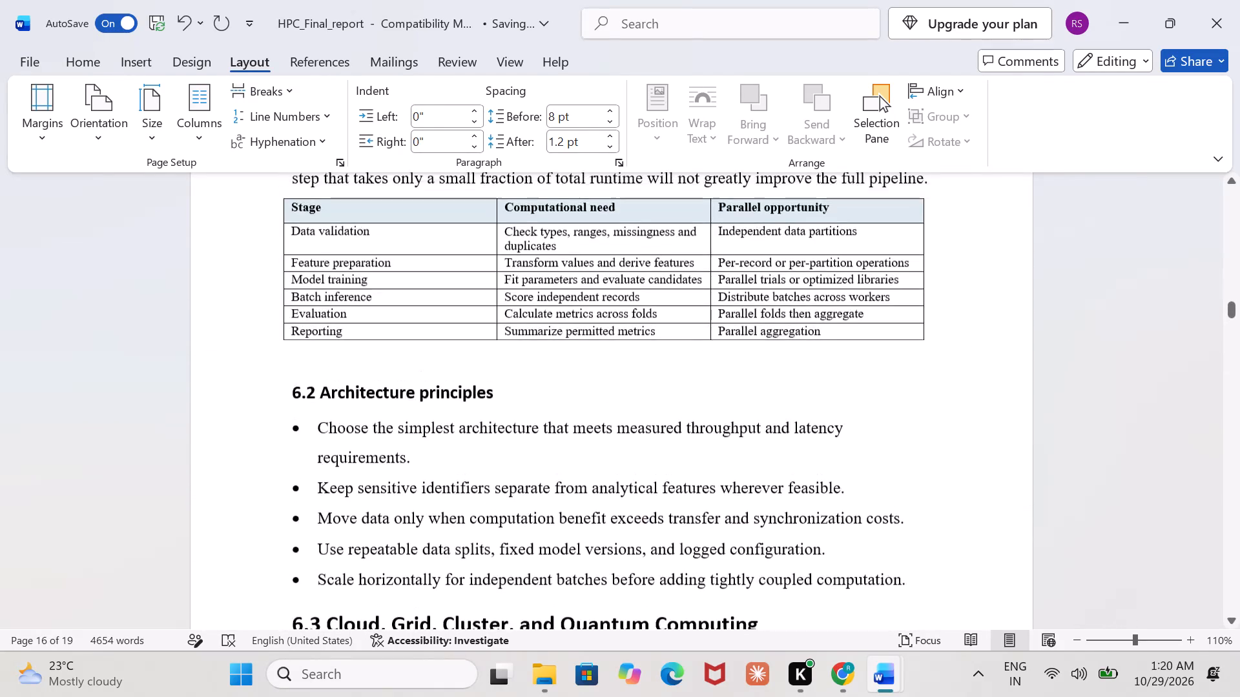
{"action": "scroll", "coordinate": [356, 210], "scroll_direction": "up", "scroll_amount": 3}
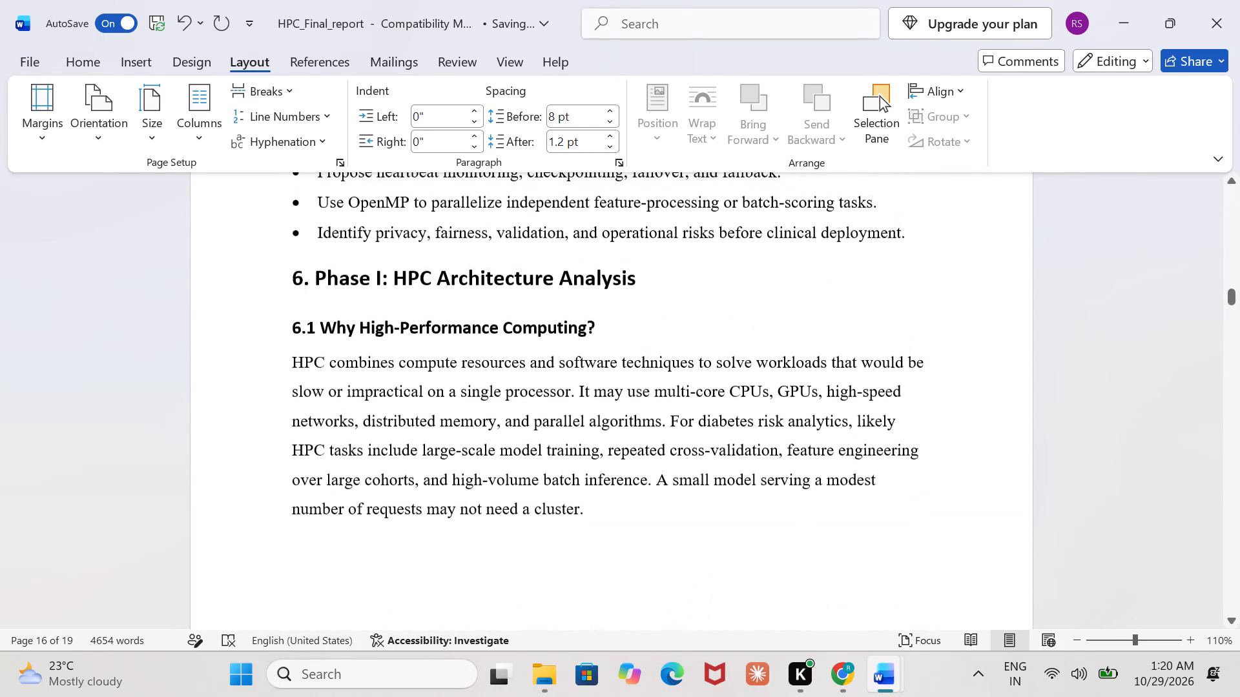
Insert empty lines above "6. Phase I: HPC Architecture Analysis" until the heading starts at the top of the next page.
{"action": "scroll", "coordinate": [356, 210], "scroll_direction": "up", "scroll_amount": 1}
{"action": "scroll", "coordinate": [356, 210], "scroll_direction": "down", "scroll_amount": 2}
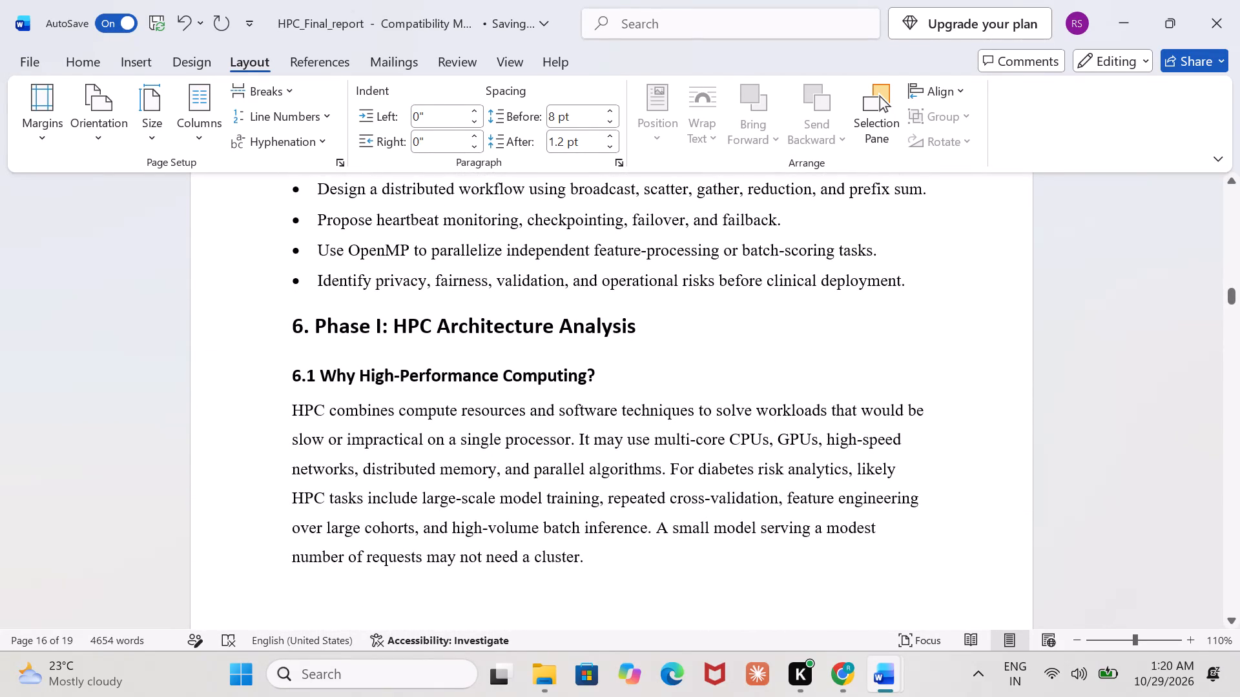
{"action": "left_click", "coordinate": [290, 324]}
{"action": "key", "text": "Return"}
{"action": "key", "text": "Return"}
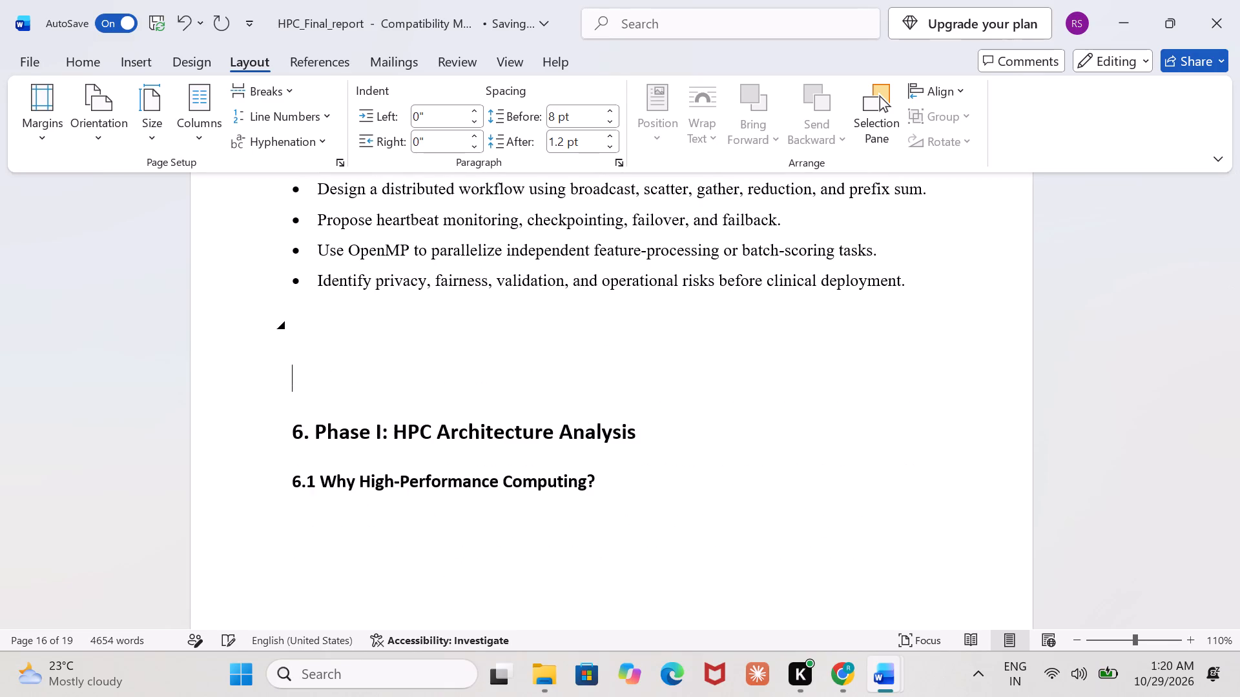
{"action": "key", "text": "Return"}
{"action": "key", "text": "Return"}
{"action": "scroll", "coordinate": [290, 324], "scroll_direction": "down", "scroll_amount": 1}
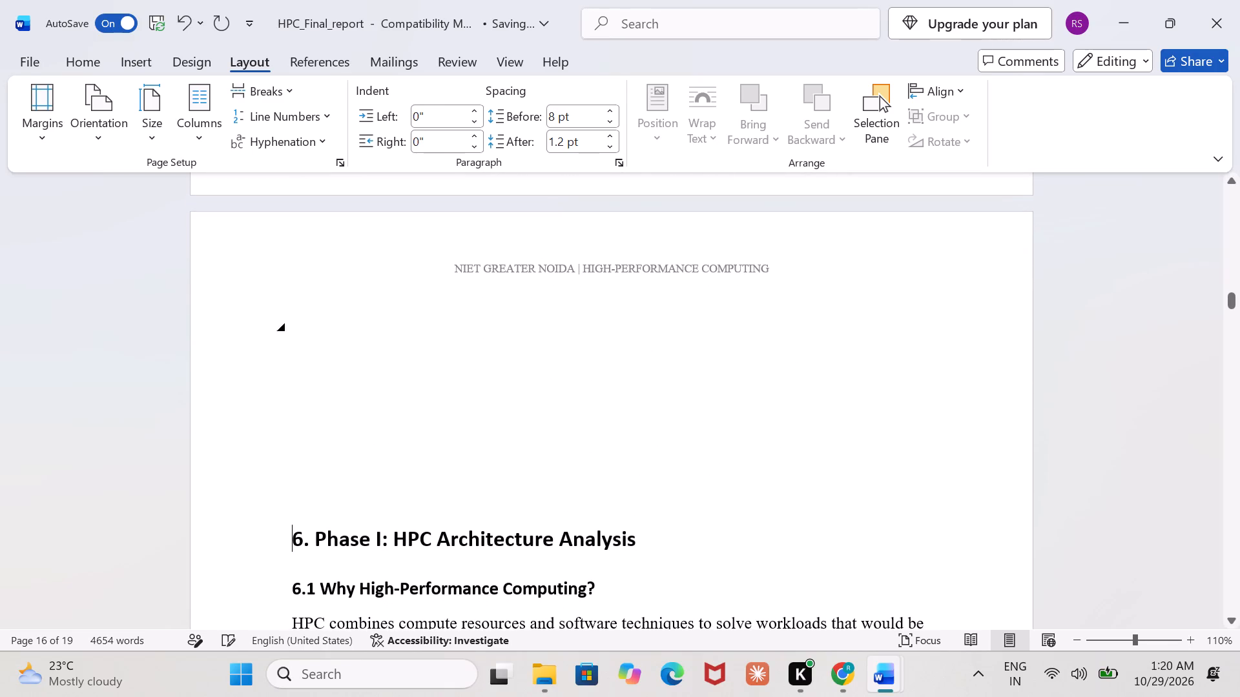
{"action": "key", "text": "Up"}
{"action": "key", "text": "BackSpace"}
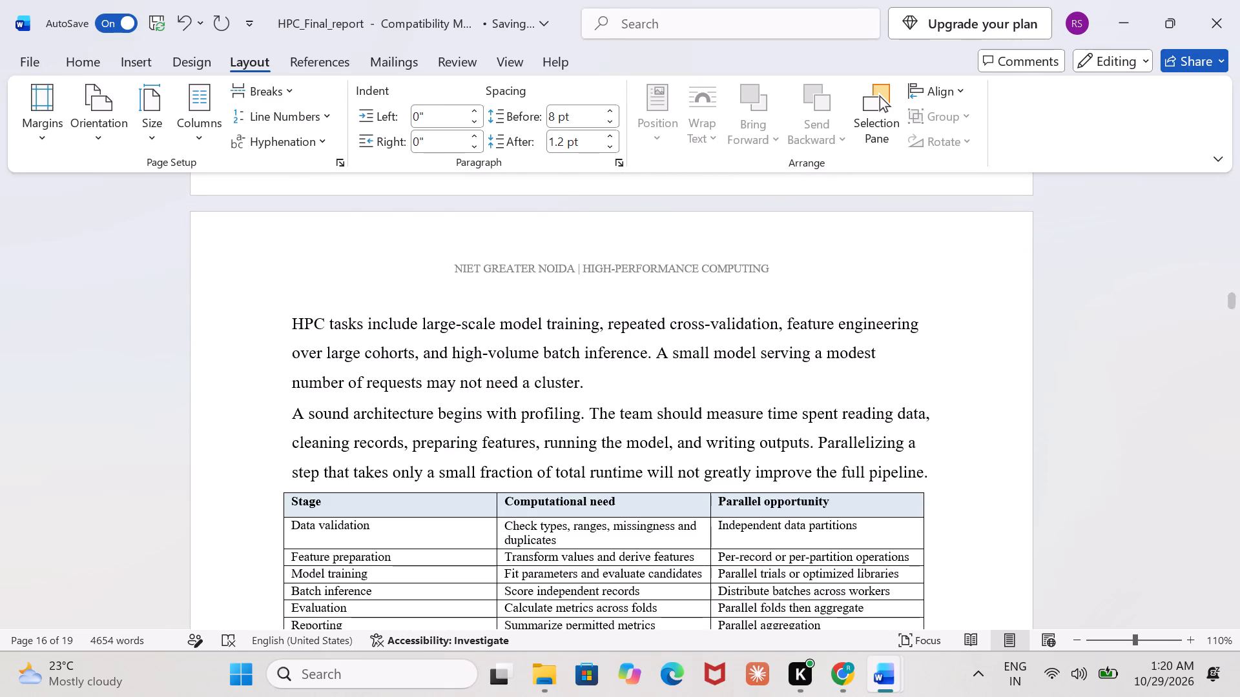
{"action": "key", "text": "Return"}
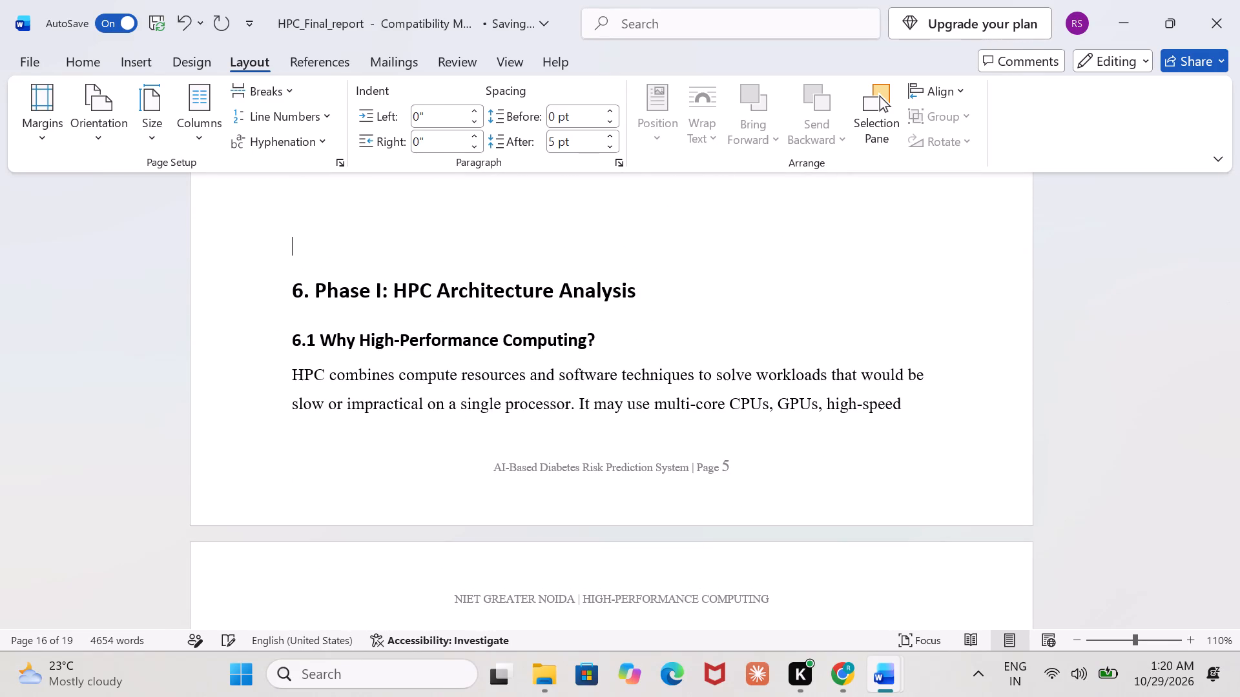
{"action": "key", "text": "Return"}
Delete the surplus empty lines above "7. Performance Evaluation" so the heading starts at the top of its page.
{"action": "scroll", "coordinate": [380, 587], "scroll_direction": "down", "scroll_amount": 2}
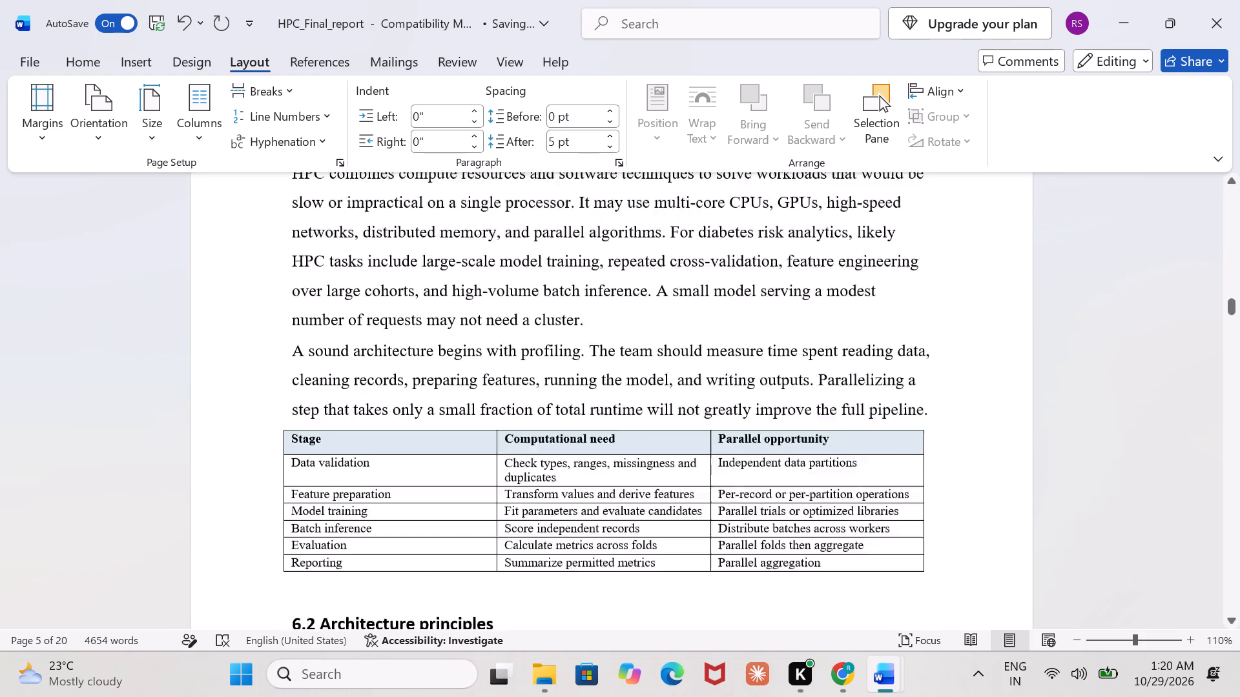
{"action": "scroll", "coordinate": [380, 587], "scroll_direction": "down", "scroll_amount": 5}
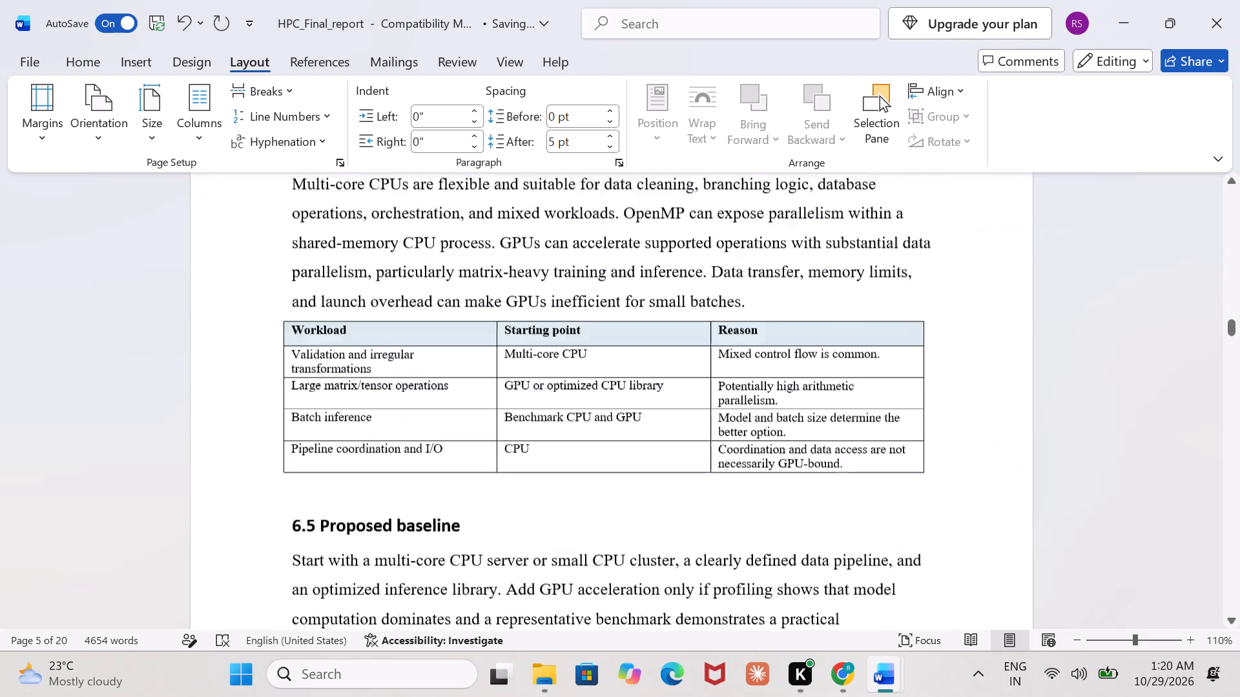
{"action": "scroll", "coordinate": [380, 587], "scroll_direction": "down", "scroll_amount": 4}
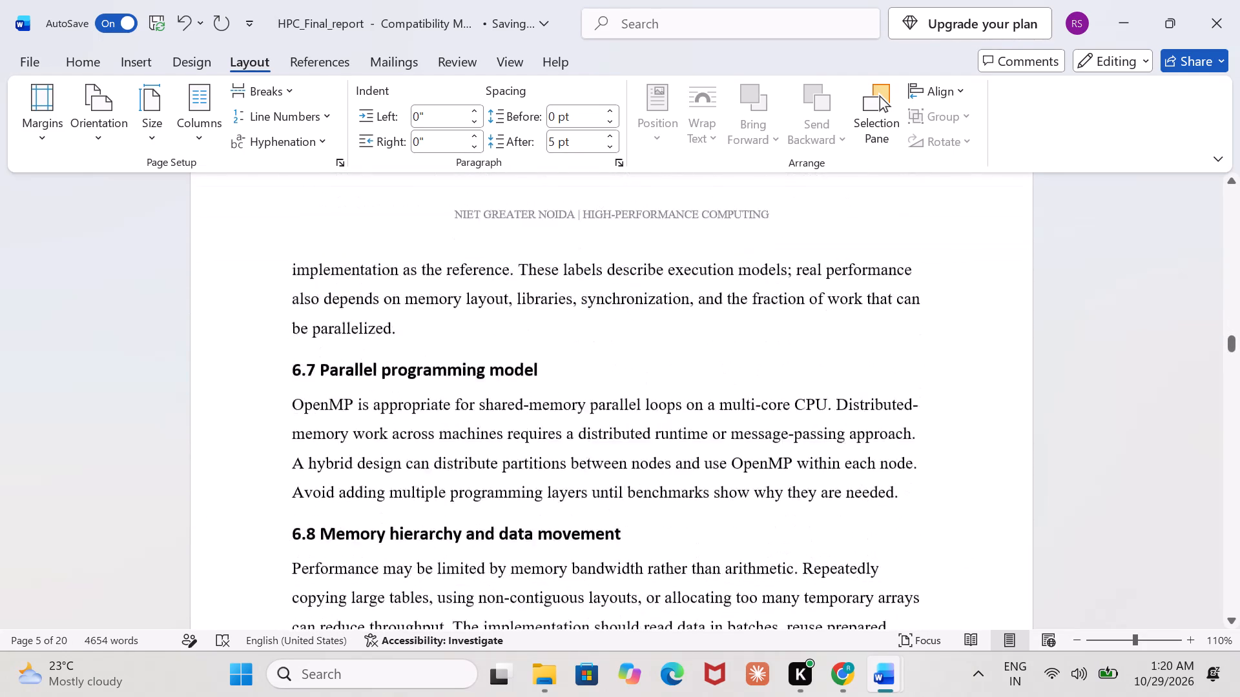
{"action": "scroll", "coordinate": [380, 587], "scroll_direction": "down", "scroll_amount": 4}
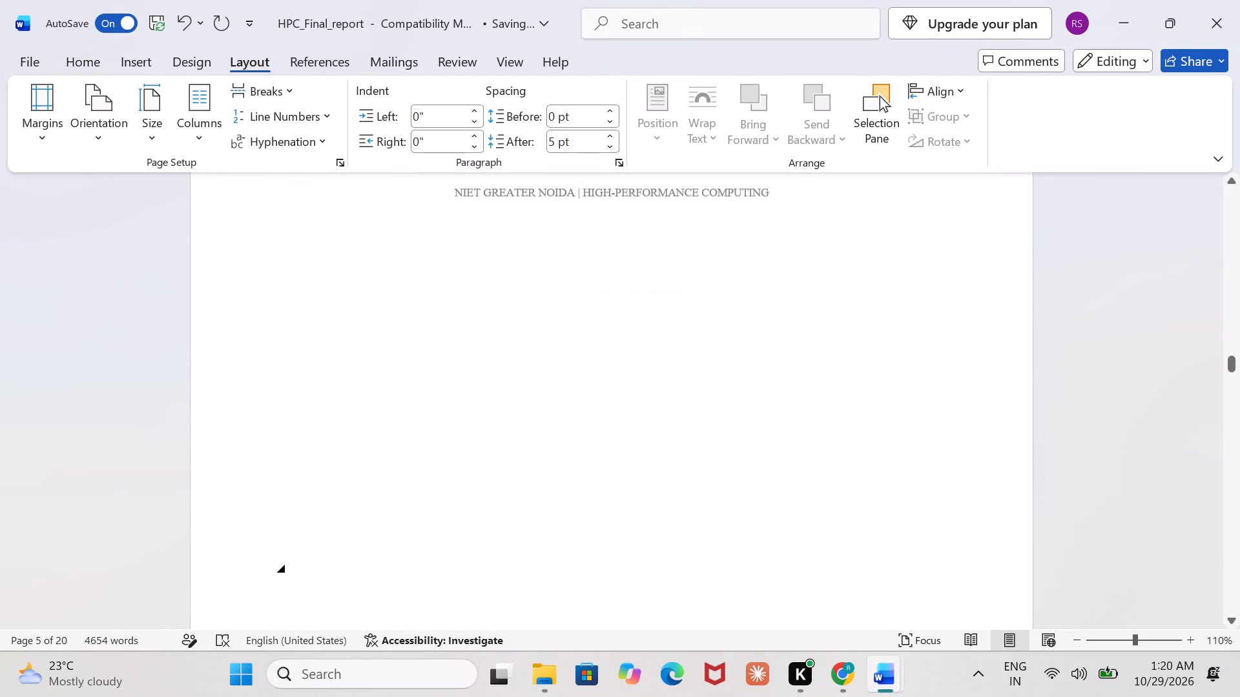
{"action": "scroll", "coordinate": [380, 587], "scroll_direction": "down", "scroll_amount": 2}
{"action": "left_click", "coordinate": [332, 532]}
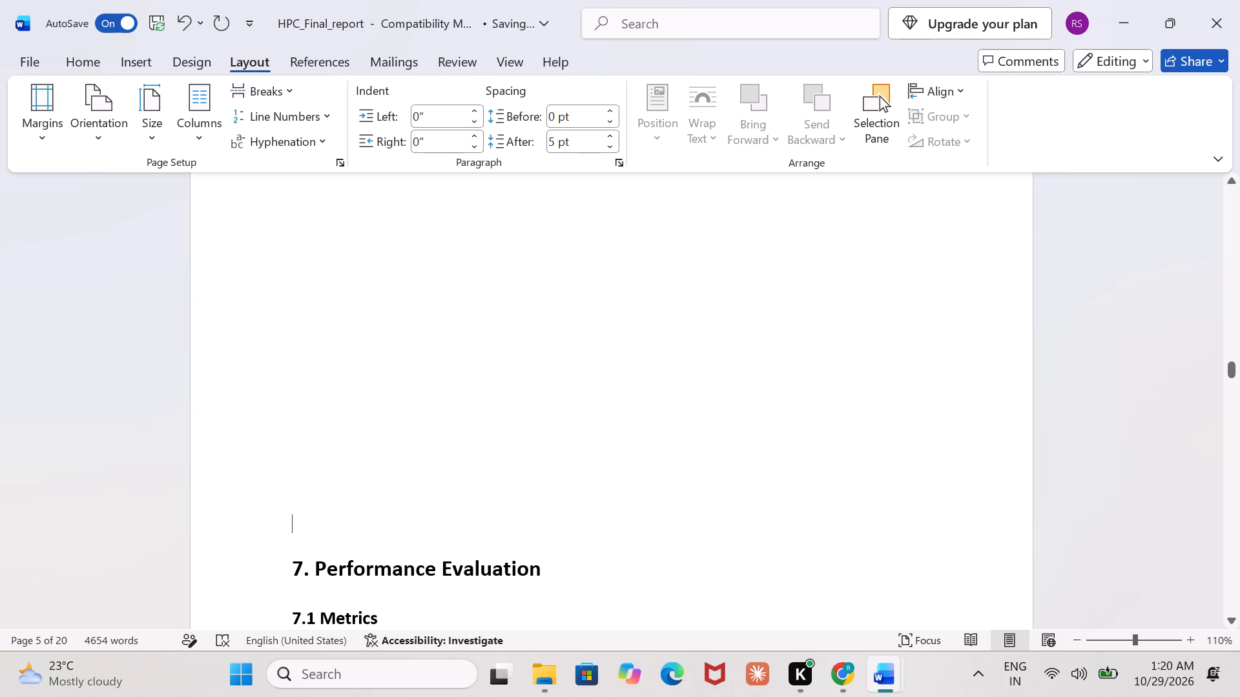
{"action": "key", "text": "BackSpace"}
{"action": "key", "text": "BackSpace"}
{"action": "key", "text": "BackSpace"}
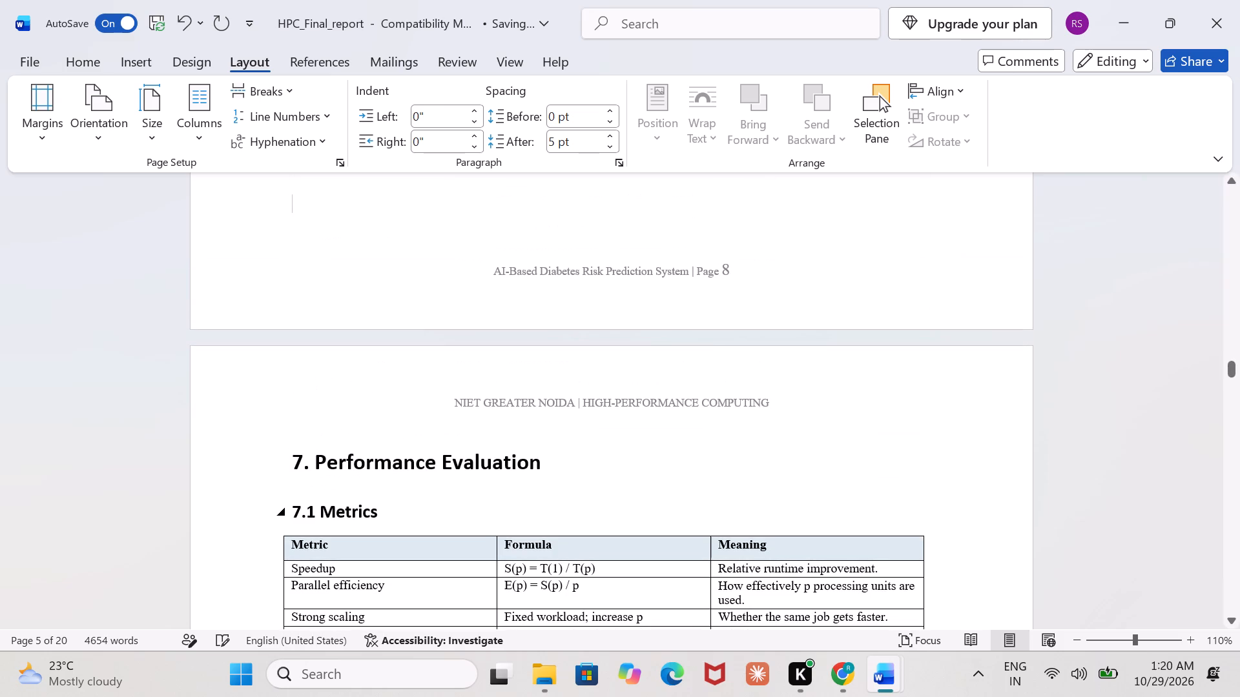
Check the page breaks and spacing across sections 6 to 9.
{"action": "scroll", "coordinate": [393, 623], "scroll_direction": "up", "scroll_amount": 5}
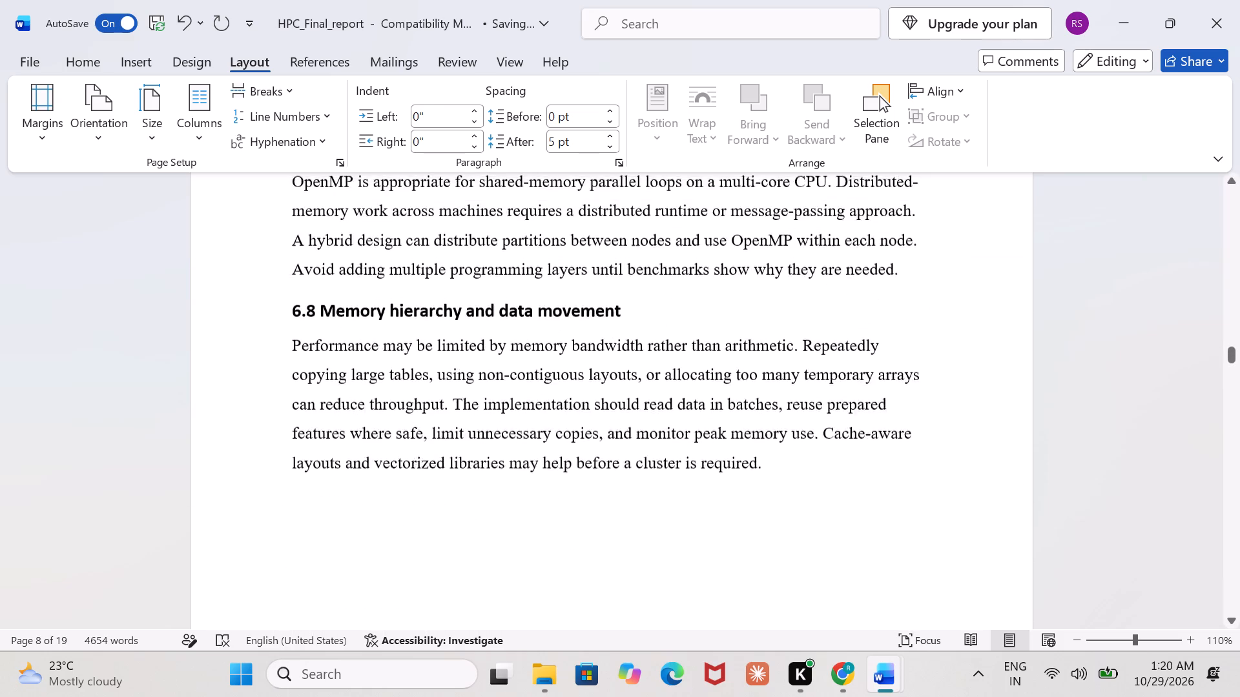
{"action": "scroll", "coordinate": [393, 623], "scroll_direction": "down", "scroll_amount": 6}
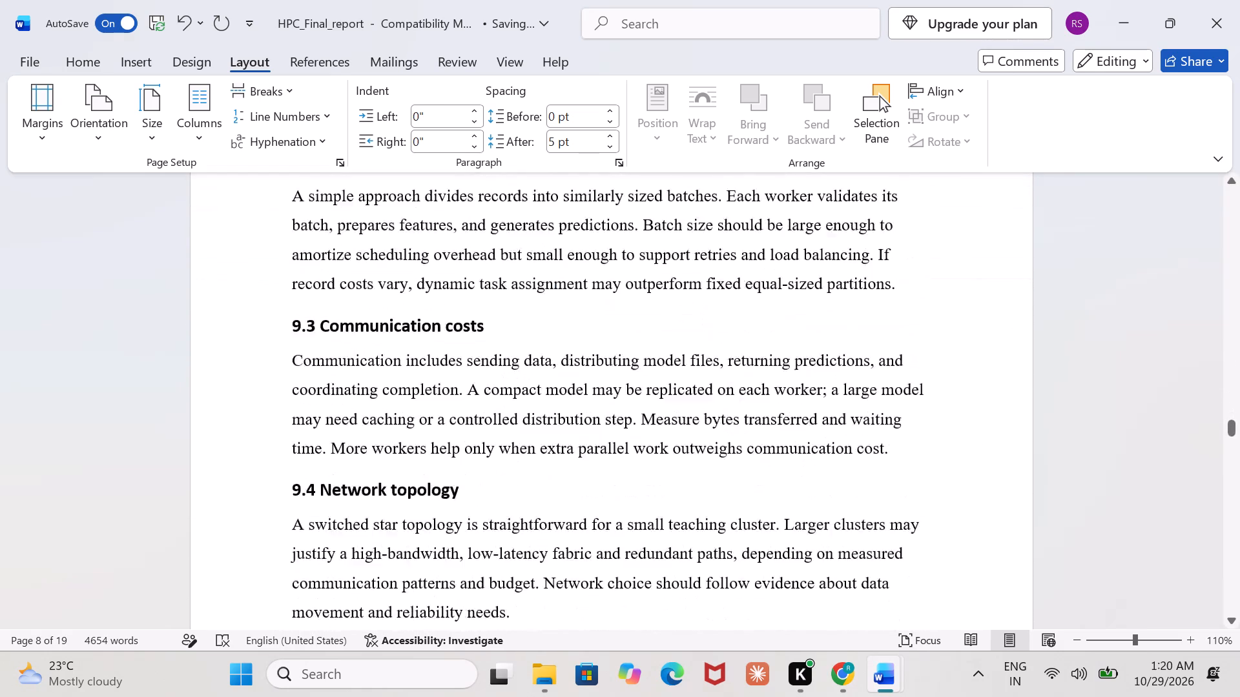
{"action": "scroll", "coordinate": [393, 623], "scroll_direction": "down", "scroll_amount": 1}
{"action": "scroll", "coordinate": [393, 623], "scroll_direction": "up", "scroll_amount": 5}
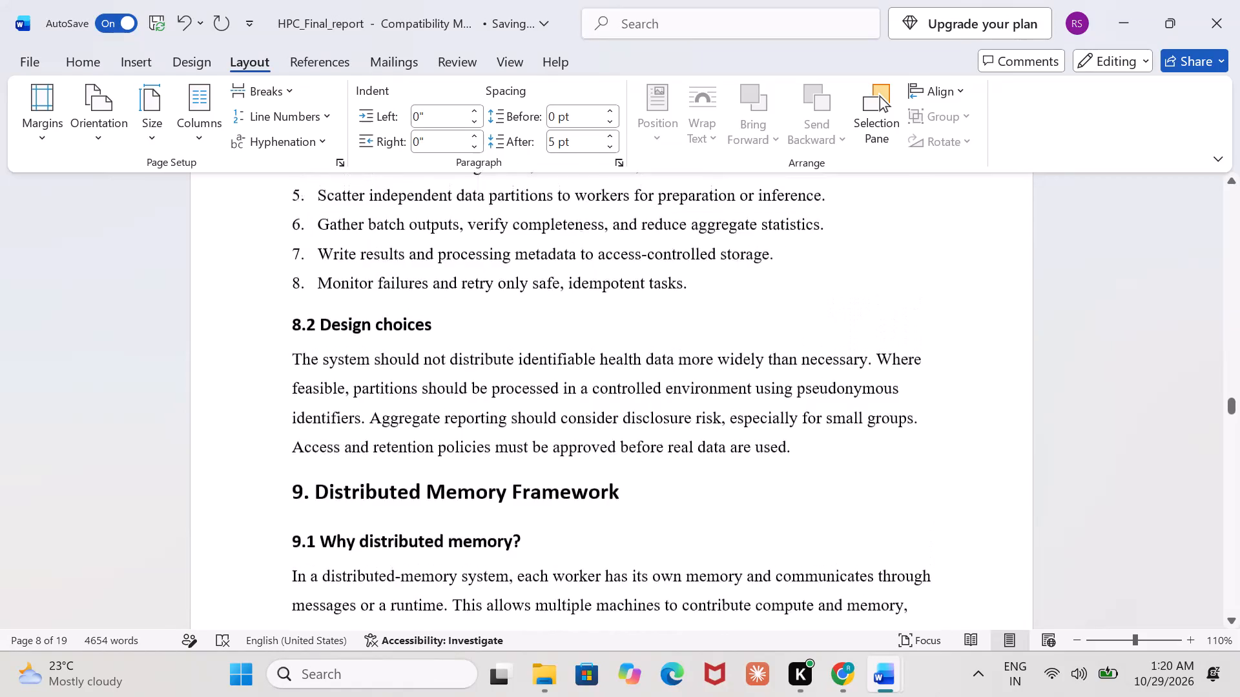
{"action": "scroll", "coordinate": [393, 623], "scroll_direction": "up", "scroll_amount": 6}
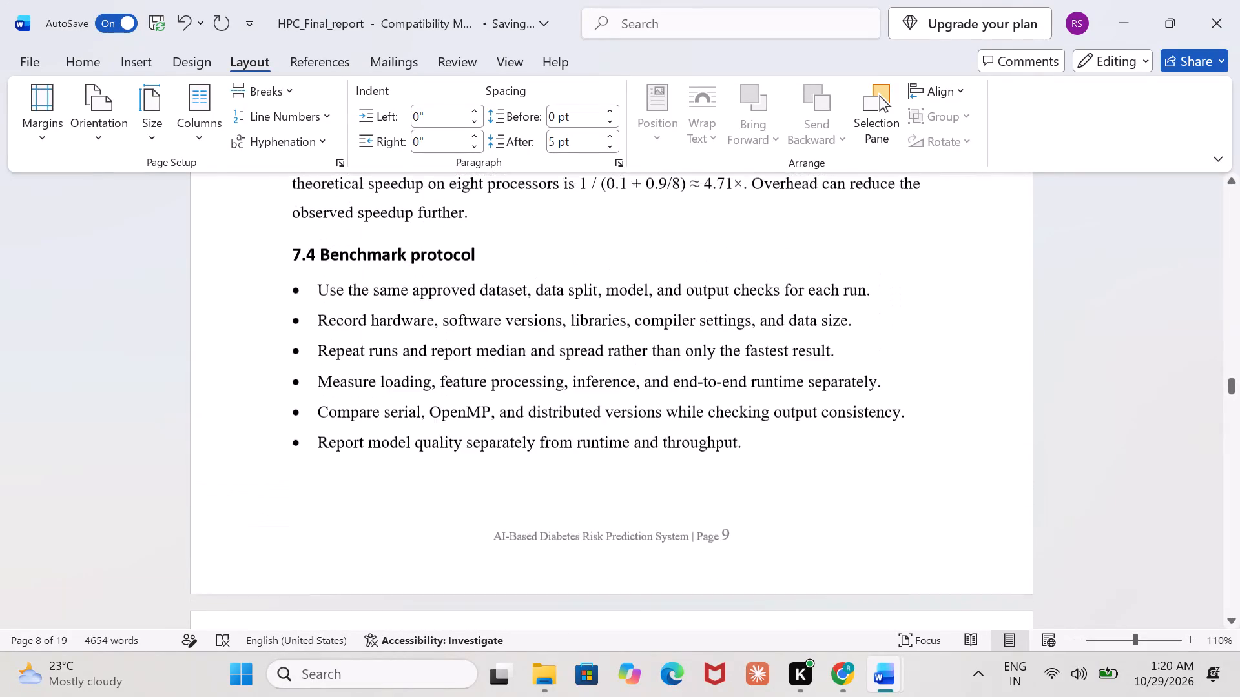
{"action": "scroll", "coordinate": [393, 623], "scroll_direction": "up", "scroll_amount": 5}
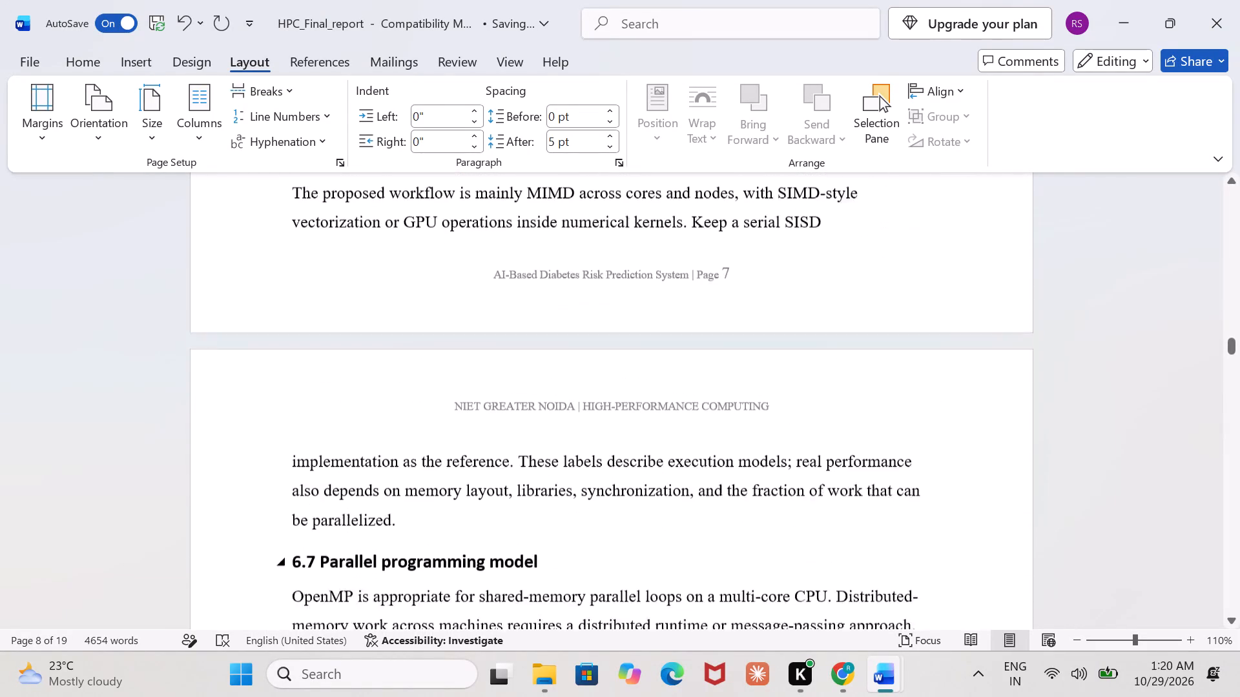
{"action": "scroll", "coordinate": [393, 623], "scroll_direction": "up", "scroll_amount": 3}
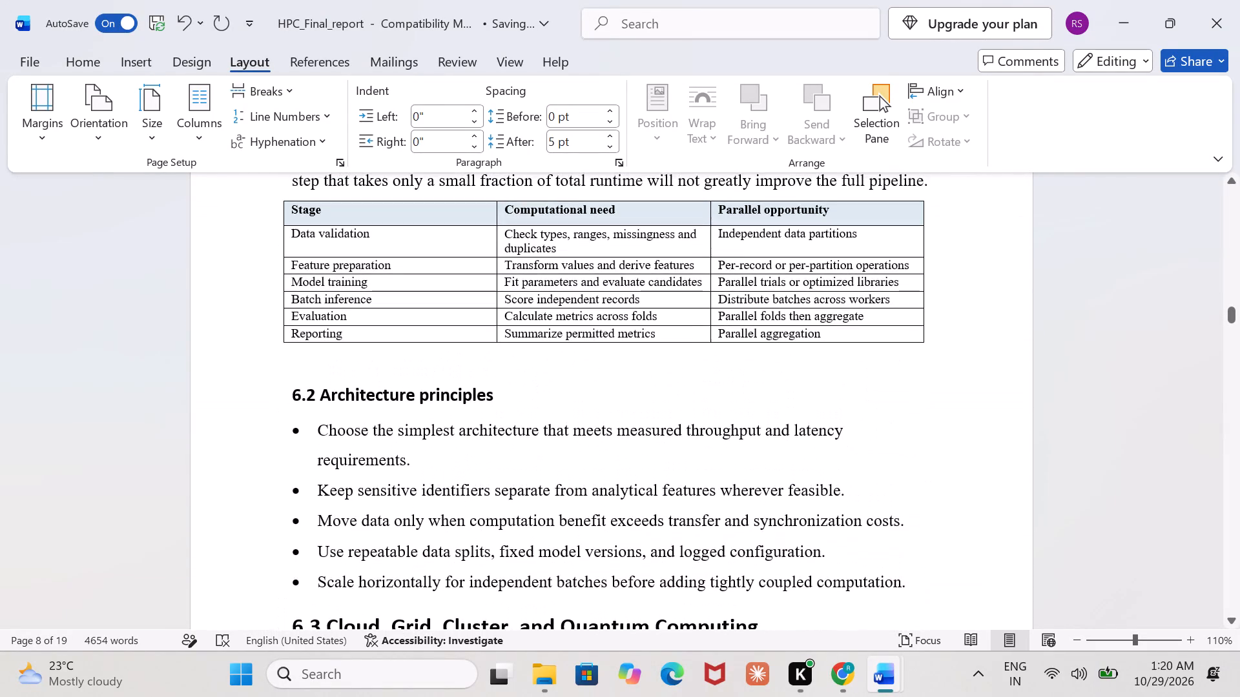
Remove the shading from the Stage, Computational need and Parallel opportunity header cells of the section 6.1 table.
{"action": "scroll", "coordinate": [276, 283], "scroll_direction": "up", "scroll_amount": 1}
{"action": "left_click", "coordinate": [389, 490]}
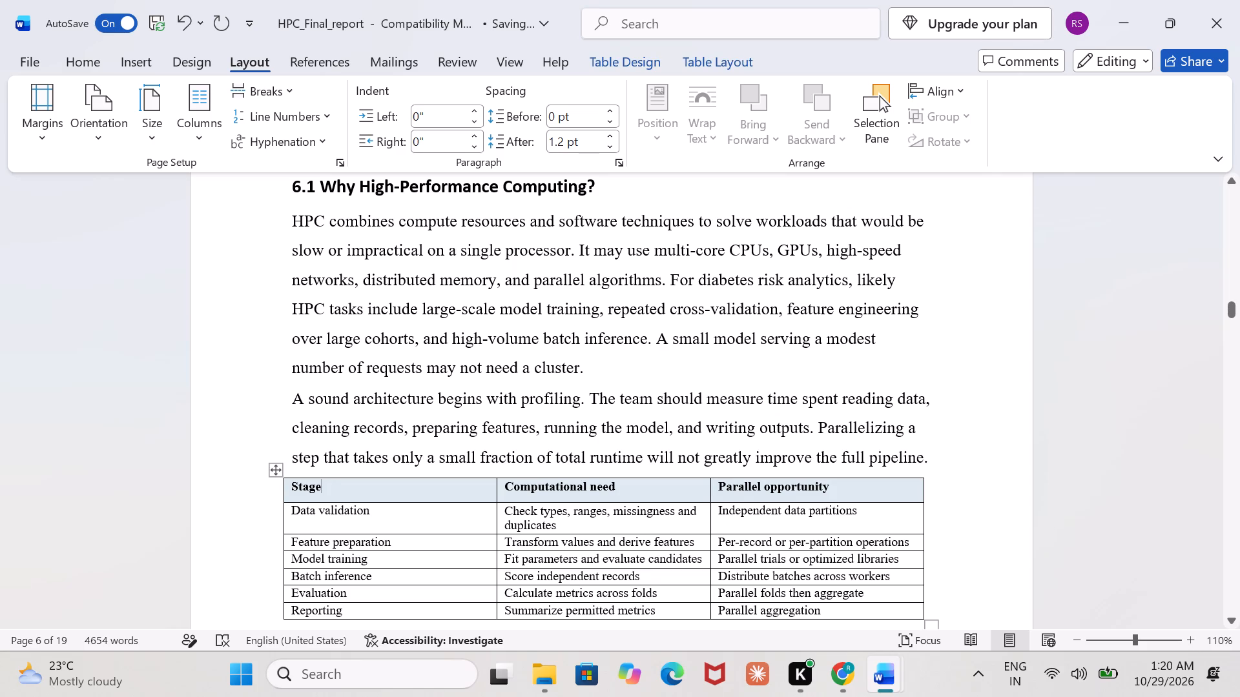
{"action": "left_click", "coordinate": [654, 64]}
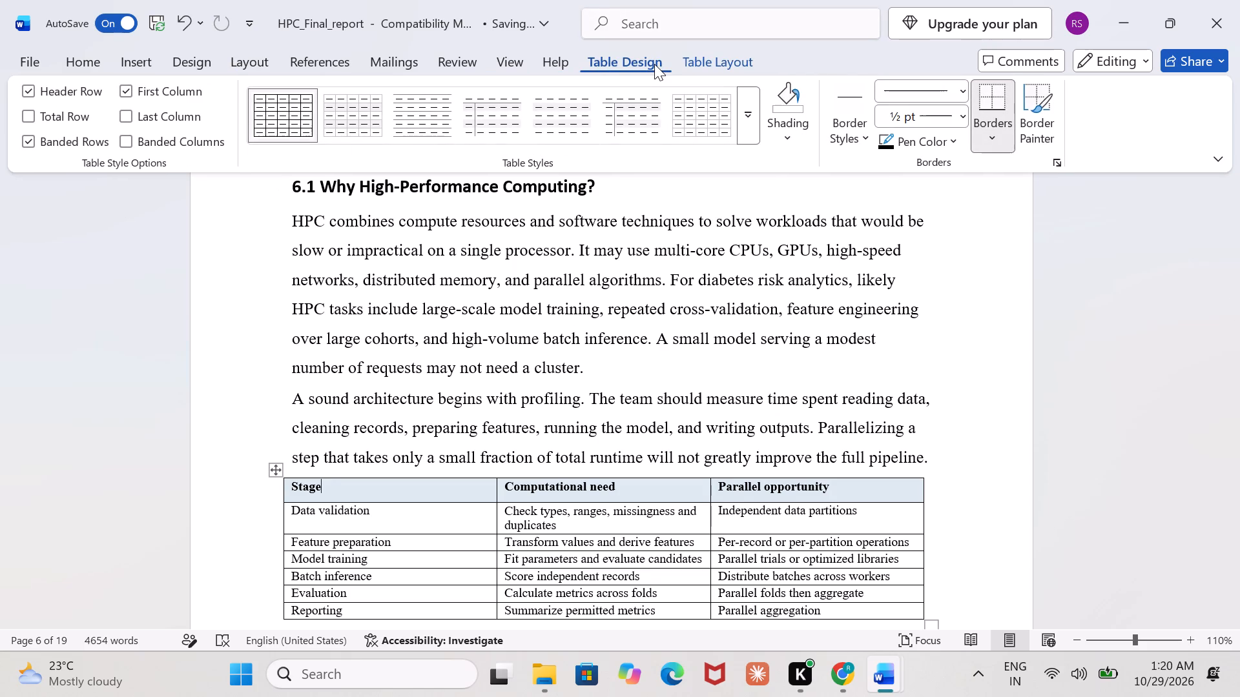
{"action": "left_click", "coordinate": [686, 53]}
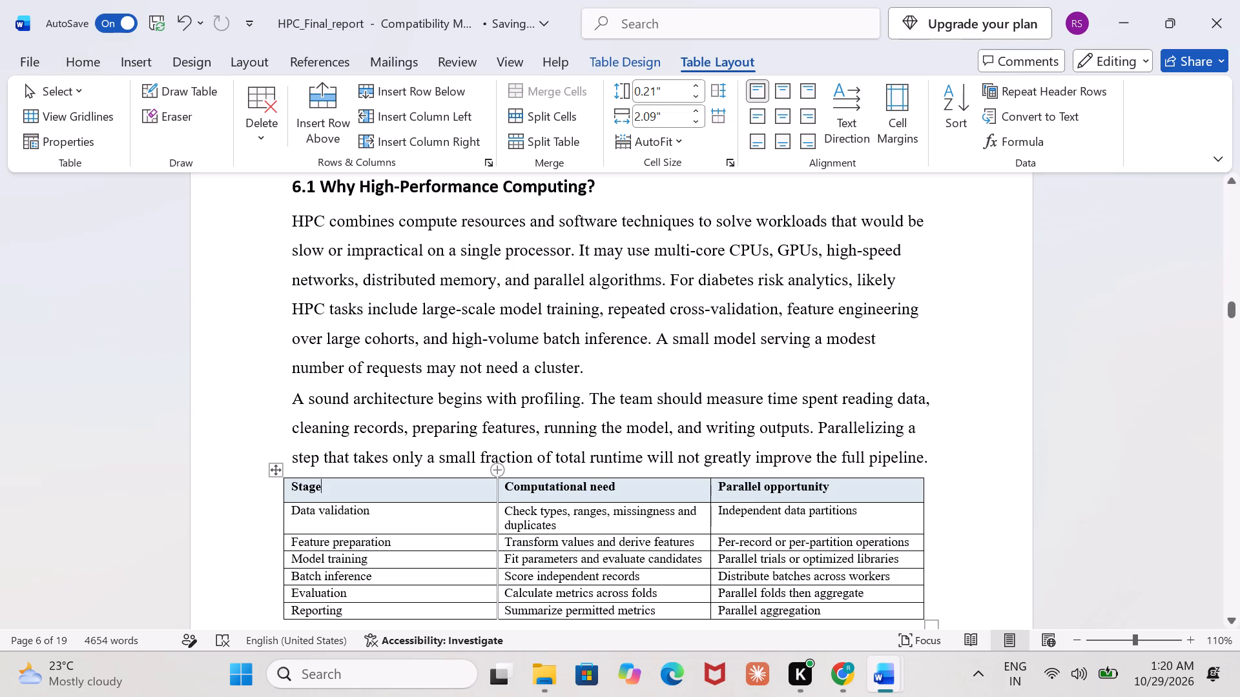
{"action": "left_click", "coordinate": [469, 496]}
{"action": "right_click", "coordinate": [469, 496]}
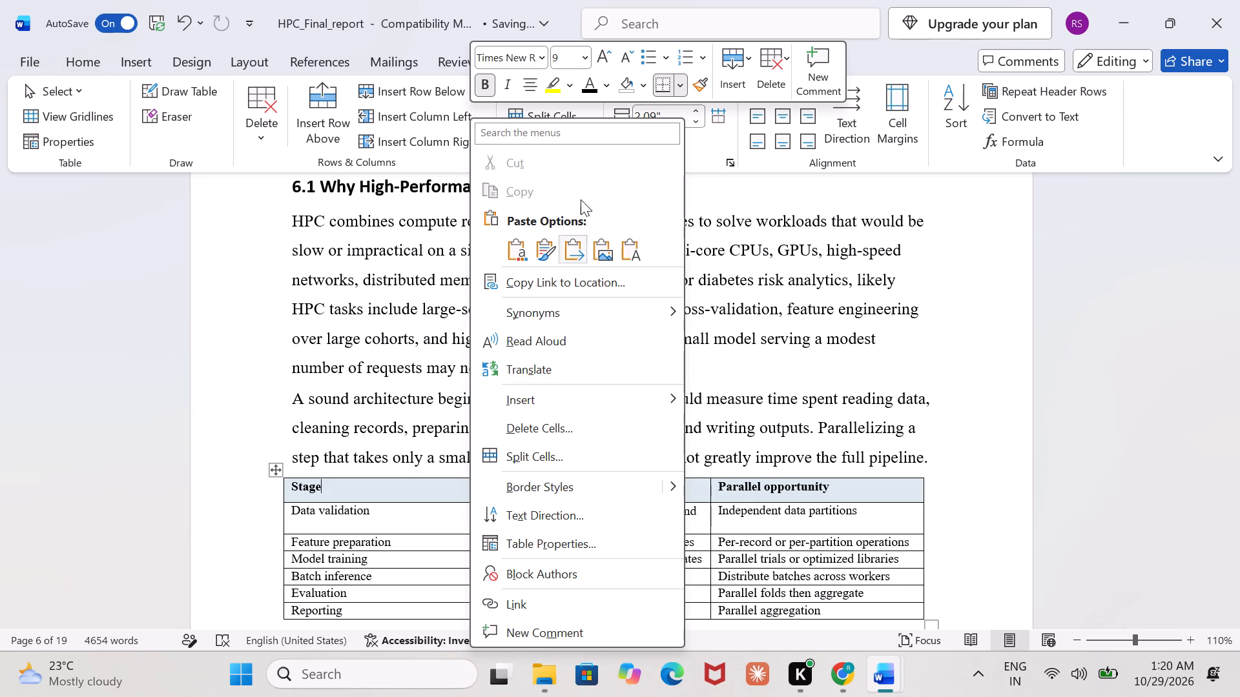
{"action": "left_click", "coordinate": [626, 85]}
{"action": "left_click", "coordinate": [642, 494]}
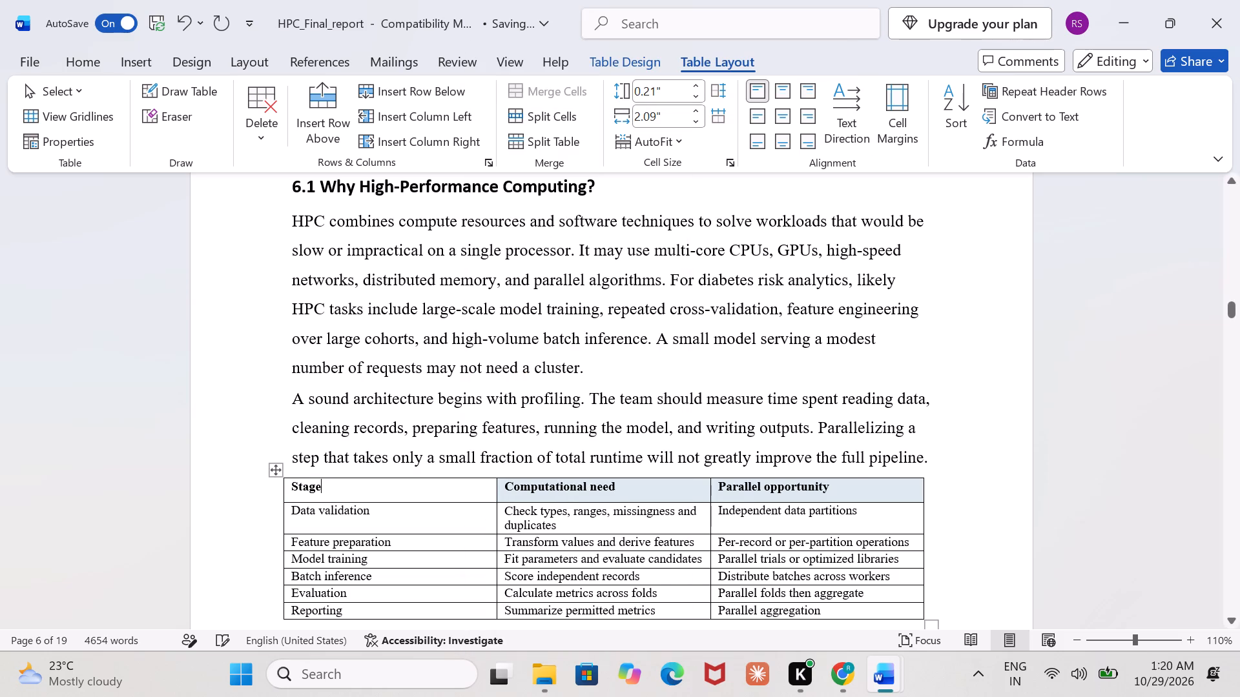
{"action": "right_click", "coordinate": [642, 494]}
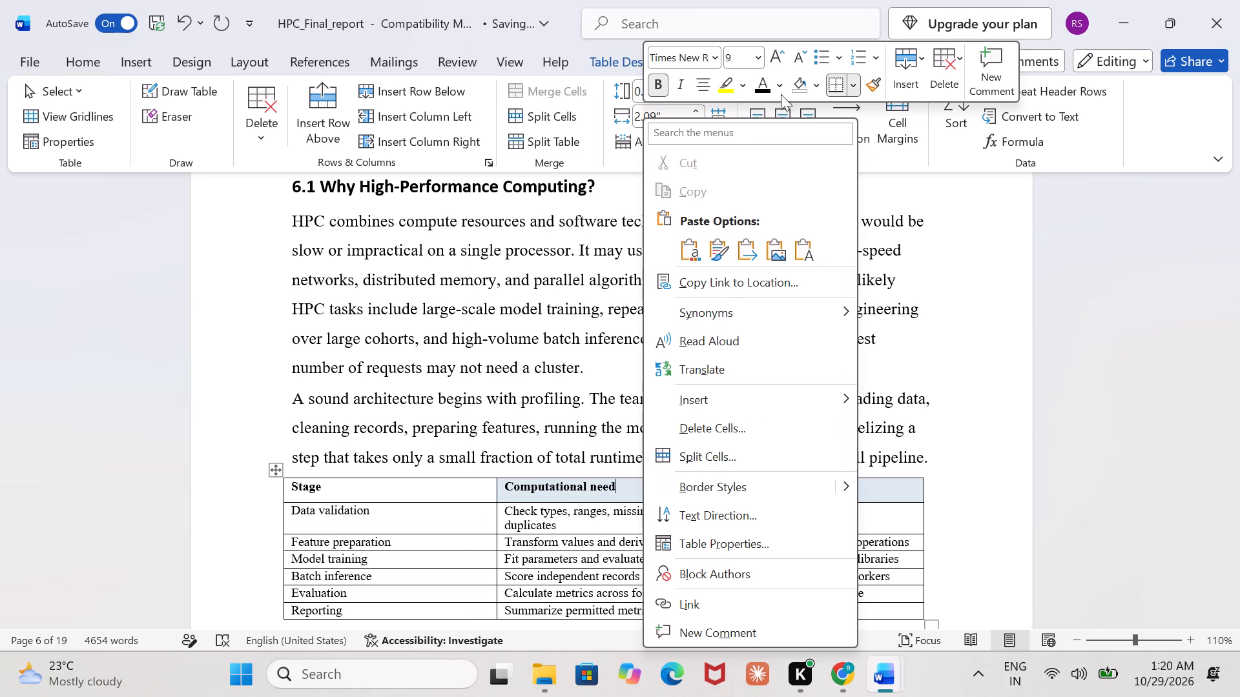
{"action": "left_click", "coordinate": [795, 84]}
{"action": "left_click", "coordinate": [849, 486]}
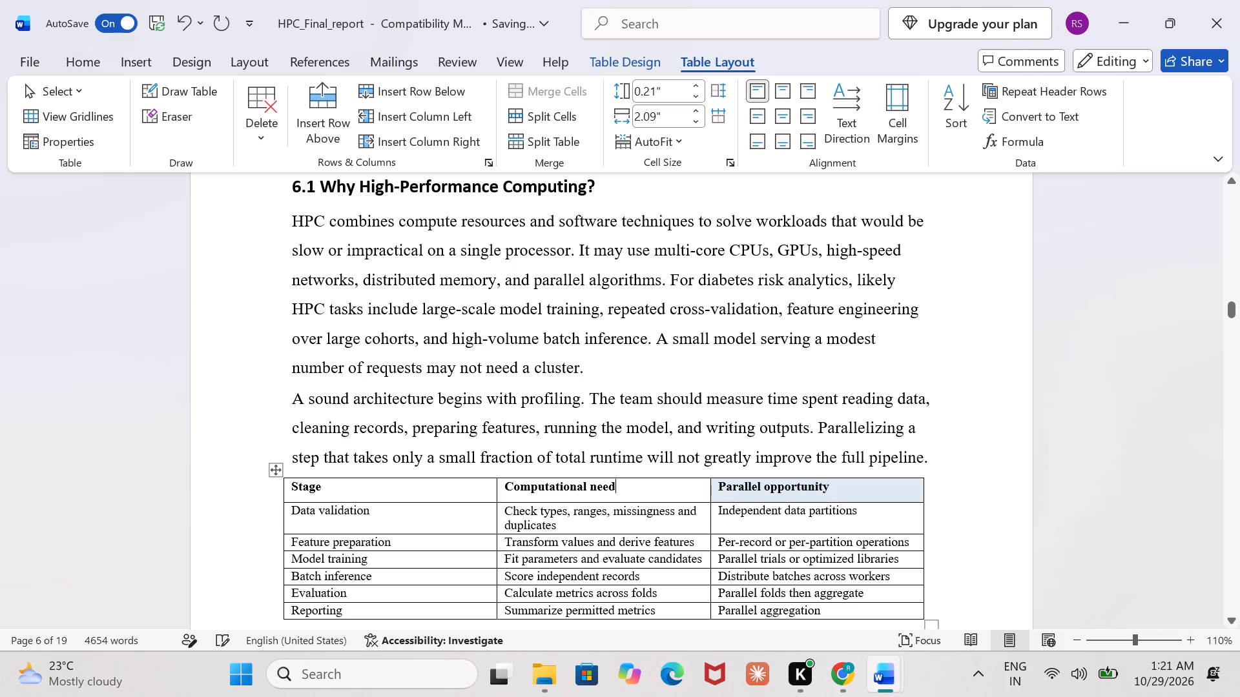
{"action": "right_click", "coordinate": [849, 486]}
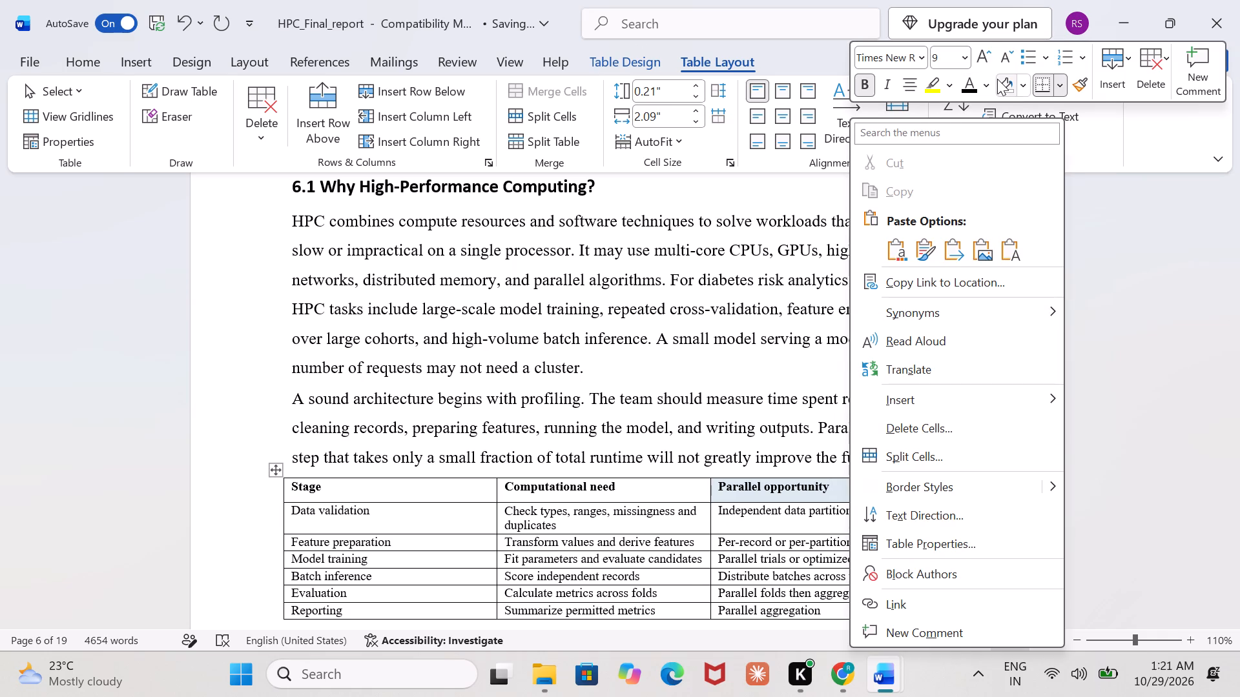
{"action": "left_click", "coordinate": [997, 79]}
{"action": "scroll", "coordinate": [843, 400], "scroll_direction": "up", "scroll_amount": 2}
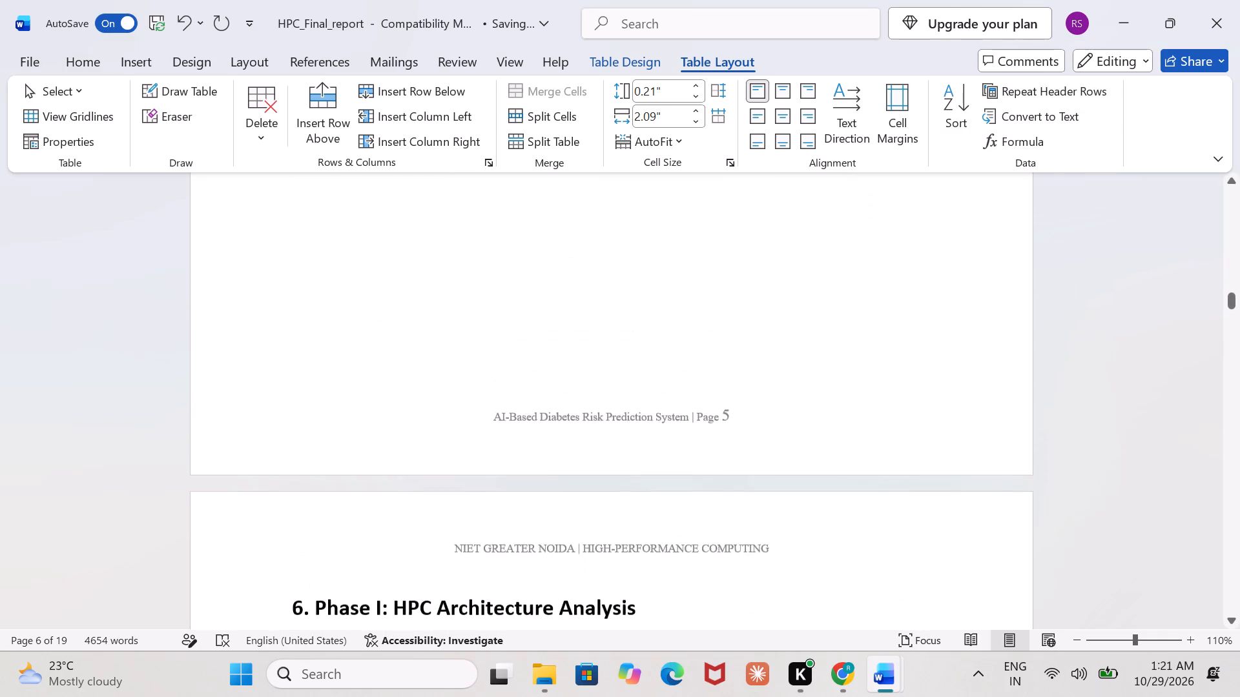
Remove the shading from the Architecture, Meaning and Example and suitability header cells of the section 6.6 table.
{"action": "scroll", "coordinate": [843, 400], "scroll_direction": "up", "scroll_amount": 2}
{"action": "scroll", "coordinate": [843, 400], "scroll_direction": "down", "scroll_amount": 3}
{"action": "scroll", "coordinate": [843, 400], "scroll_direction": "up", "scroll_amount": 1}
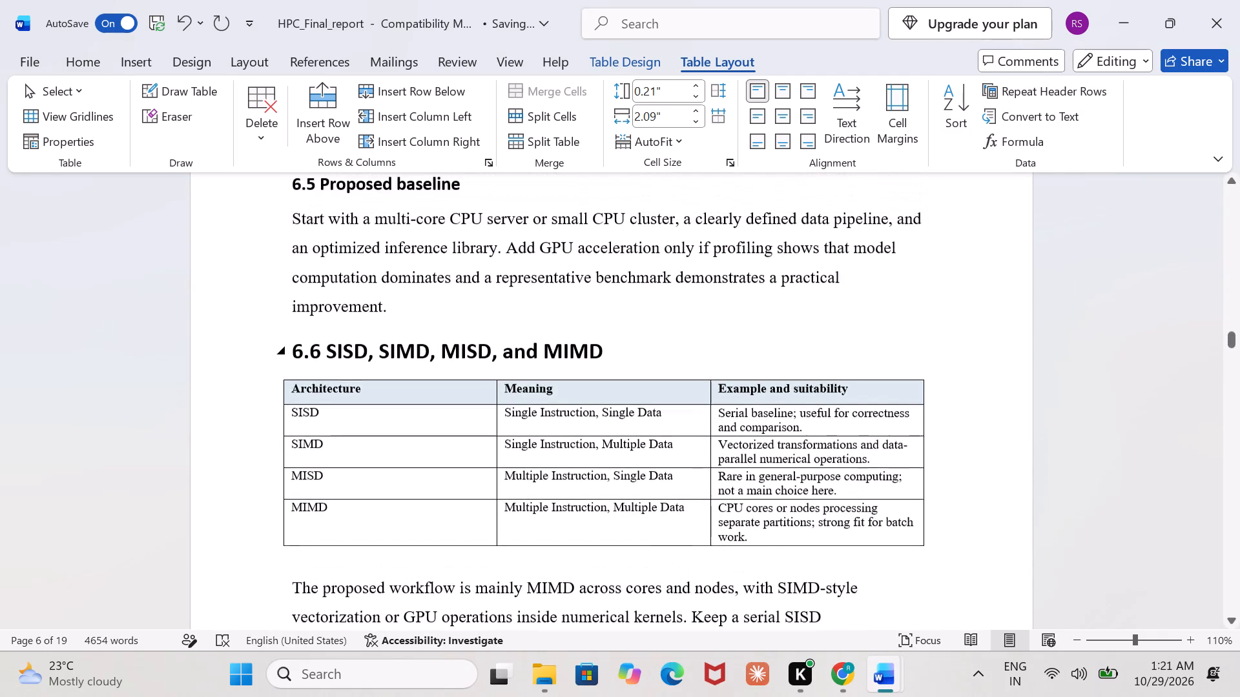
{"action": "scroll", "coordinate": [843, 400], "scroll_direction": "up", "scroll_amount": 1}
{"action": "left_click", "coordinate": [477, 418]}
{"action": "right_click", "coordinate": [477, 418]}
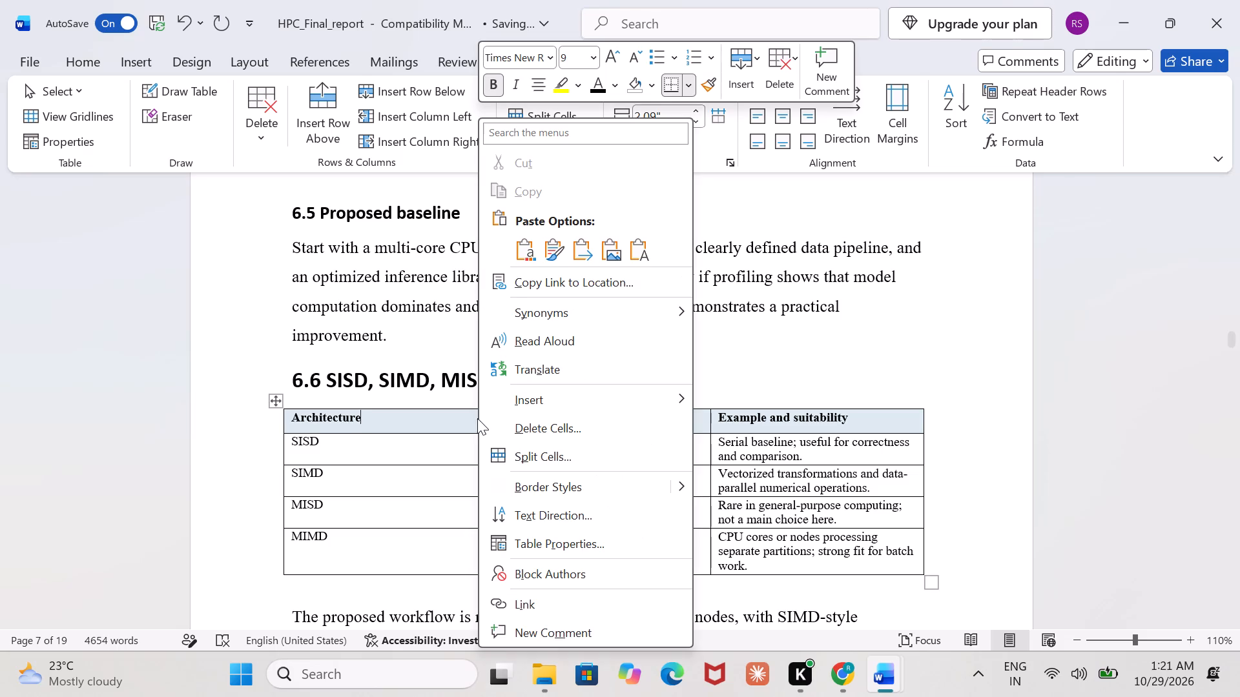
{"action": "left_click", "coordinate": [640, 83]}
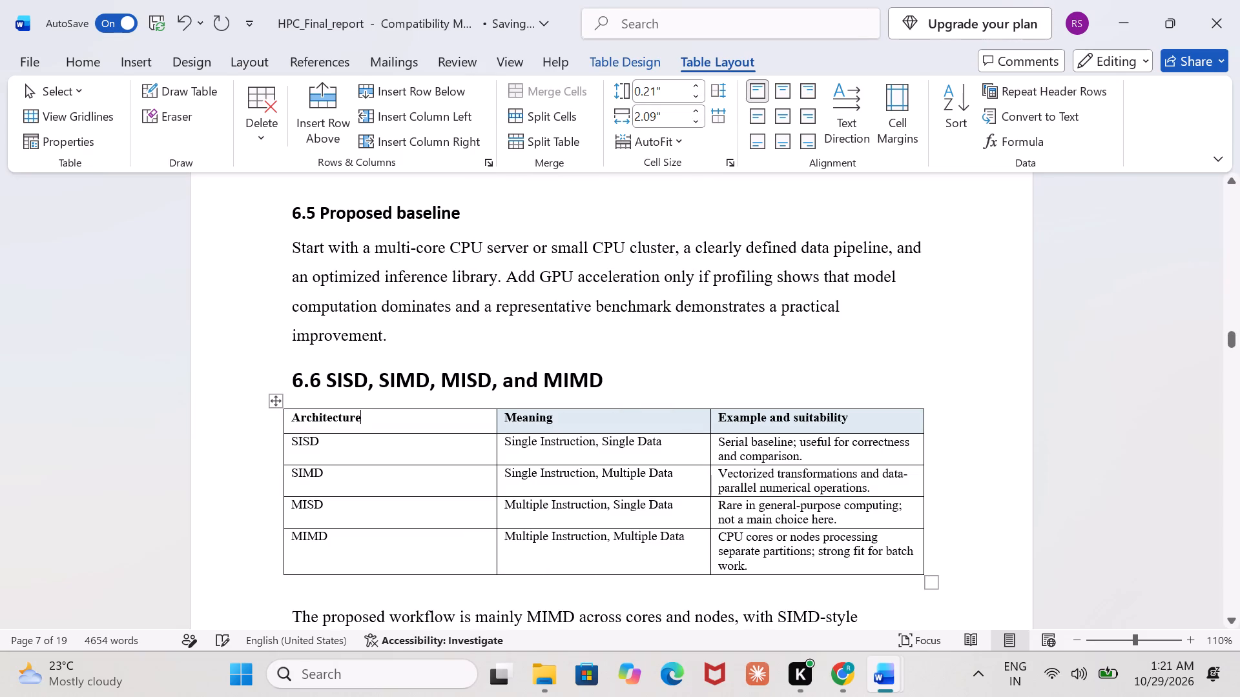
{"action": "left_click", "coordinate": [629, 420]}
{"action": "right_click", "coordinate": [629, 420]}
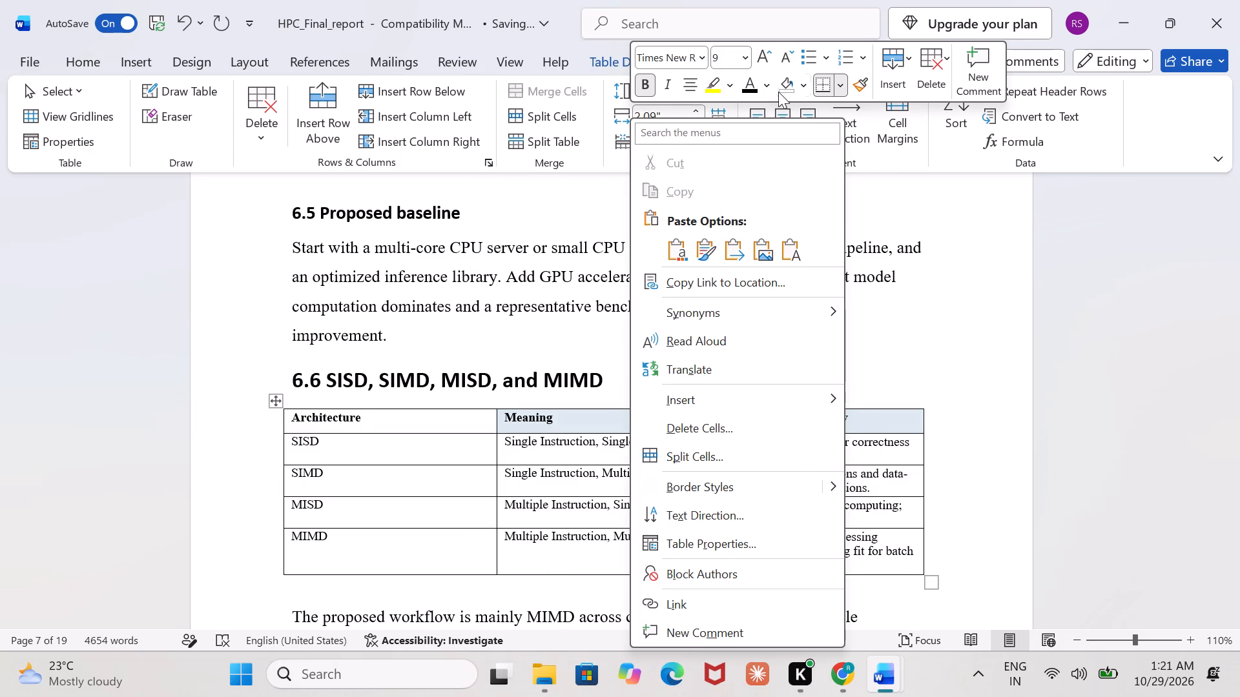
{"action": "left_click", "coordinate": [778, 91]}
{"action": "left_click", "coordinate": [863, 419]}
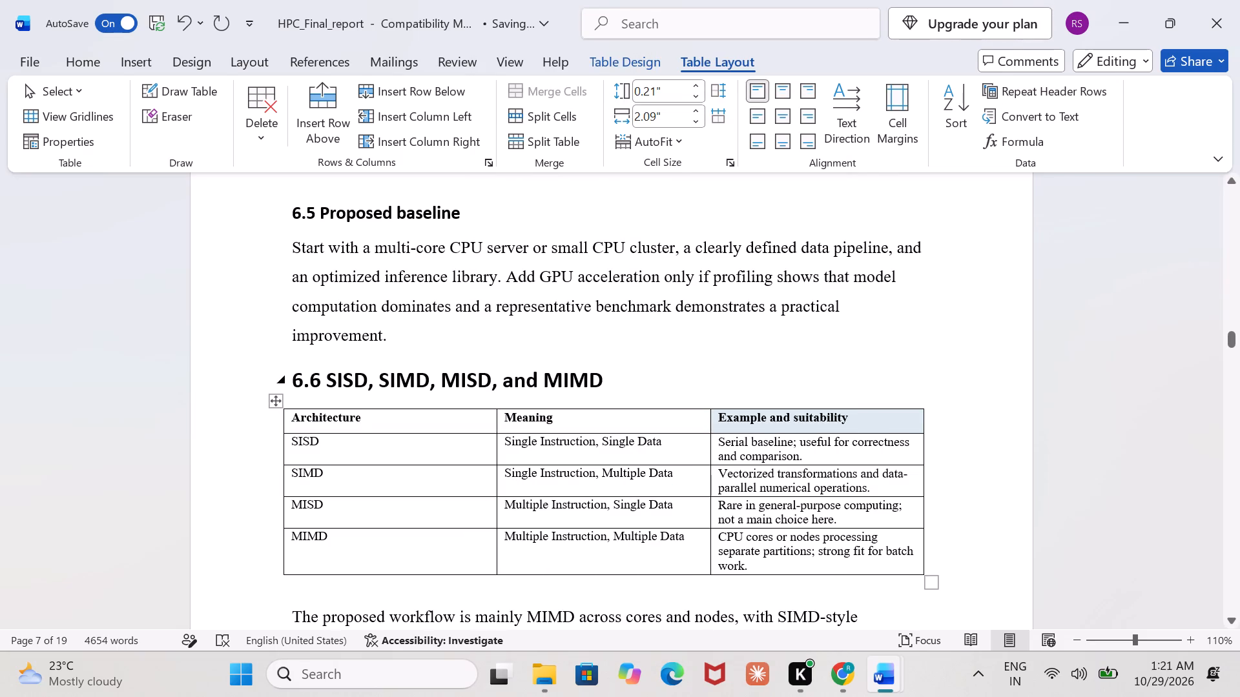
{"action": "right_click", "coordinate": [863, 419]}
{"action": "left_click", "coordinate": [863, 91]}
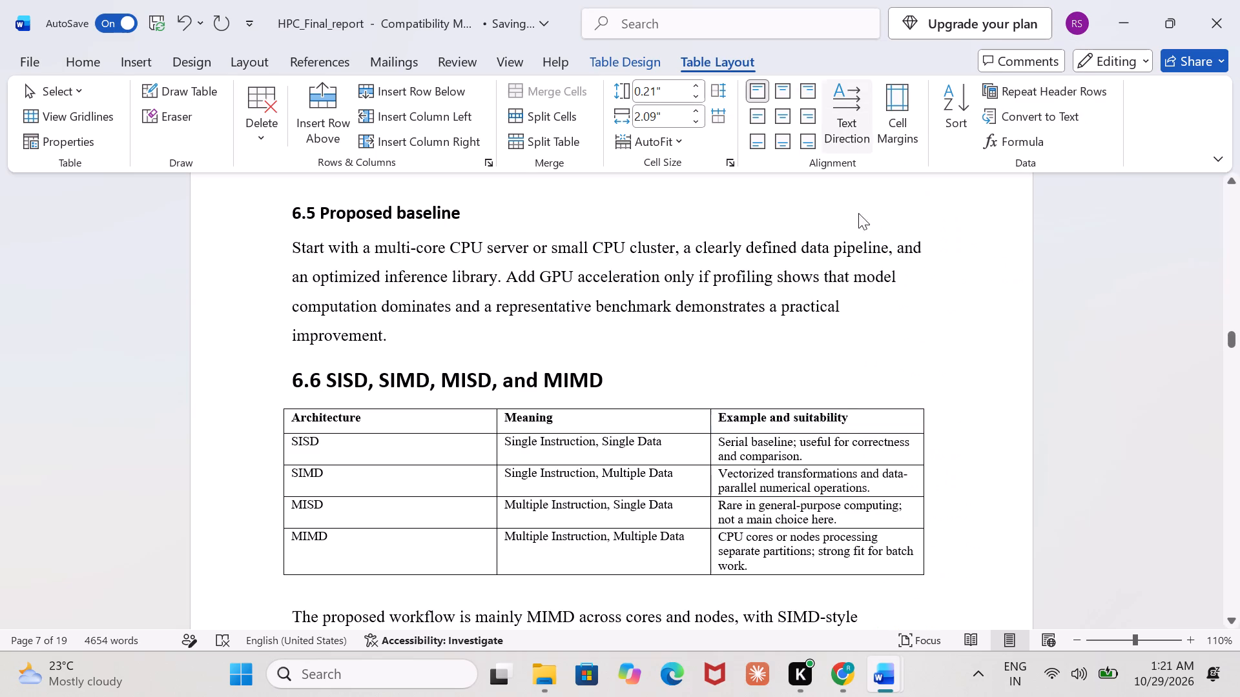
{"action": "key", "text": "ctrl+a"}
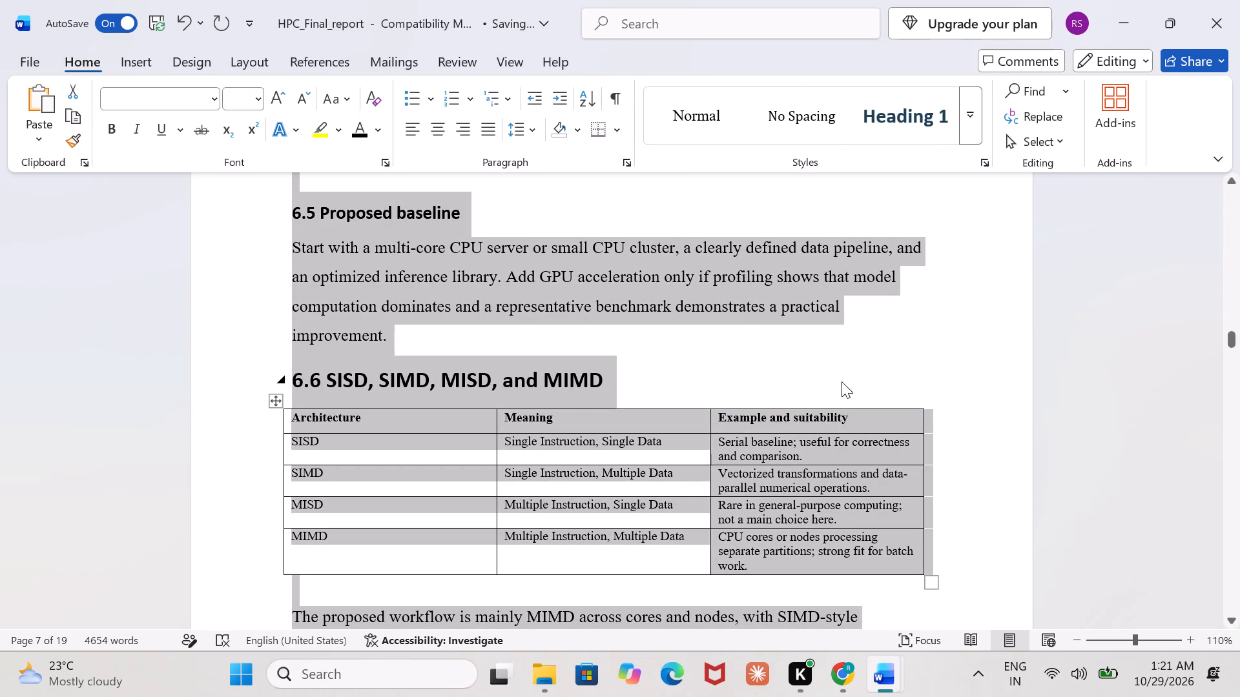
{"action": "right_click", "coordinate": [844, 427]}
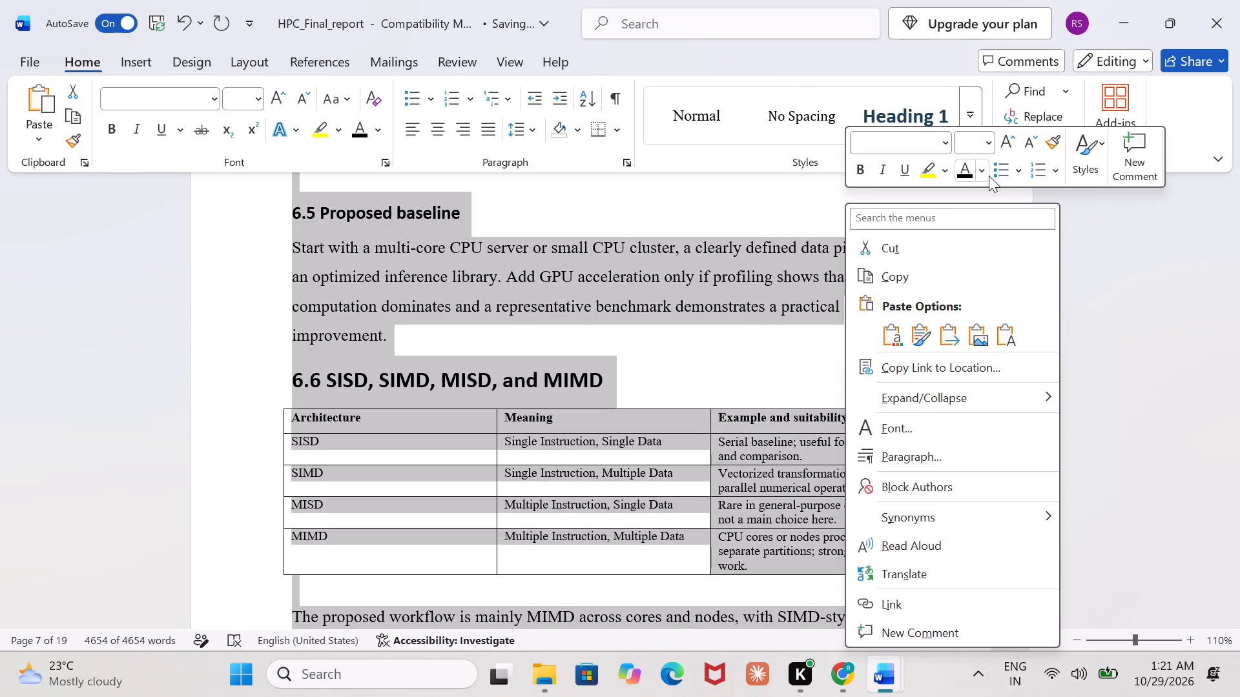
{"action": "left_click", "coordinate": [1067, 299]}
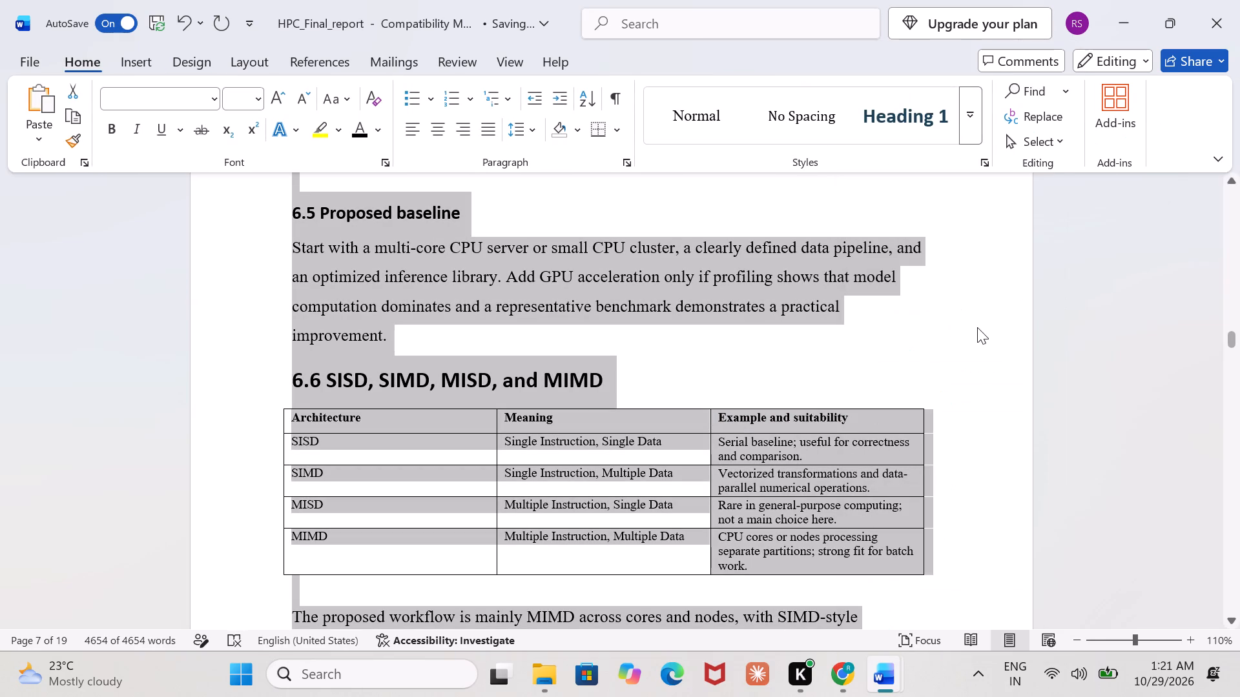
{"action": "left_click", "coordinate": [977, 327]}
Remove the shading from the Meaning, Formula and Metric header cells of the section 7.1 table.
{"action": "scroll", "coordinate": [890, 383], "scroll_direction": "down", "scroll_amount": 3}
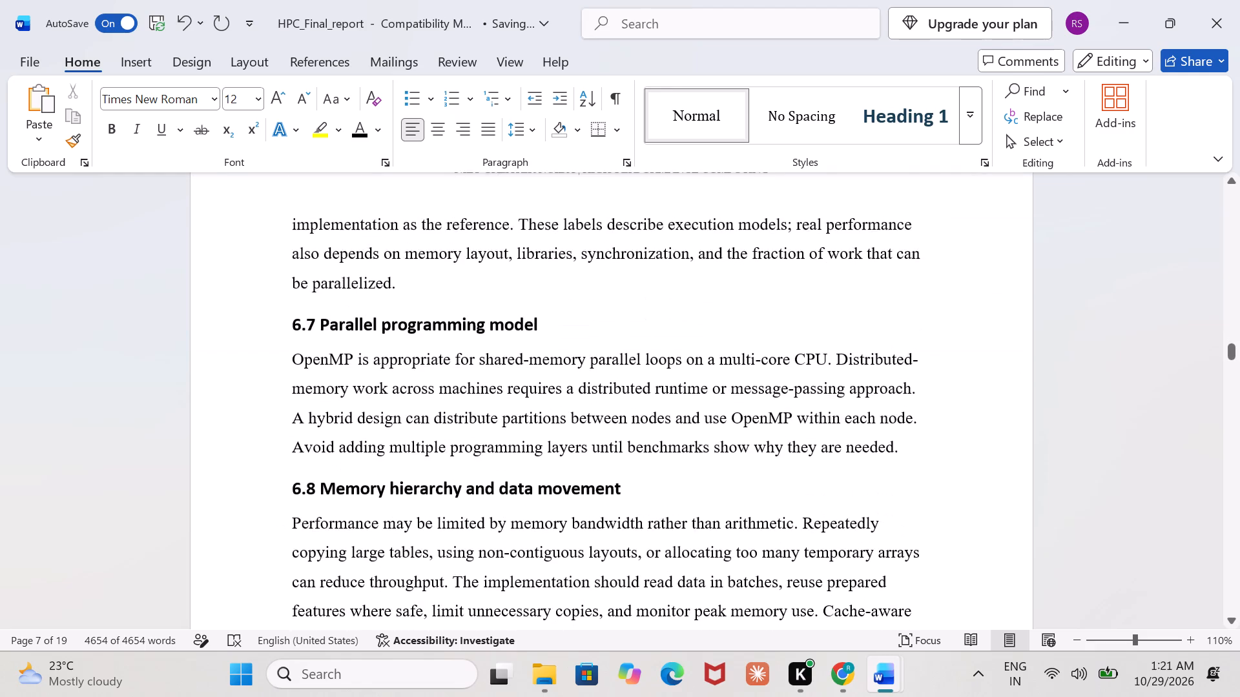
{"action": "scroll", "coordinate": [890, 383], "scroll_direction": "down", "scroll_amount": 3}
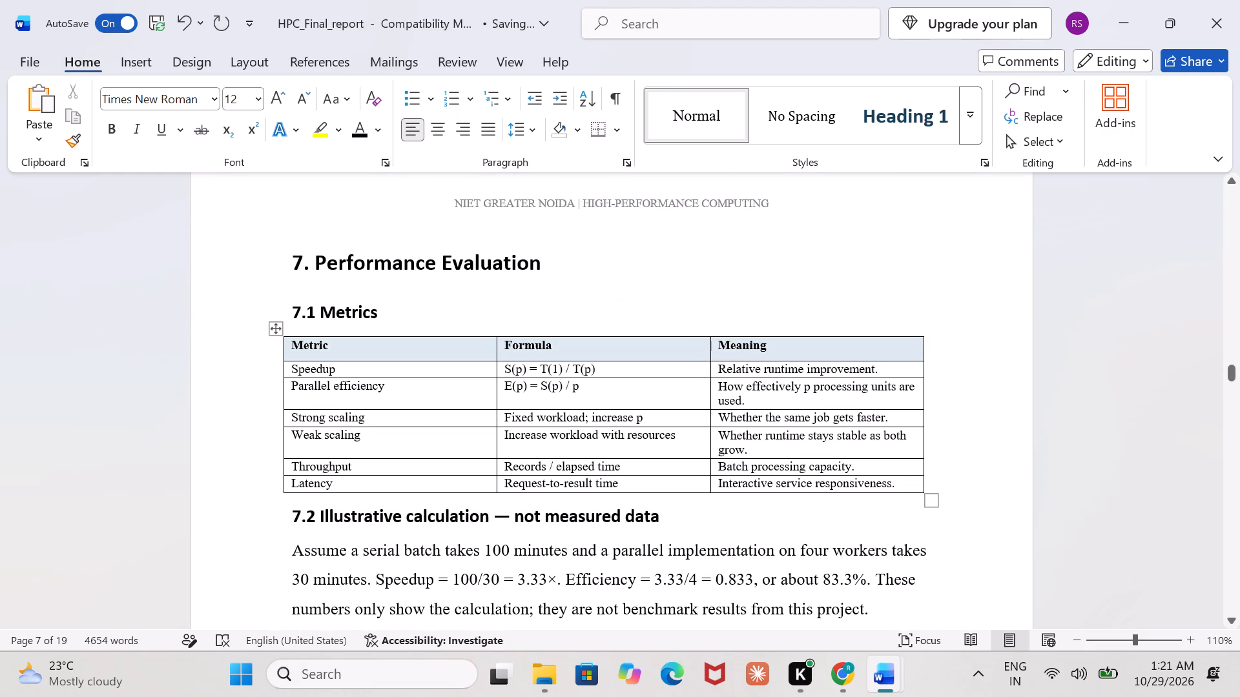
{"action": "left_click", "coordinate": [859, 354]}
{"action": "right_click", "coordinate": [859, 354]}
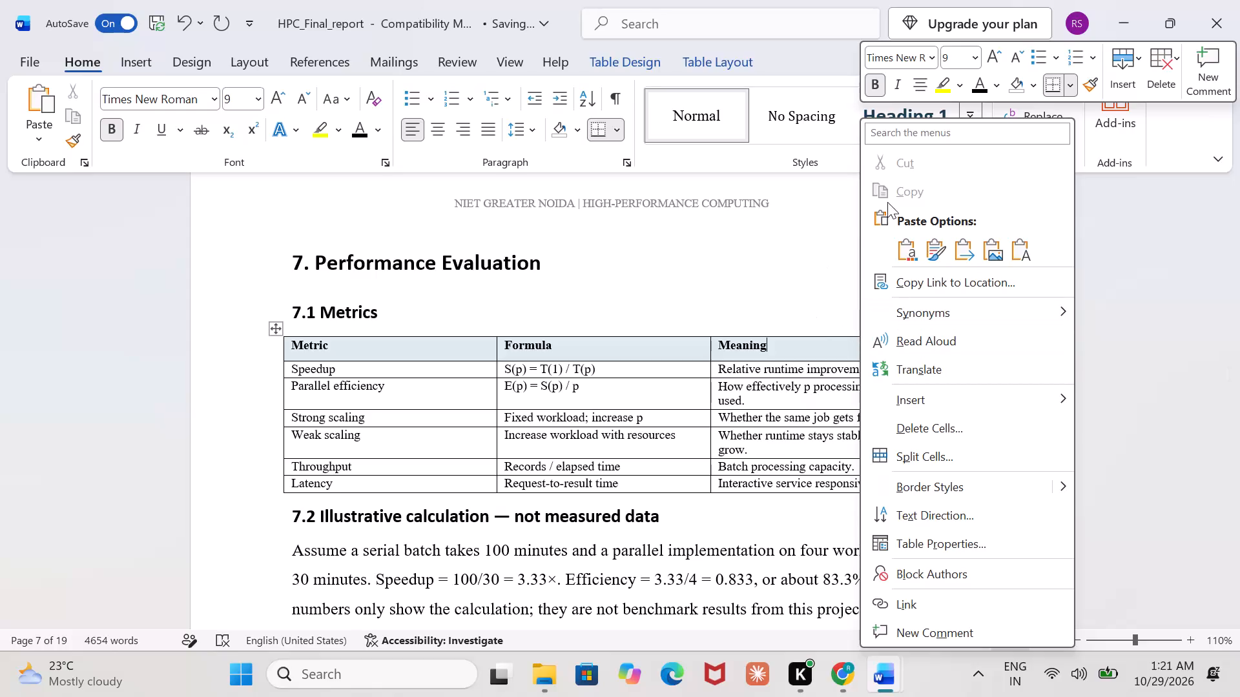
{"action": "left_click", "coordinate": [1014, 85]}
{"action": "left_click", "coordinate": [658, 358]}
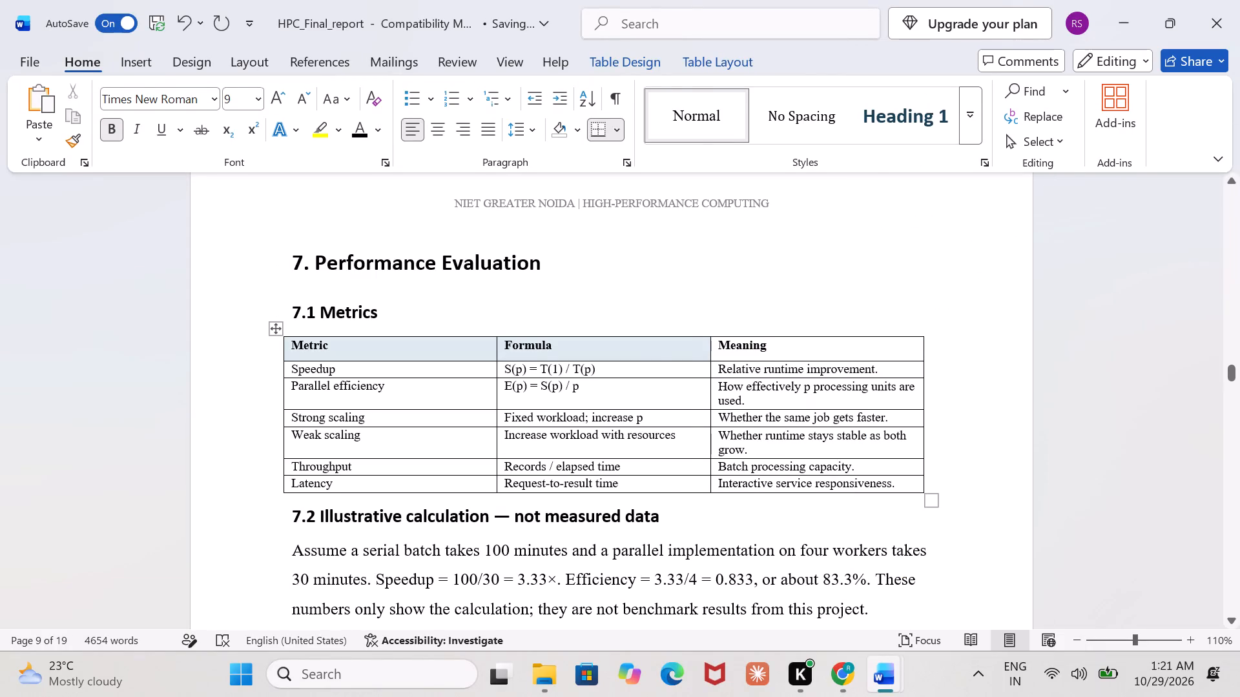
{"action": "right_click", "coordinate": [658, 358]}
{"action": "left_click", "coordinate": [817, 85]}
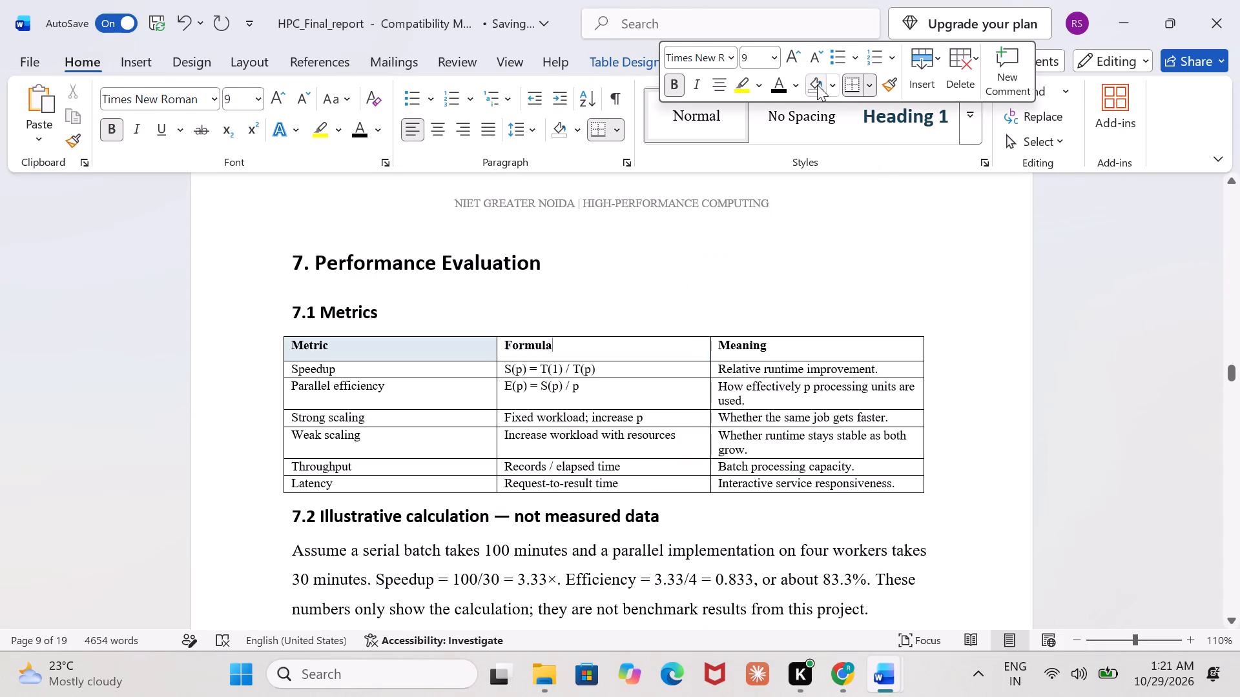
{"action": "left_click", "coordinate": [451, 348]}
{"action": "right_click", "coordinate": [451, 348]}
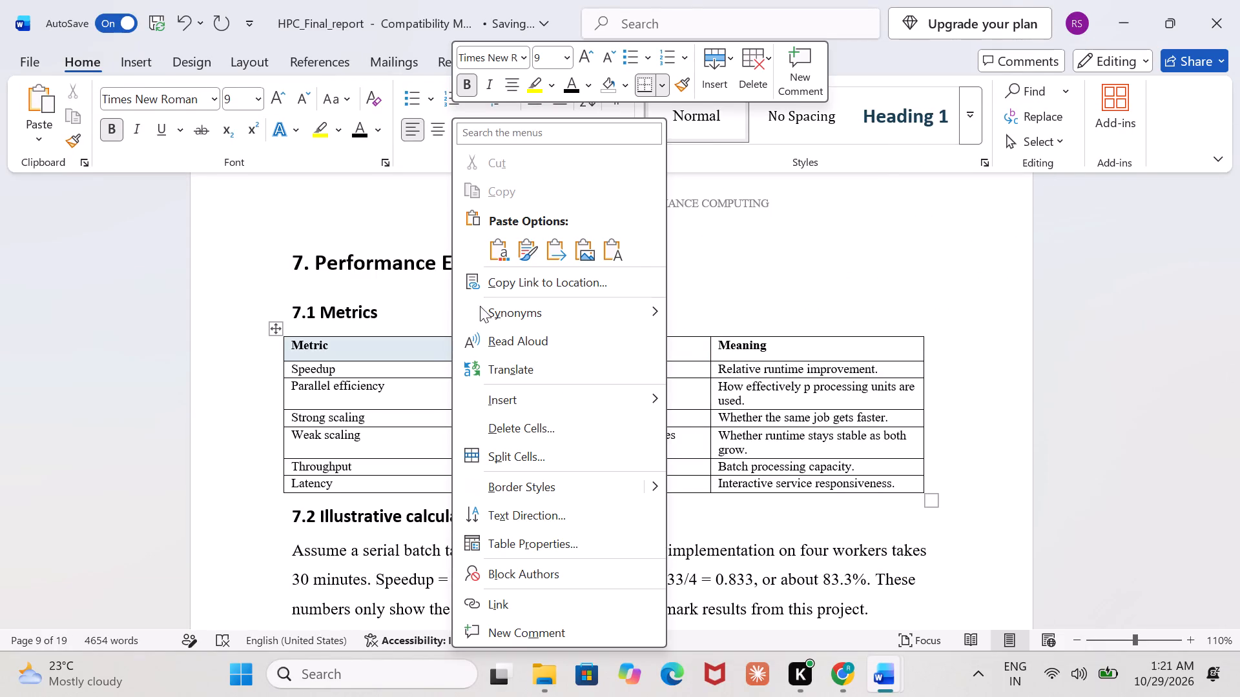
{"action": "left_click", "coordinate": [598, 89]}
Remove the header shading from the section 7.2 table of Workers, Illustrative runtime, Speedup and Efficiency by clearing the whole table's shading.
{"action": "scroll", "coordinate": [572, 326], "scroll_direction": "down", "scroll_amount": 1}
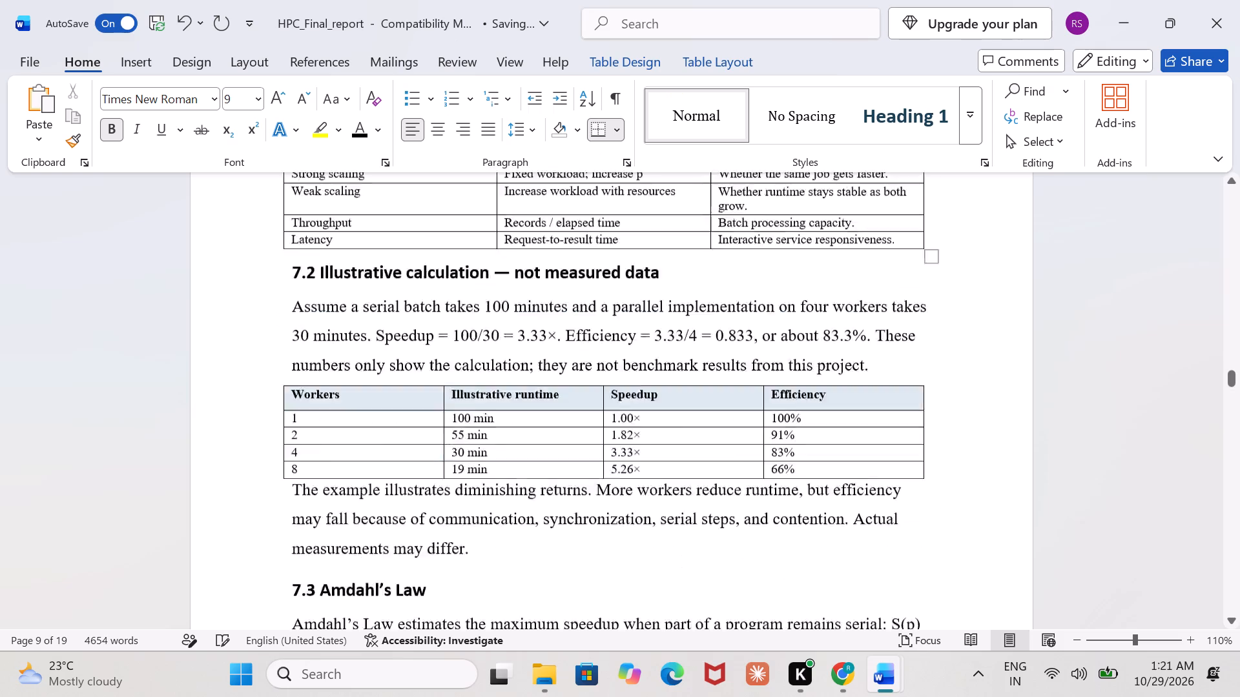
{"action": "scroll", "coordinate": [572, 326], "scroll_direction": "down", "scroll_amount": 1}
{"action": "scroll", "coordinate": [572, 326], "scroll_direction": "up", "scroll_amount": 1}
{"action": "left_click_drag", "start_coordinate": [272, 350], "coordinate": [418, 403]}
{"action": "left_click", "coordinate": [418, 403]}
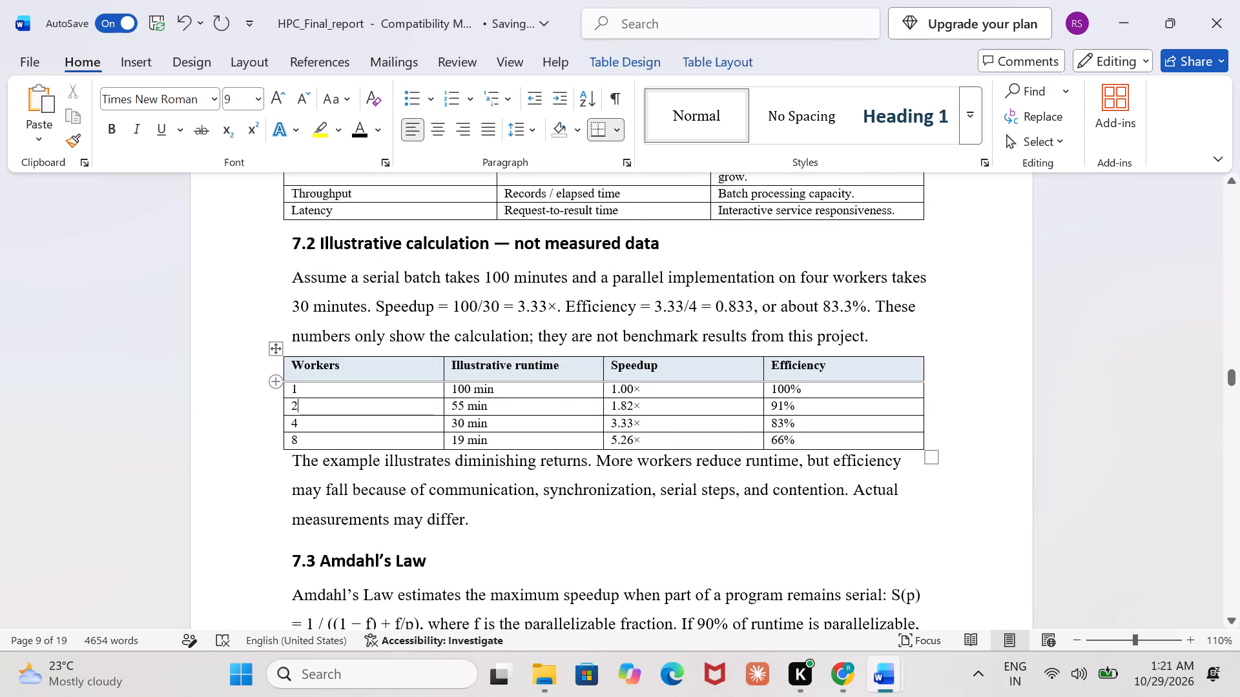
{"action": "left_click_drag", "start_coordinate": [267, 380], "coordinate": [676, 447]}
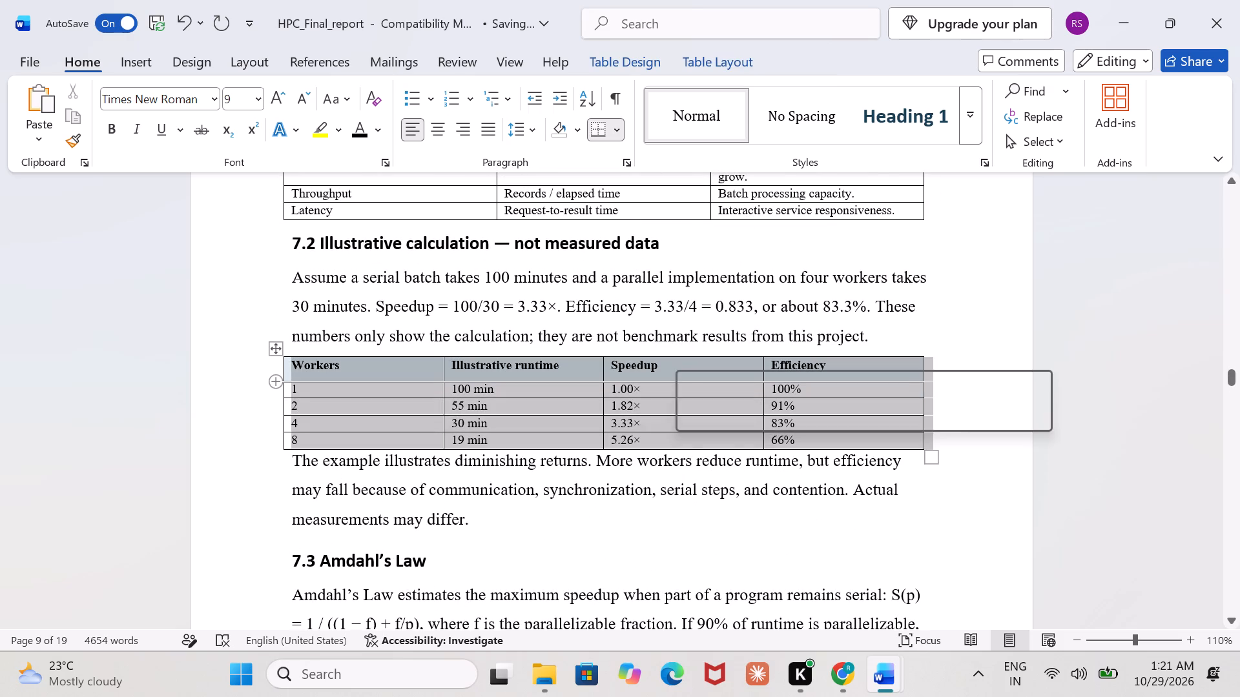
{"action": "left_click", "coordinate": [840, 411]}
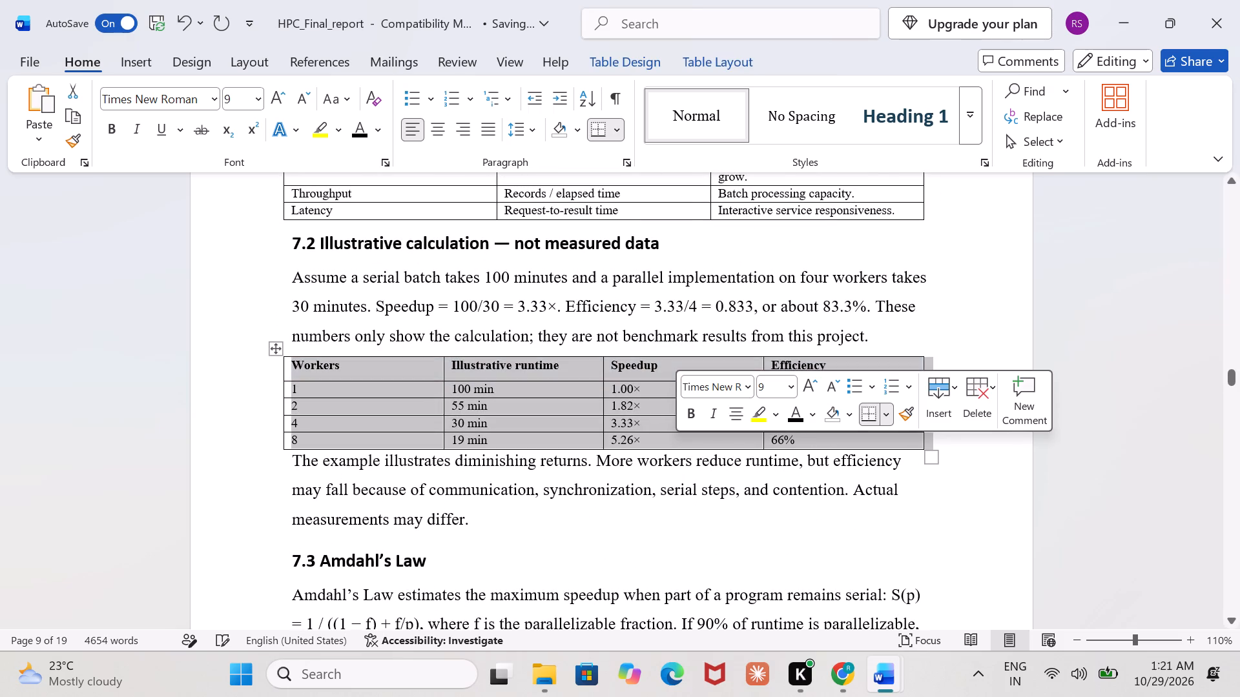
{"action": "left_click", "coordinate": [971, 498]}
Clear the shading of the Layer, Function and Design choice table in section 8, including its header row.
{"action": "scroll", "coordinate": [971, 498], "scroll_direction": "down", "scroll_amount": 3}
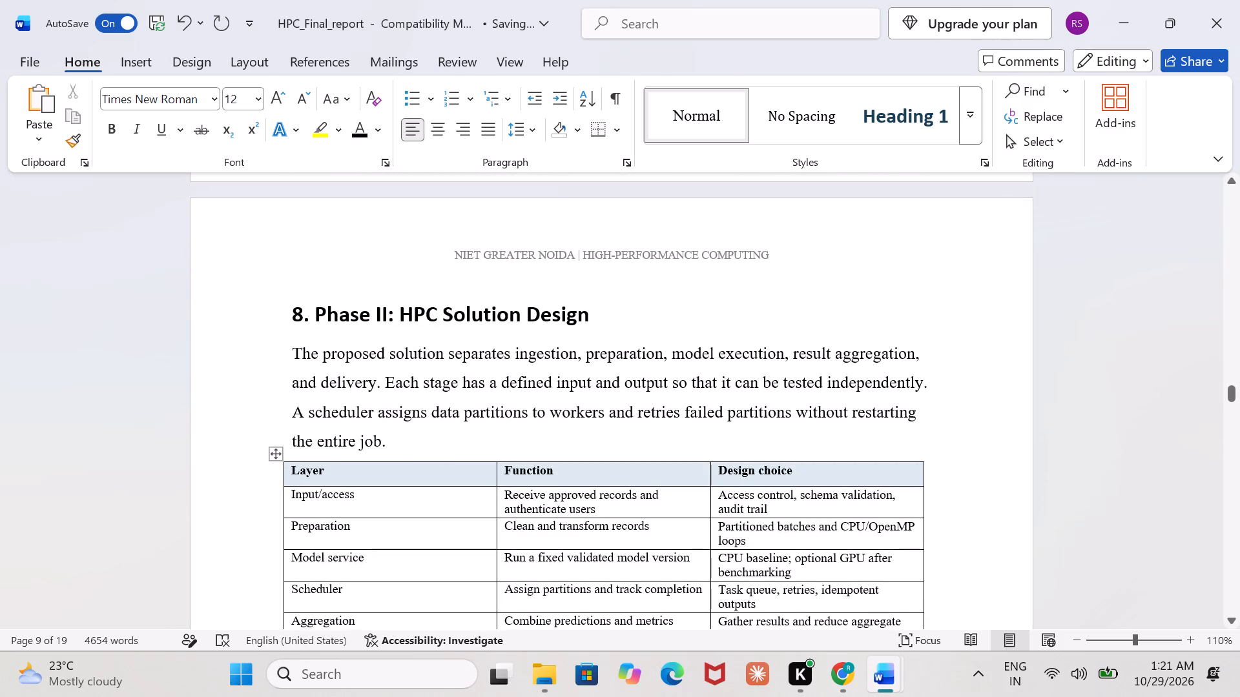
{"action": "left_click_drag", "start_coordinate": [271, 479], "coordinate": [827, 613]}
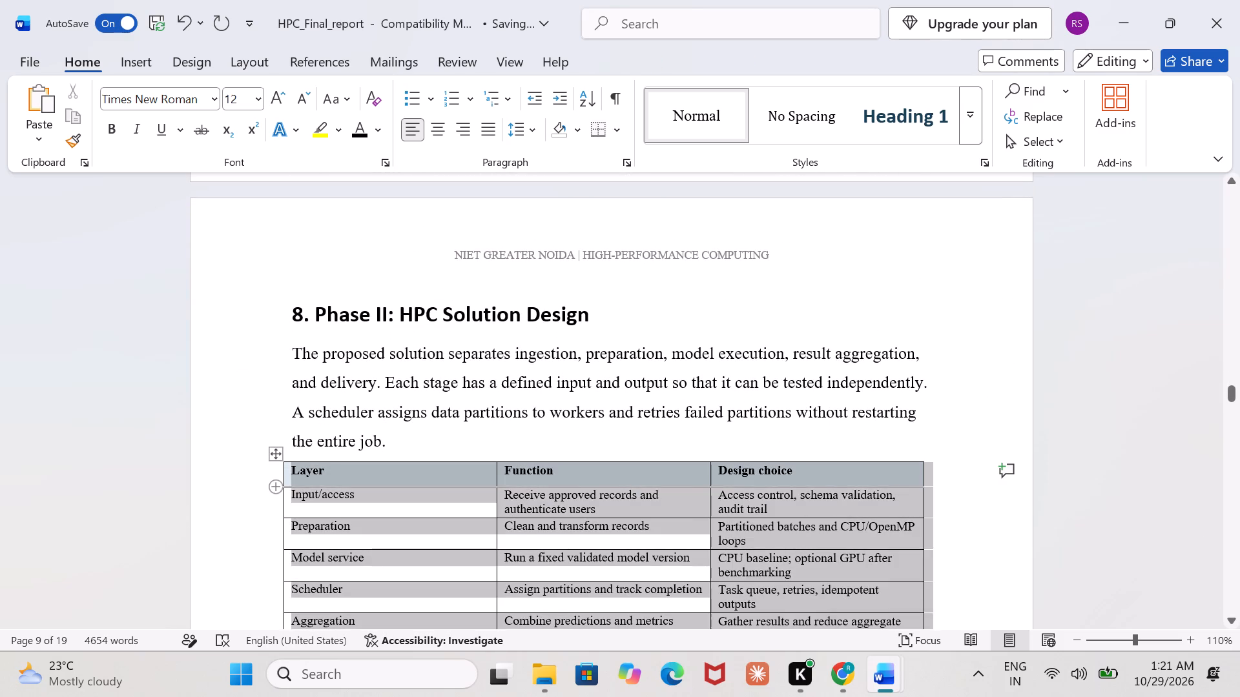
{"action": "left_click_drag", "start_coordinate": [827, 613], "coordinate": [831, 615]}
{"action": "left_click", "coordinate": [988, 590]}
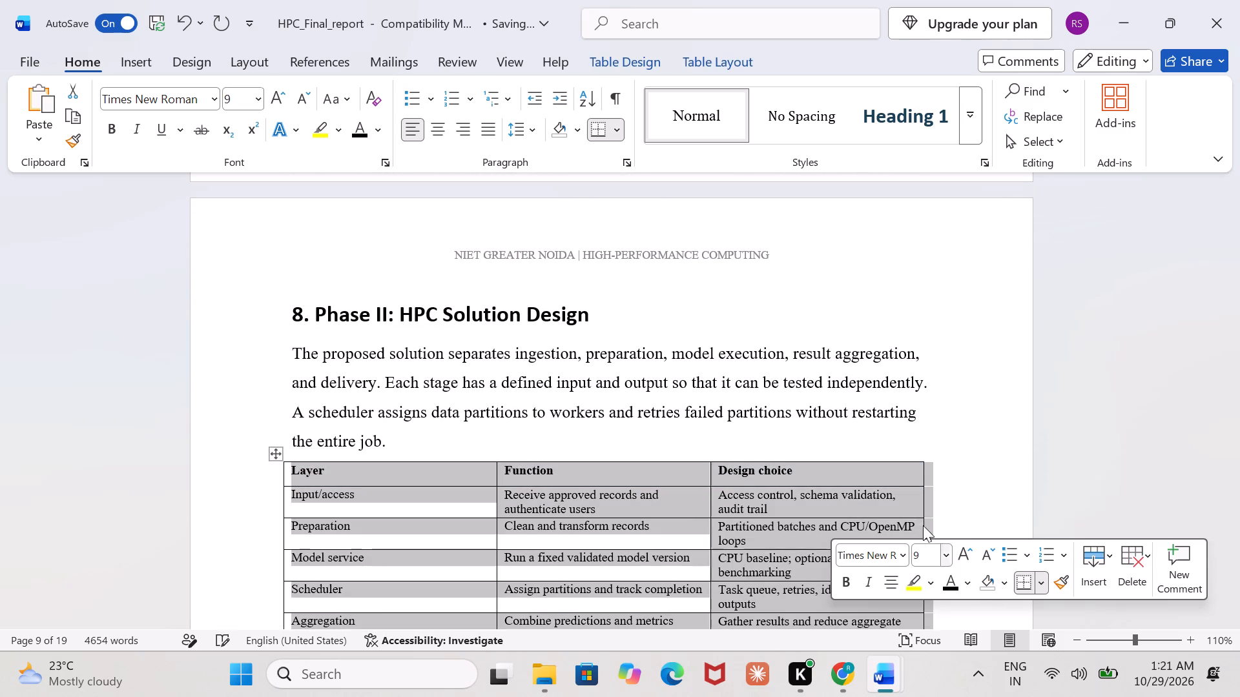
Clear the shading of the whole Coordinator and Worker A to C table in section 9.5.
{"action": "scroll", "coordinate": [912, 516], "scroll_direction": "down", "scroll_amount": 3}
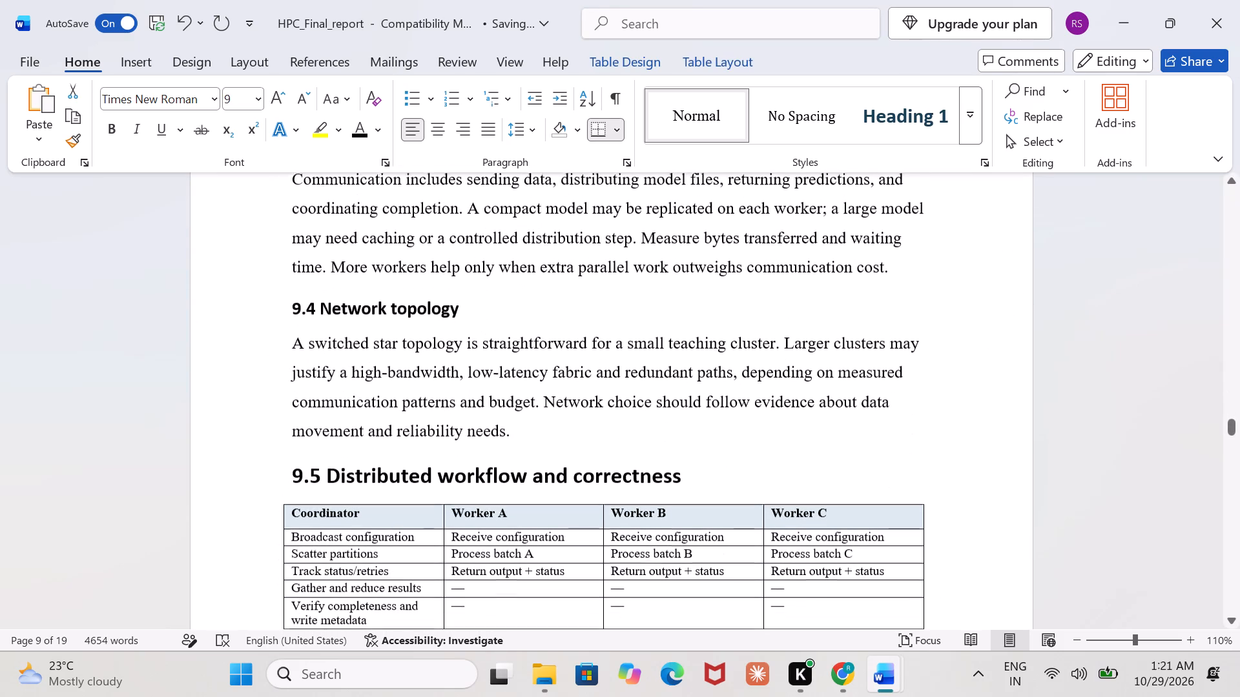
{"action": "left_click_drag", "start_coordinate": [273, 515], "coordinate": [767, 638]}
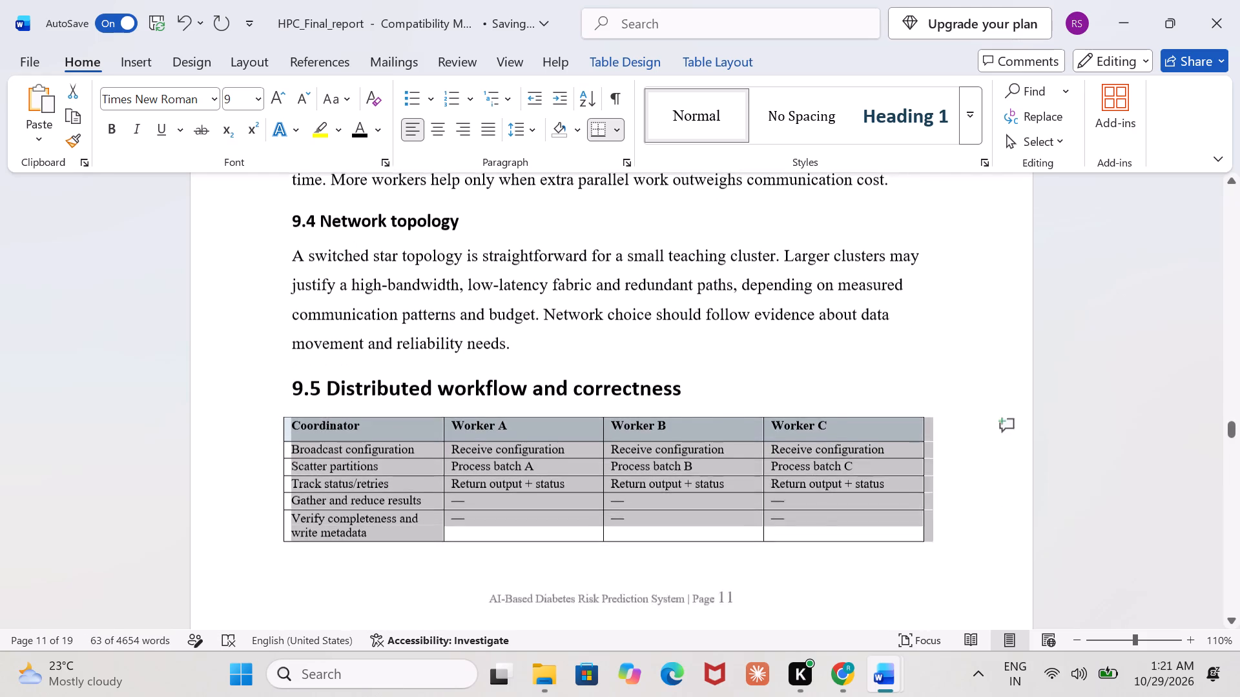
{"action": "left_click_drag", "start_coordinate": [767, 638], "coordinate": [834, 483]}
{"action": "left_click", "coordinate": [990, 452]}
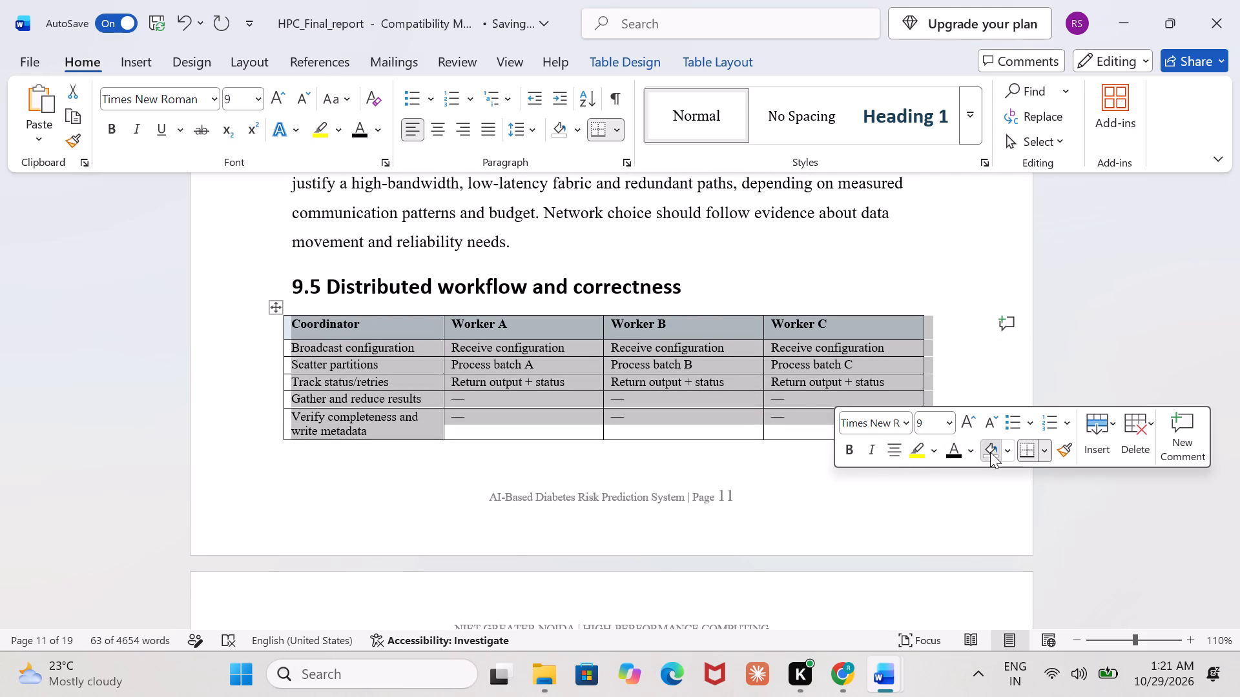
{"action": "left_click", "coordinate": [845, 485]}
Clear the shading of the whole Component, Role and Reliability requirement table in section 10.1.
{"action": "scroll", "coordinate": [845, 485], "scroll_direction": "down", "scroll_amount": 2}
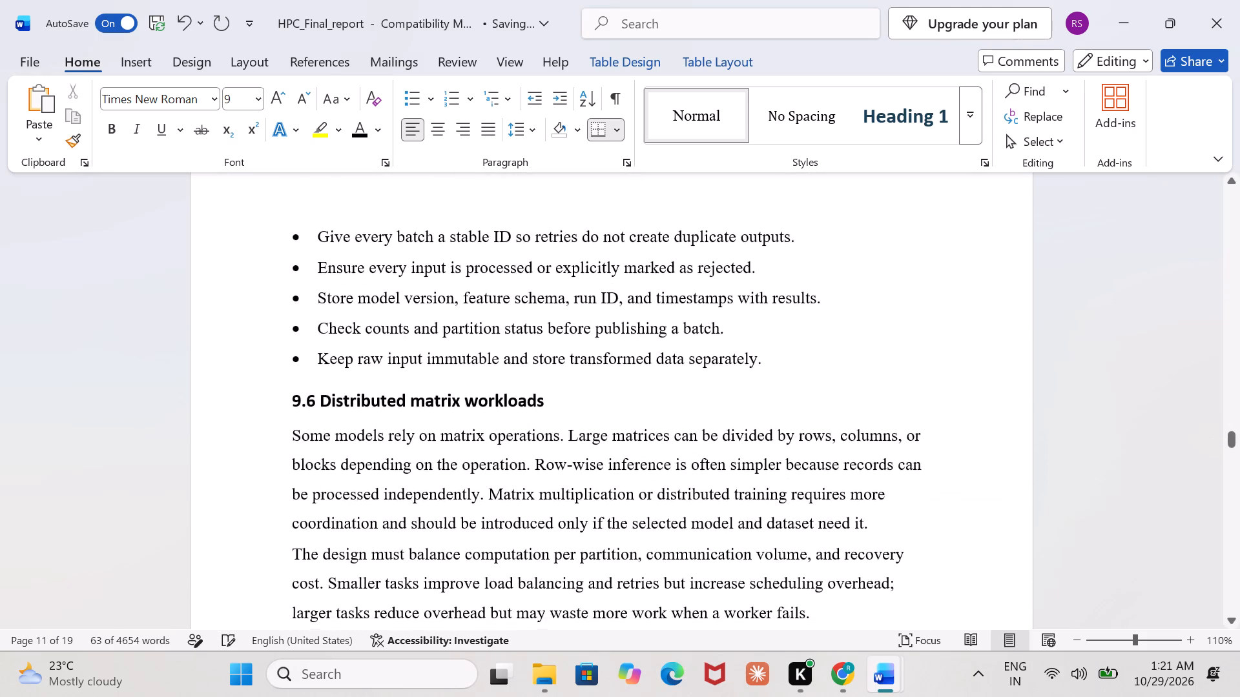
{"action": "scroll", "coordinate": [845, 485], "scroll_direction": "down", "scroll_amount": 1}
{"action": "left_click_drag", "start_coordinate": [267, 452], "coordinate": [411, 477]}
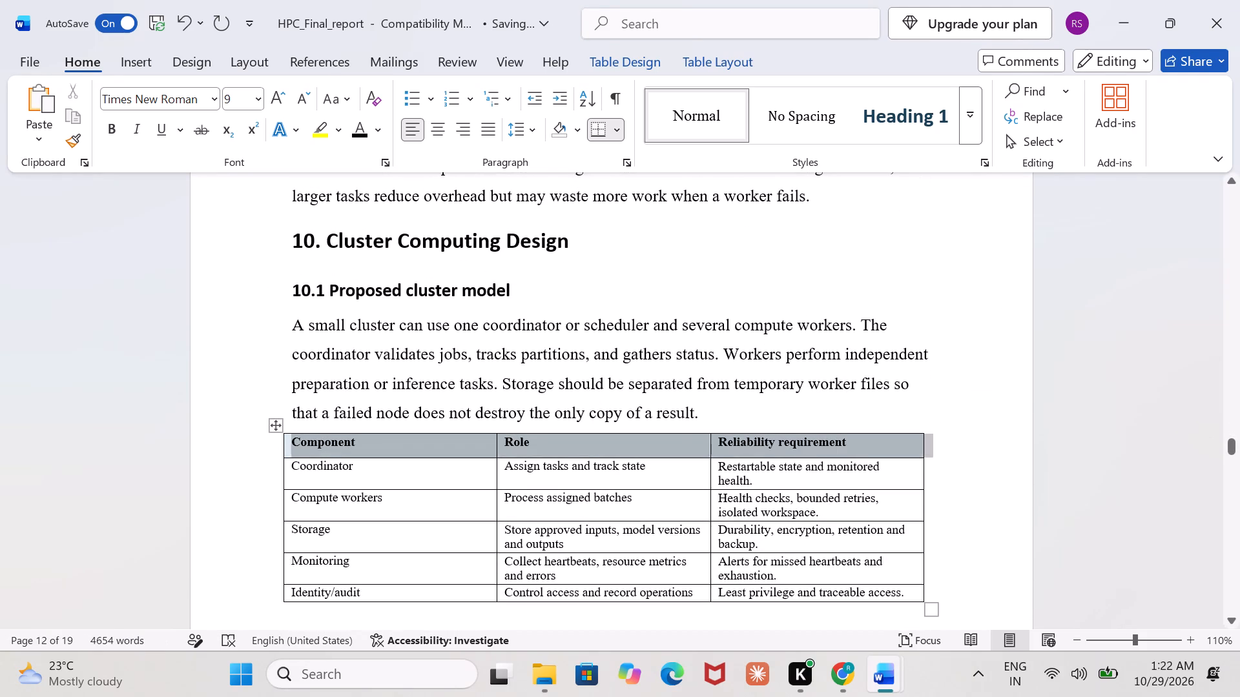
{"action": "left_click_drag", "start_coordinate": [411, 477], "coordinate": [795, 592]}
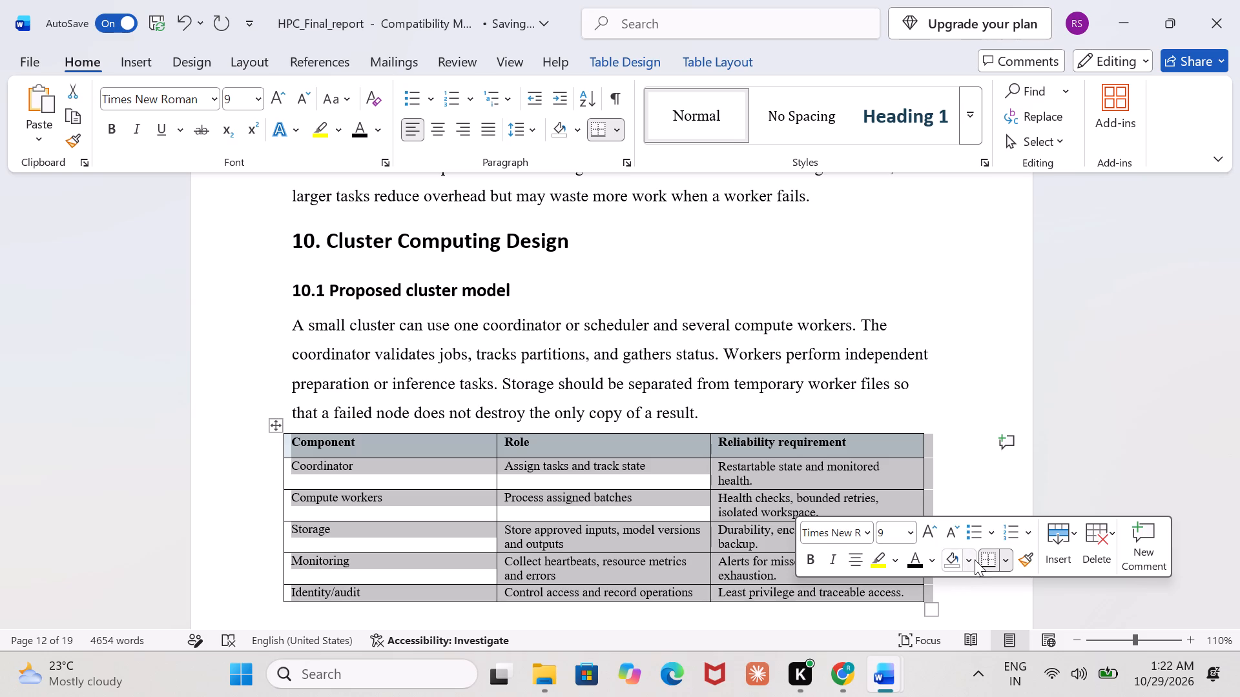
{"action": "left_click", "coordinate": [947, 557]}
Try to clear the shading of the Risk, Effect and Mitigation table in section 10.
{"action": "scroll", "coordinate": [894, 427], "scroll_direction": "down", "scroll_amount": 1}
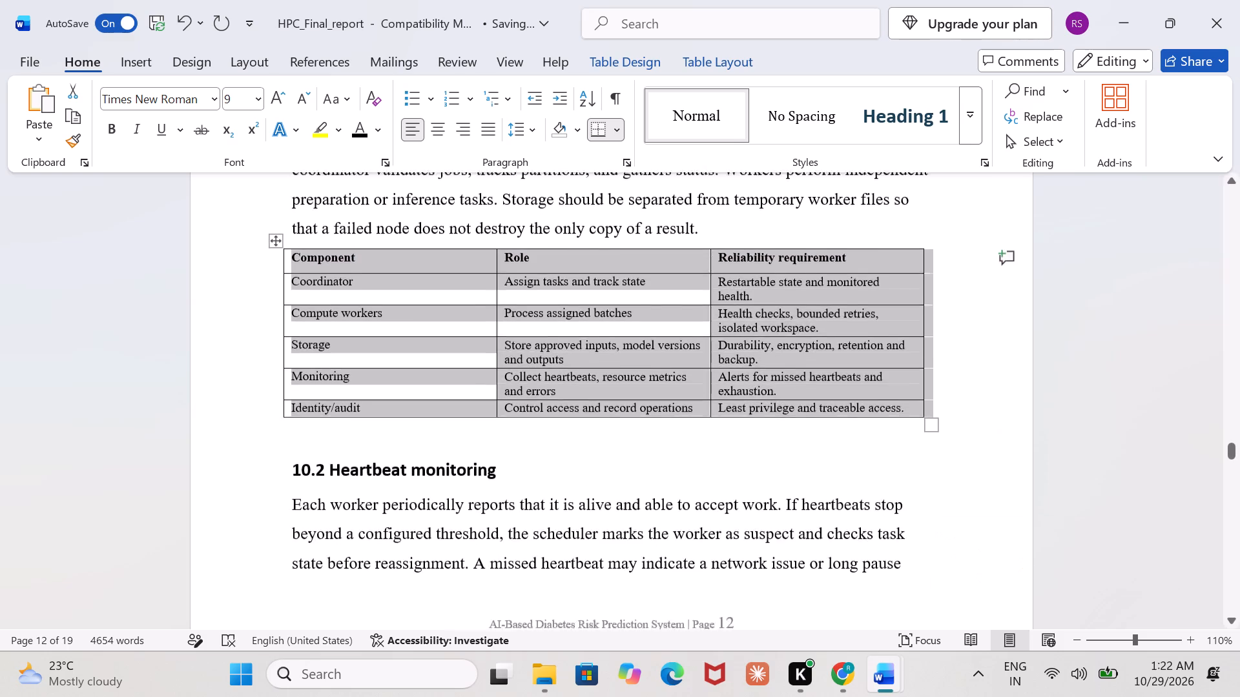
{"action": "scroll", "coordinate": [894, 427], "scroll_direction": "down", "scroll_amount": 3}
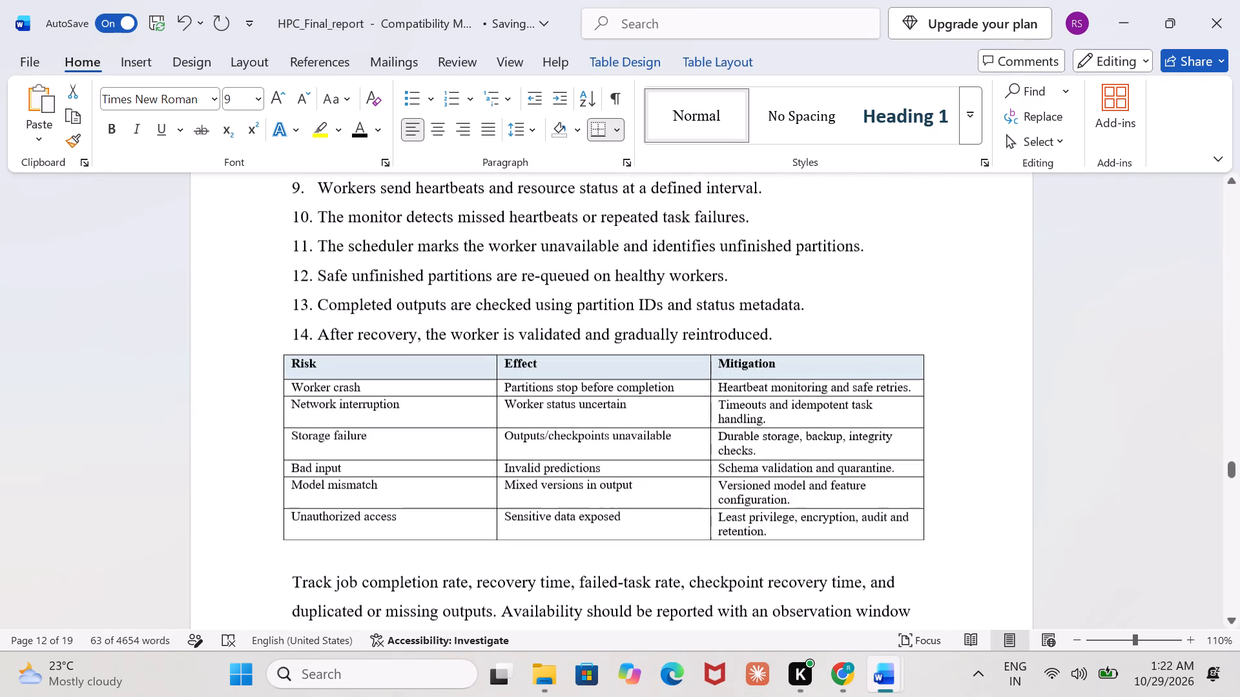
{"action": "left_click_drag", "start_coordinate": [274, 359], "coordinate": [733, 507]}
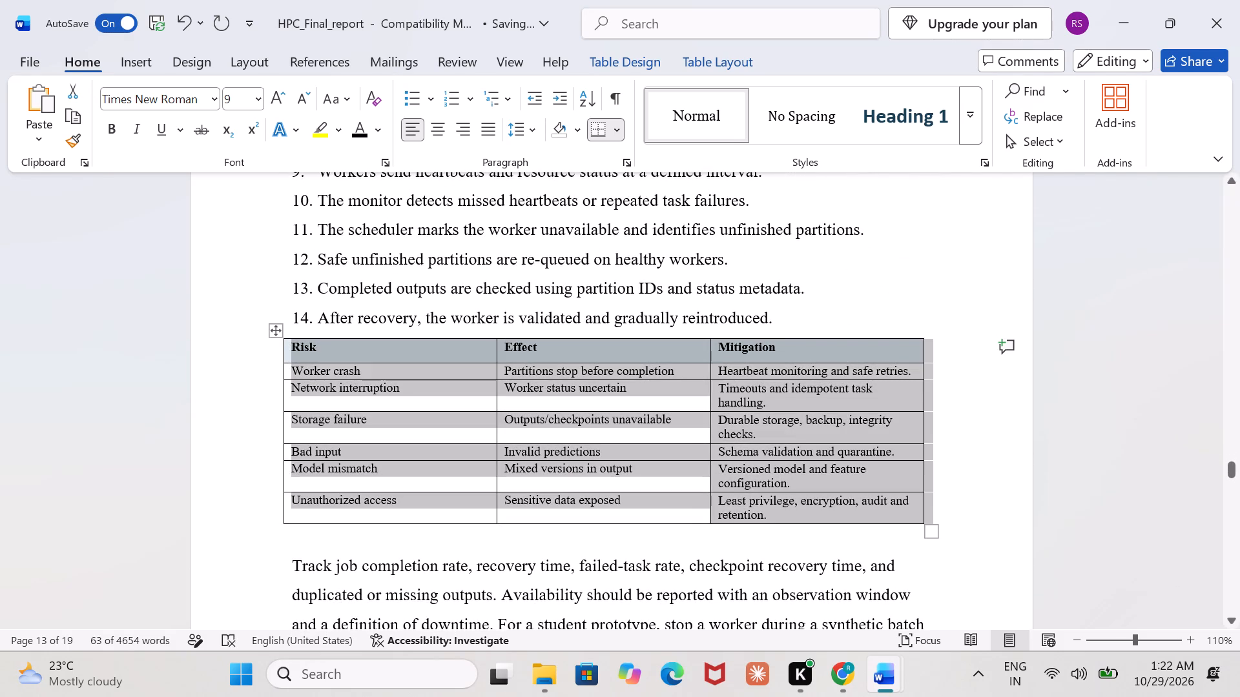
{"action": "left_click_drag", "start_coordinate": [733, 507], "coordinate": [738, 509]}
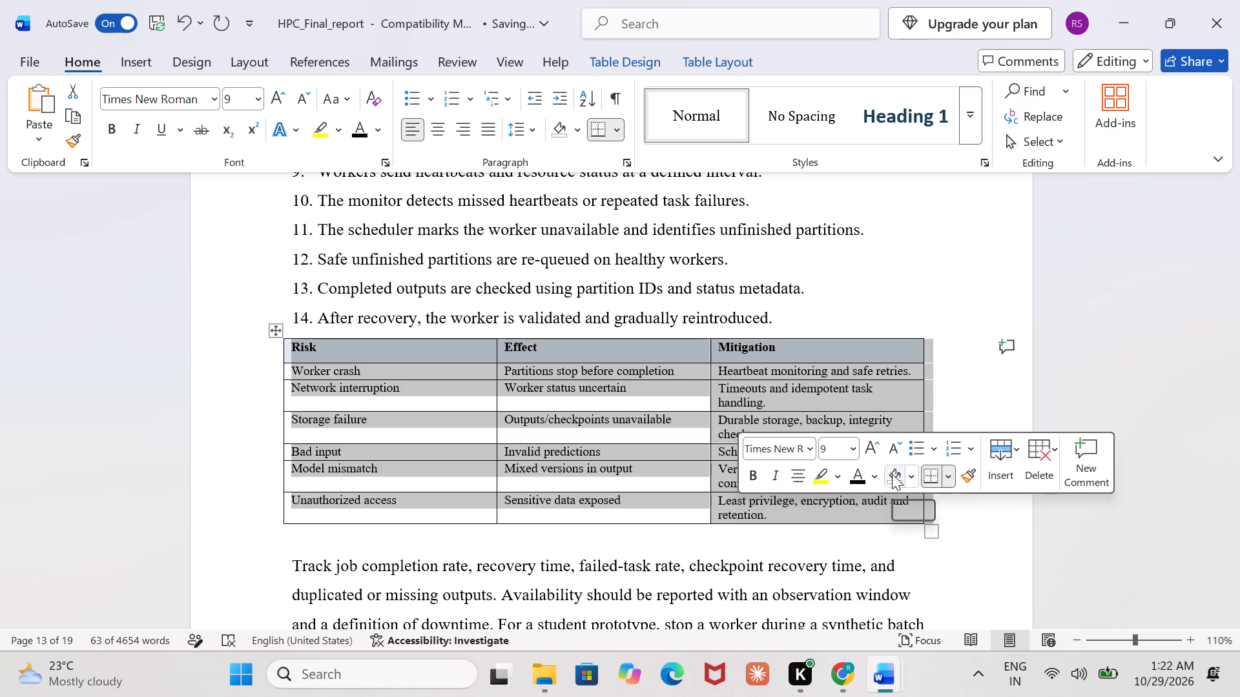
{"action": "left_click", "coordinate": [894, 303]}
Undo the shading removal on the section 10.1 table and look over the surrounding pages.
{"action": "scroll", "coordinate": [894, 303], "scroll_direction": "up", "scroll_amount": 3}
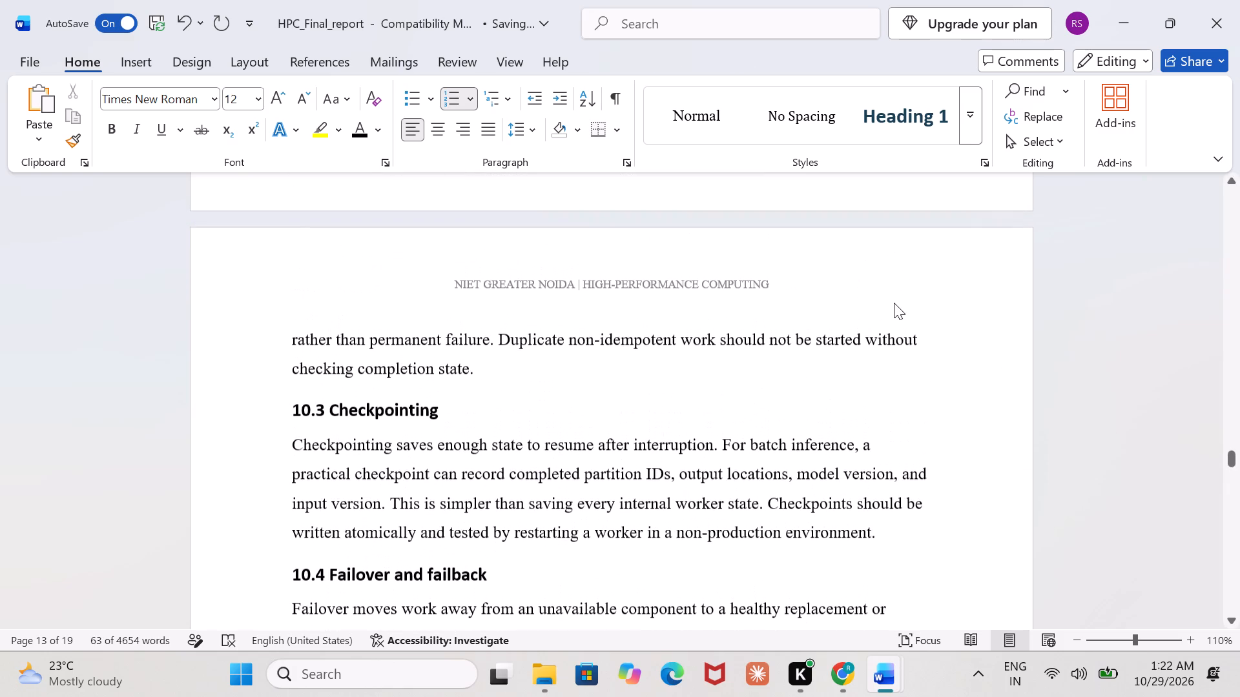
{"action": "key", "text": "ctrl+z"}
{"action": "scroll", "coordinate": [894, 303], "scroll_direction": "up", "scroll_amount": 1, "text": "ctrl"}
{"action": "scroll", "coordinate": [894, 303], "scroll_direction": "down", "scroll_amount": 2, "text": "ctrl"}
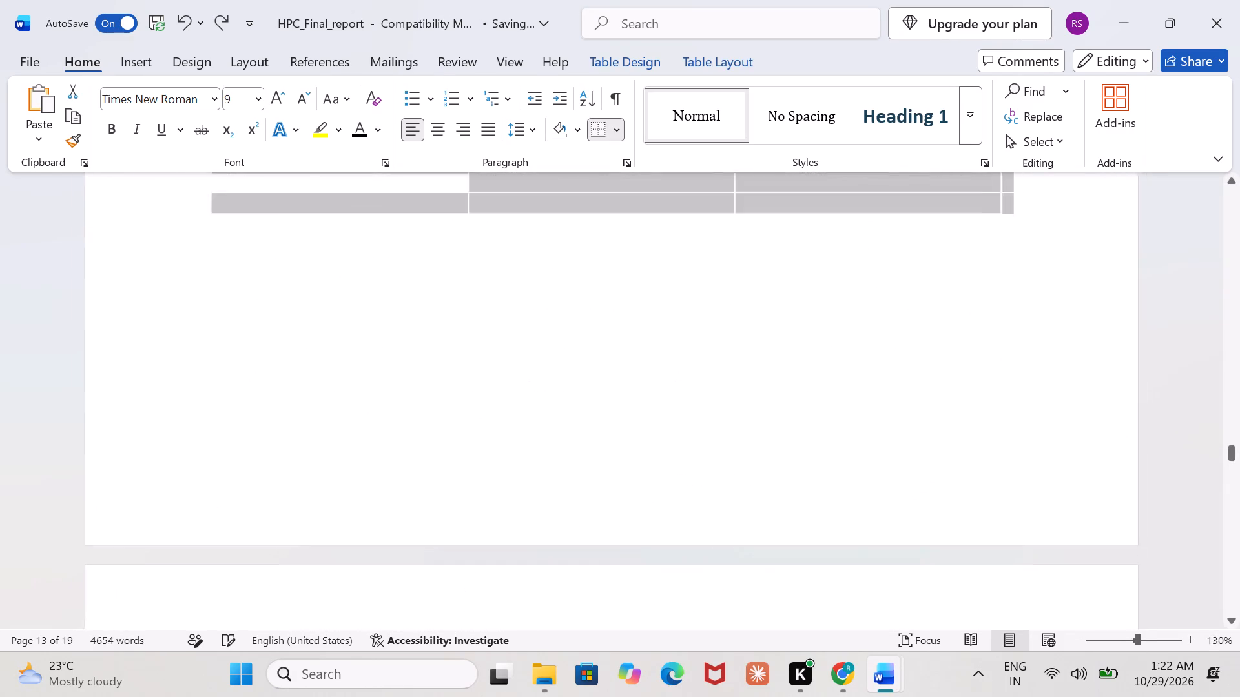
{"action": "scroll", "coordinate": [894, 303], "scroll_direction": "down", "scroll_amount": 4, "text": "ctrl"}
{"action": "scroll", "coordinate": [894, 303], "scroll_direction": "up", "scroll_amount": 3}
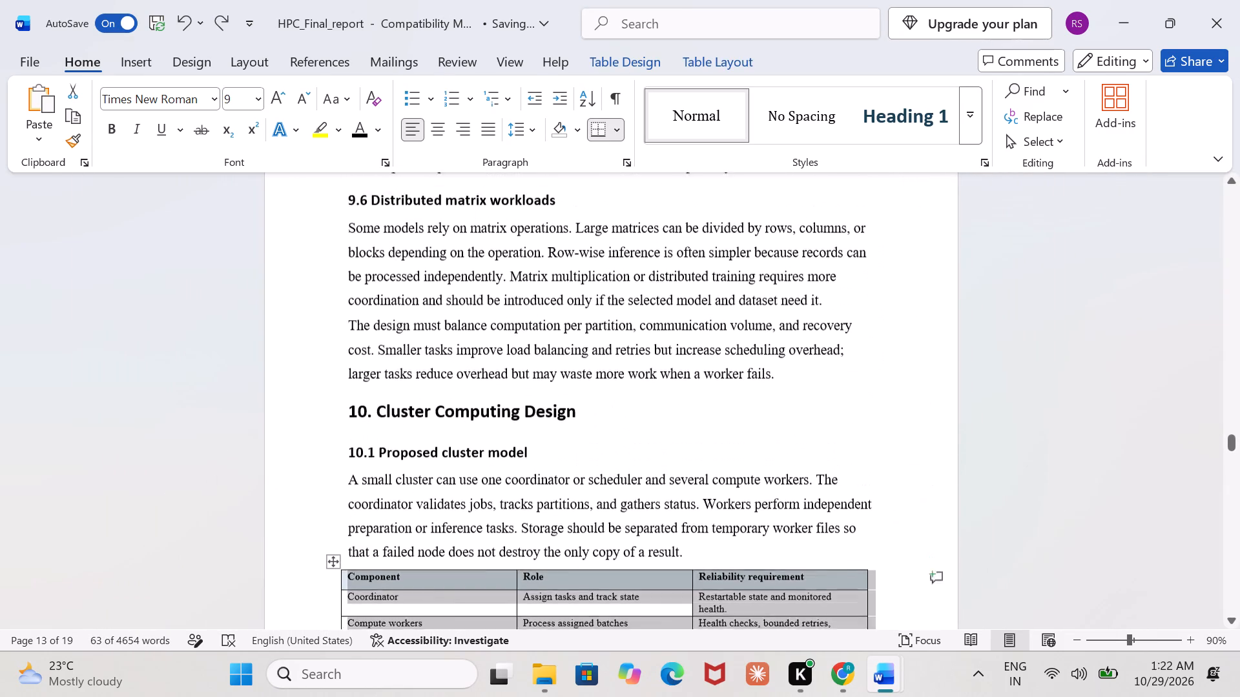
Undo the earlier table header shading changes one after another, going back through the tables in sections 10 to 6.
{"action": "scroll", "coordinate": [894, 303], "scroll_direction": "up", "scroll_amount": 2}
{"action": "key", "text": "ctrl+z"}
{"action": "scroll", "coordinate": [894, 303], "scroll_direction": "up", "scroll_amount": 2}
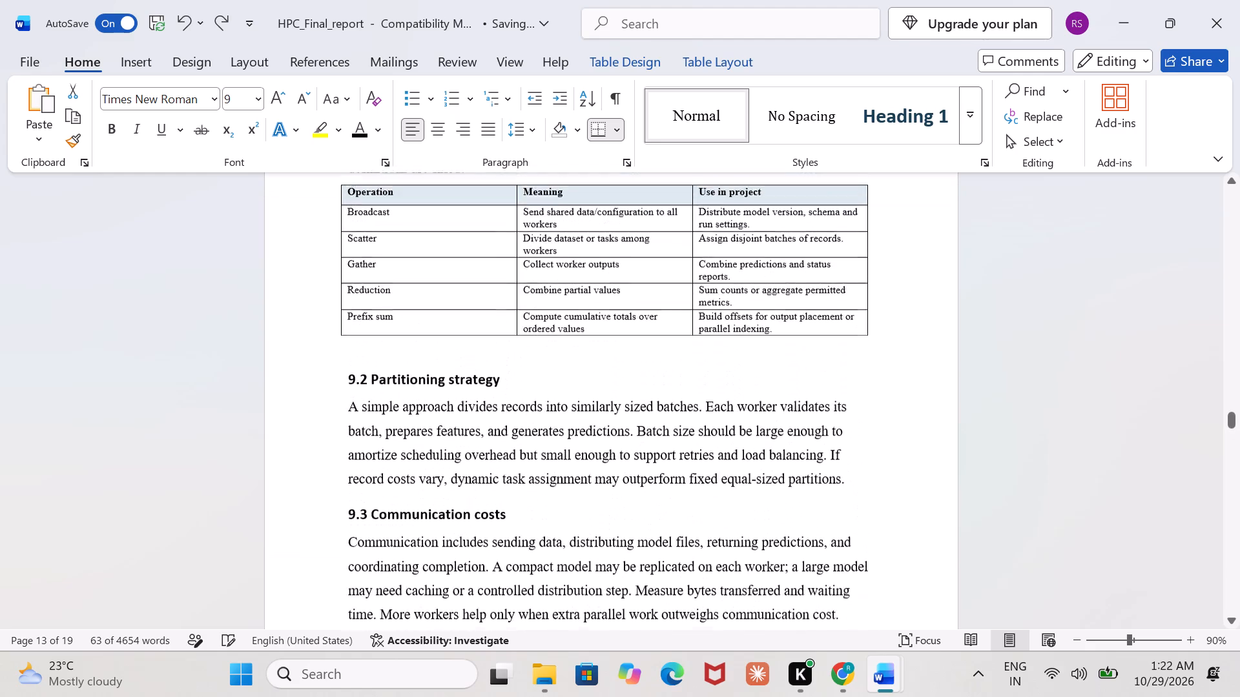
{"action": "scroll", "coordinate": [894, 303], "scroll_direction": "up", "scroll_amount": 4}
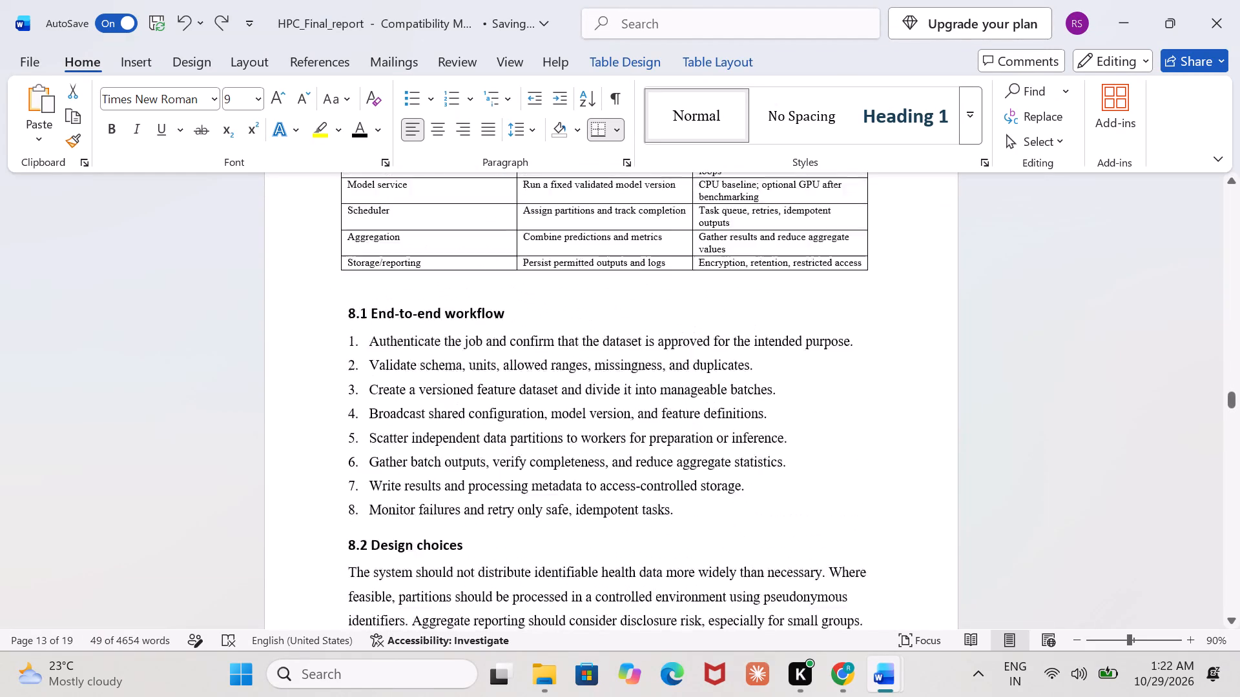
{"action": "scroll", "coordinate": [894, 303], "scroll_direction": "up", "scroll_amount": 2}
{"action": "key", "text": "ctrl+z"}
{"action": "scroll", "coordinate": [894, 303], "scroll_direction": "up", "scroll_amount": 2}
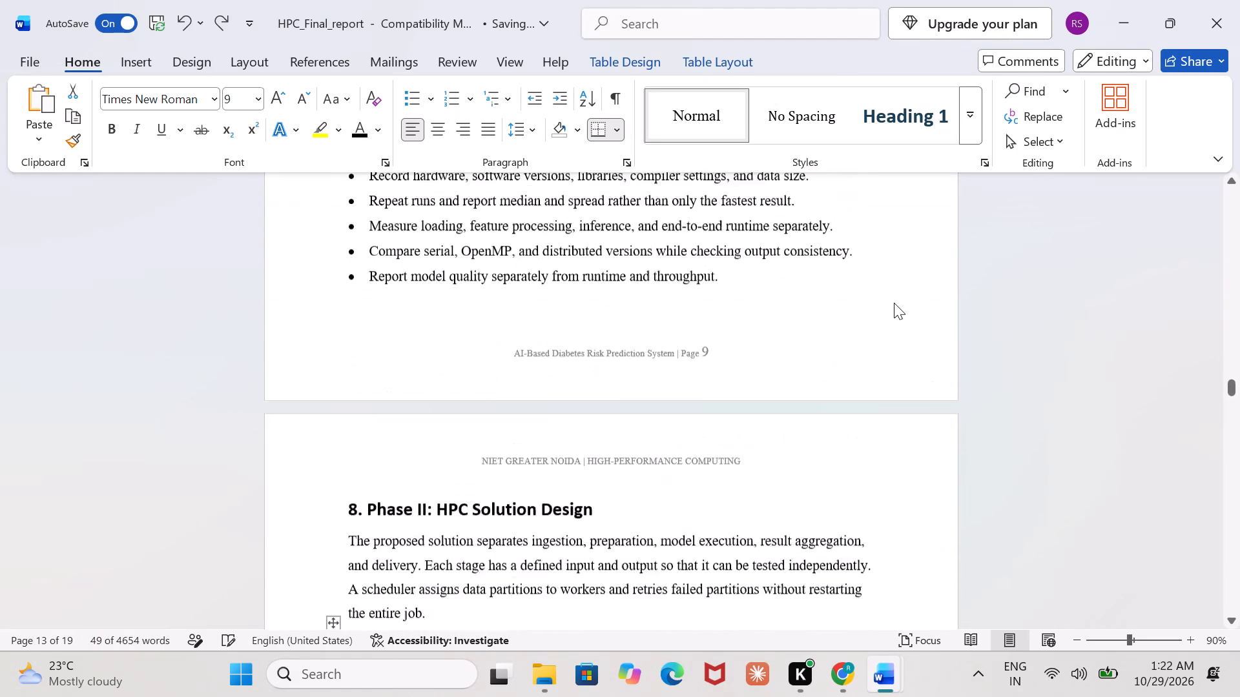
{"action": "scroll", "coordinate": [894, 303], "scroll_direction": "up", "scroll_amount": 2}
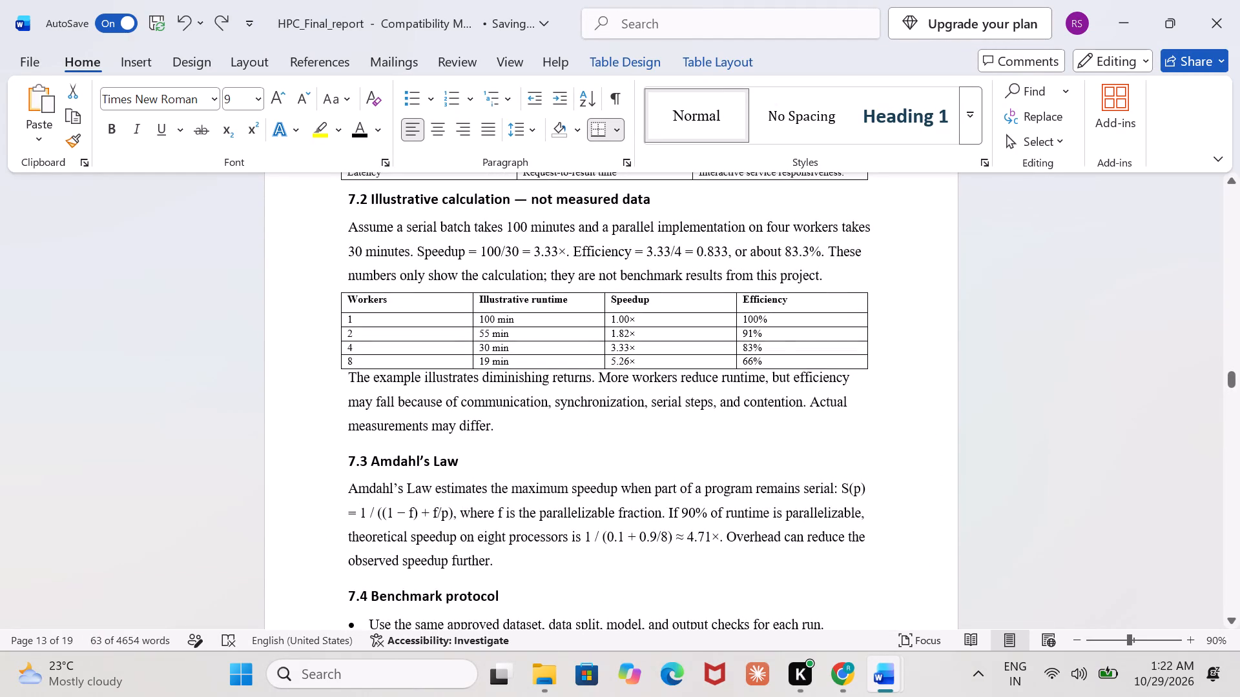
{"action": "key", "text": "ctrl+z"}
{"action": "scroll", "coordinate": [894, 303], "scroll_direction": "up", "scroll_amount": 1}
{"action": "key", "text": "ctrl+z"}
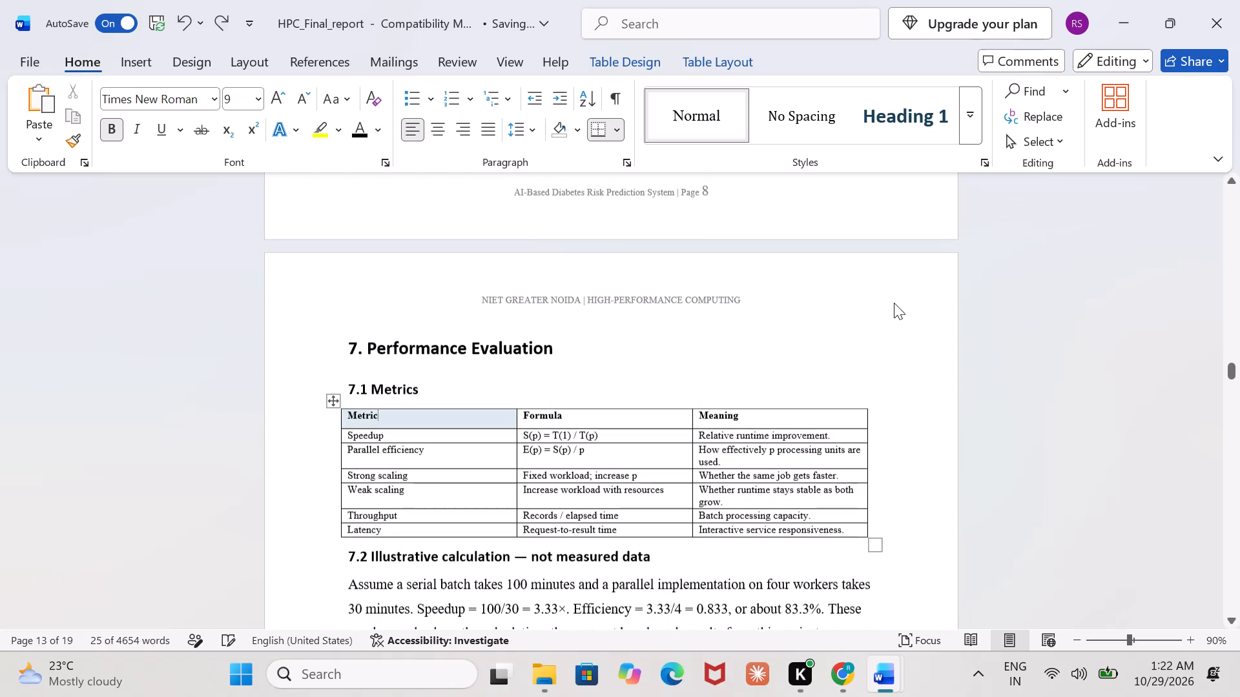
{"action": "key", "text": "ctrl+z"}
{"action": "key", "text": "ctrl+z"}
{"action": "scroll", "coordinate": [894, 305], "scroll_direction": "up", "scroll_amount": 2}
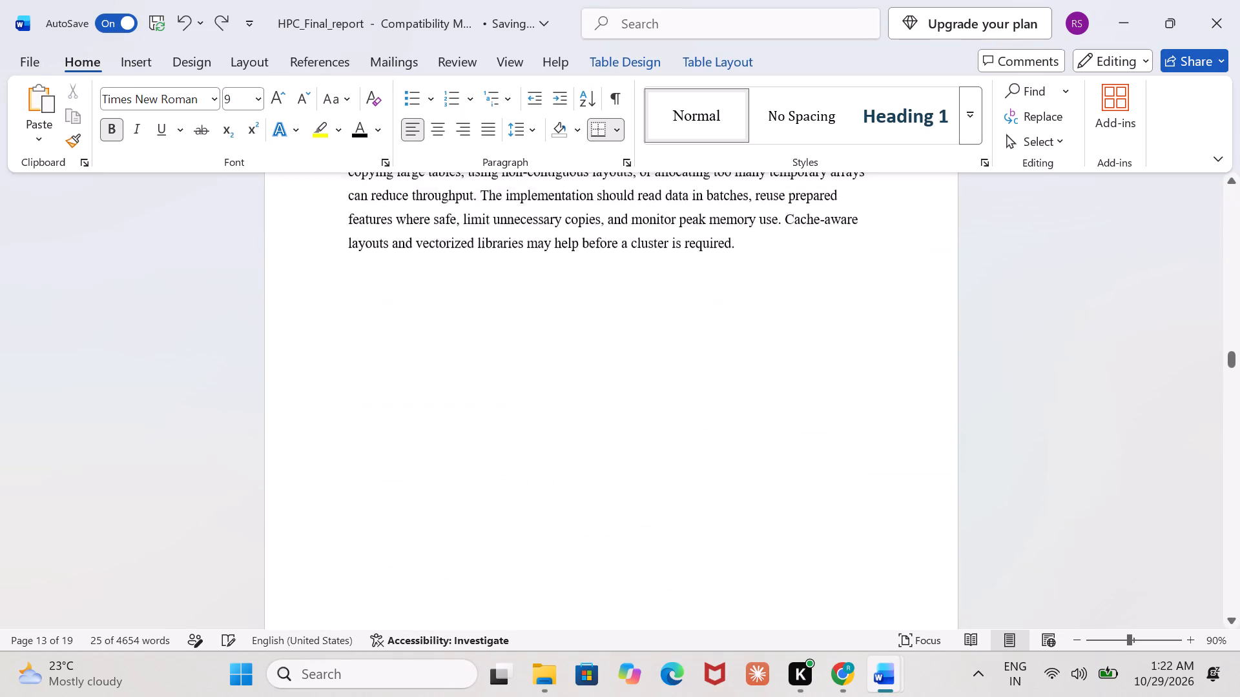
{"action": "scroll", "coordinate": [894, 305], "scroll_direction": "up", "scroll_amount": 2}
{"action": "key", "text": "ctrl+z"}
{"action": "key", "text": "ctrl+z"}
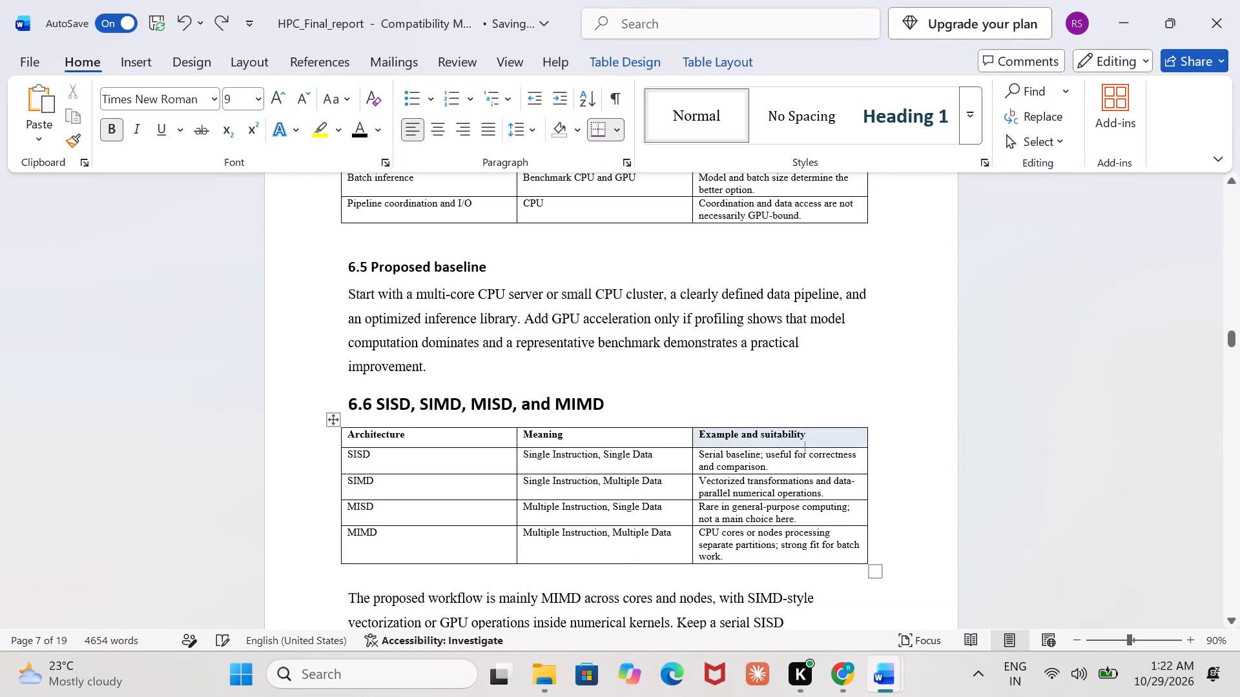
{"action": "key", "text": "ctrl+z"}
Delete the page header text "NIET GREATER NOIDA | HIGH-PERFORMANCE COMPUTING" and return to the document body.
{"action": "scroll", "coordinate": [894, 305], "scroll_direction": "up", "scroll_amount": 3}
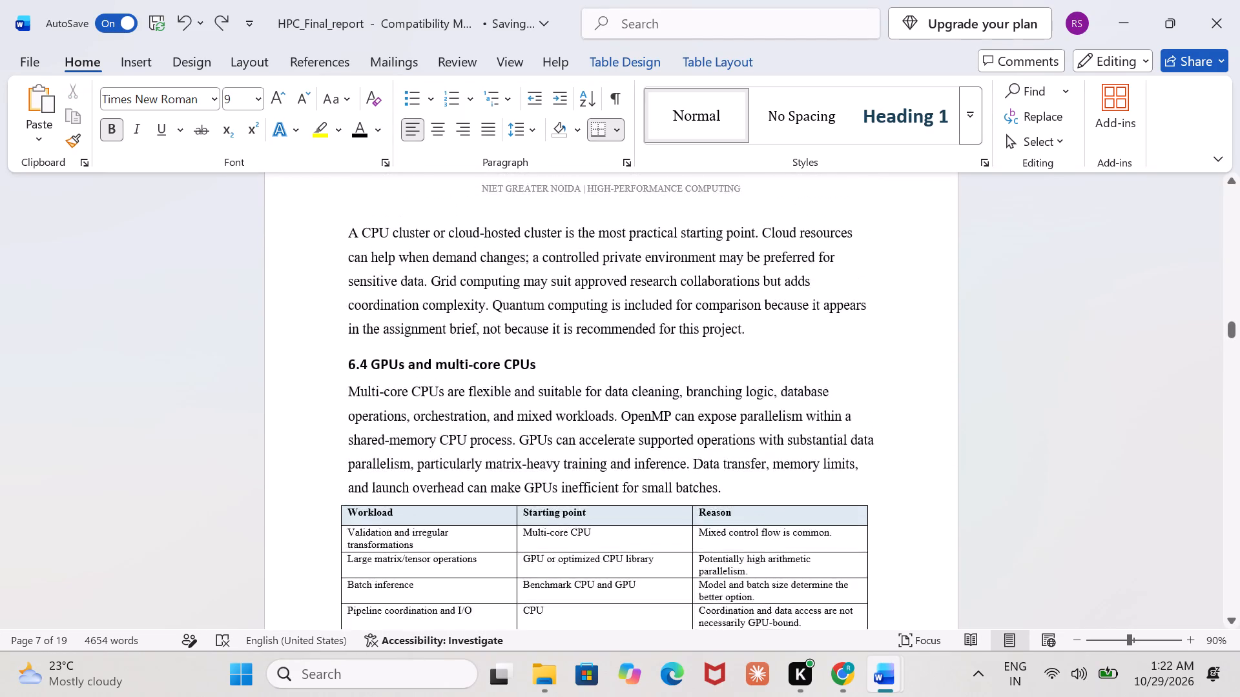
{"action": "scroll", "coordinate": [894, 305], "scroll_direction": "up", "scroll_amount": 3}
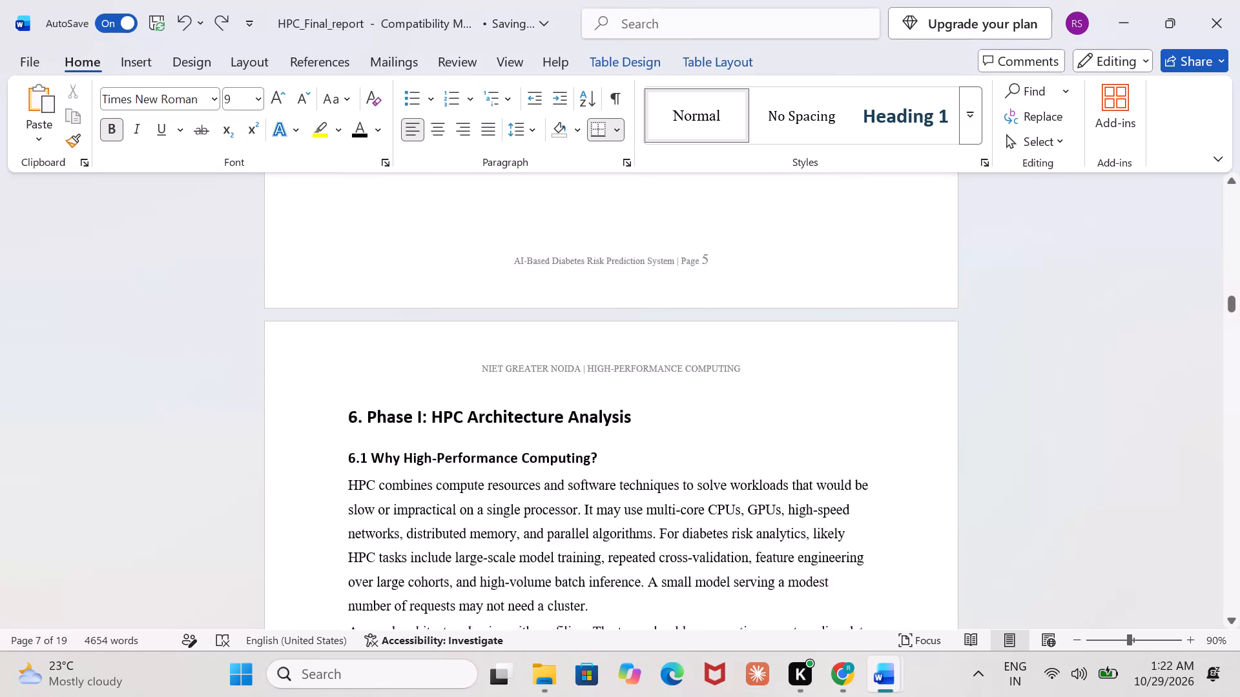
{"action": "scroll", "coordinate": [894, 305], "scroll_direction": "up", "scroll_amount": 2}
{"action": "left_click", "coordinate": [699, 376]}
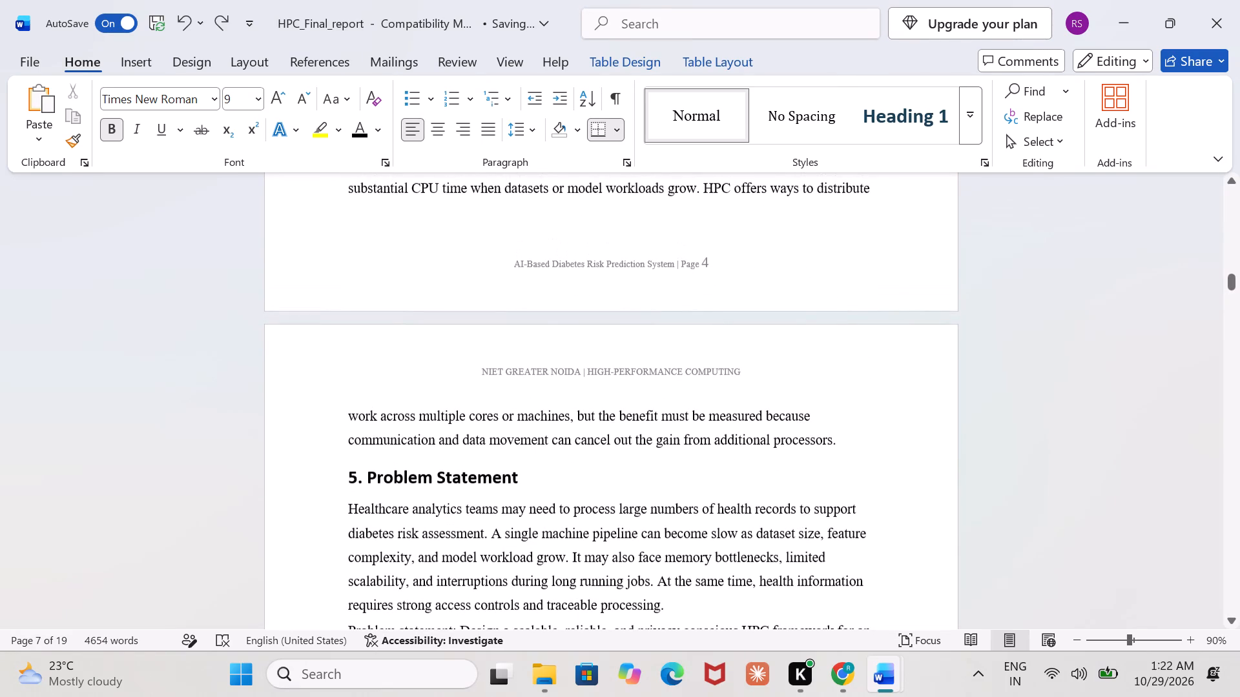
{"action": "left_click", "coordinate": [719, 370]}
{"action": "double_click", "coordinate": [719, 370]}
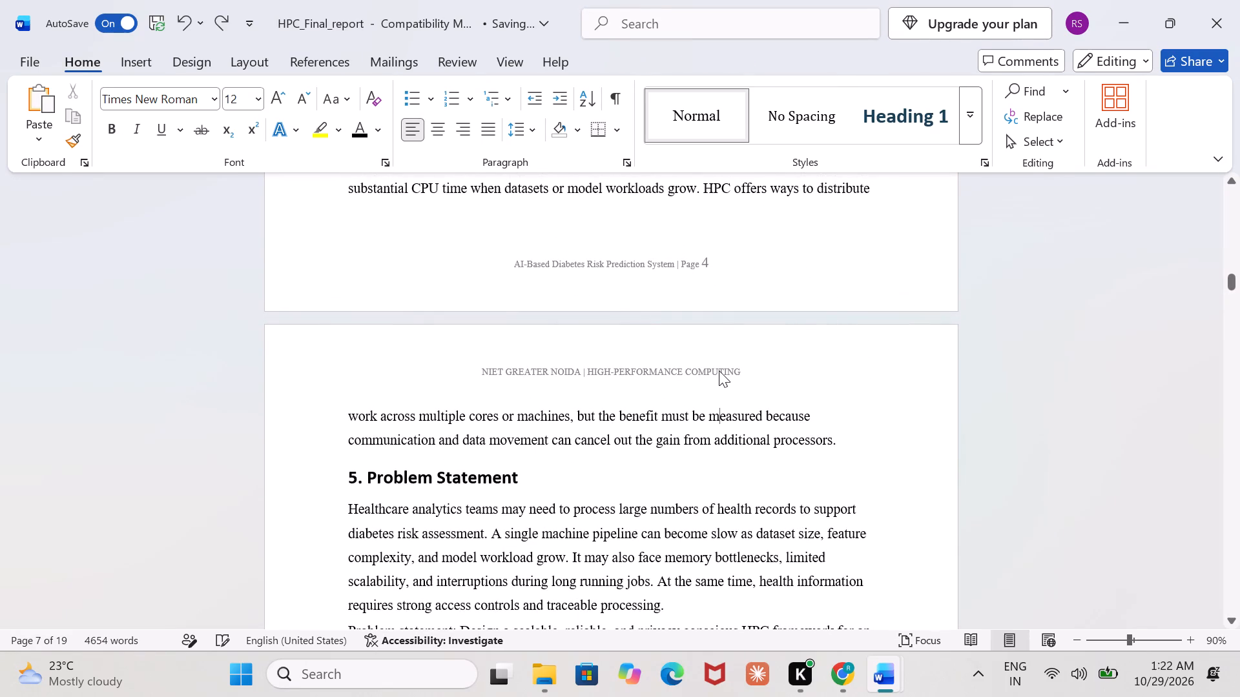
{"action": "left_click", "coordinate": [745, 367]}
{"action": "left_click_drag", "start_coordinate": [745, 367], "coordinate": [548, 368]}
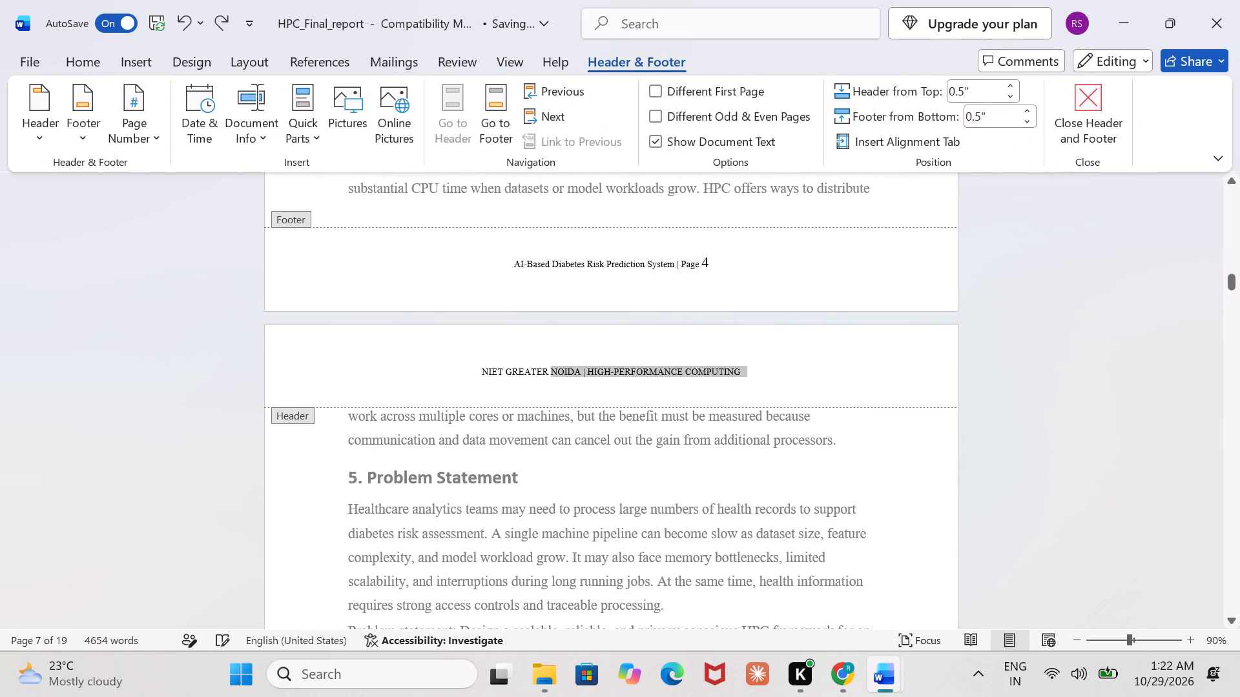
{"action": "left_click_drag", "start_coordinate": [548, 368], "coordinate": [452, 352]}
{"action": "key", "text": "BackSpace"}
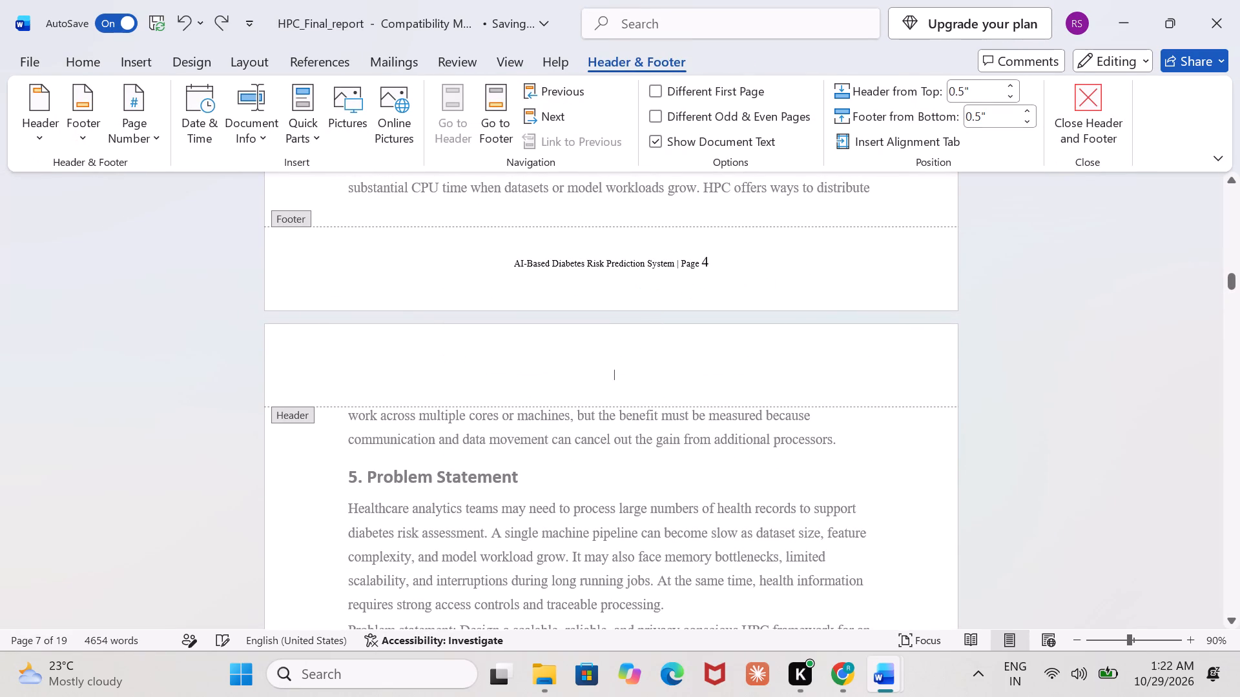
{"action": "left_click", "coordinate": [1086, 91]}
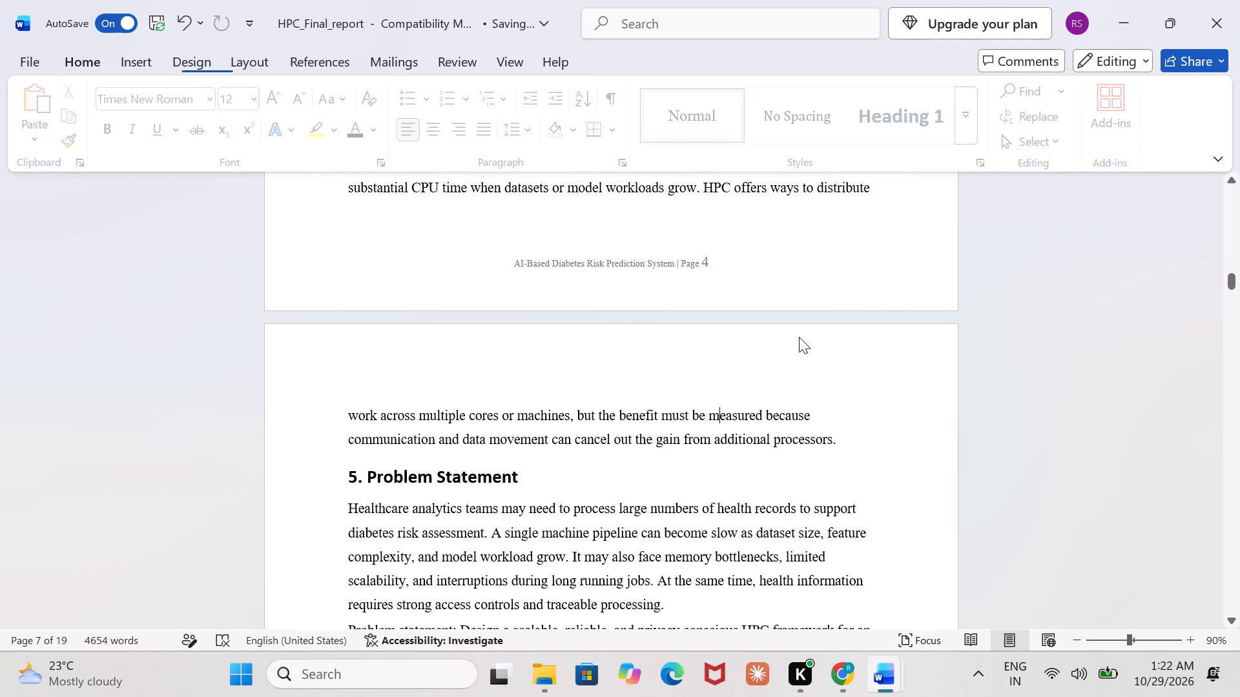
Remove the extra blank lines between the contents table and the "4. Introduction" heading.
{"action": "scroll", "coordinate": [799, 337], "scroll_direction": "up", "scroll_amount": 3}
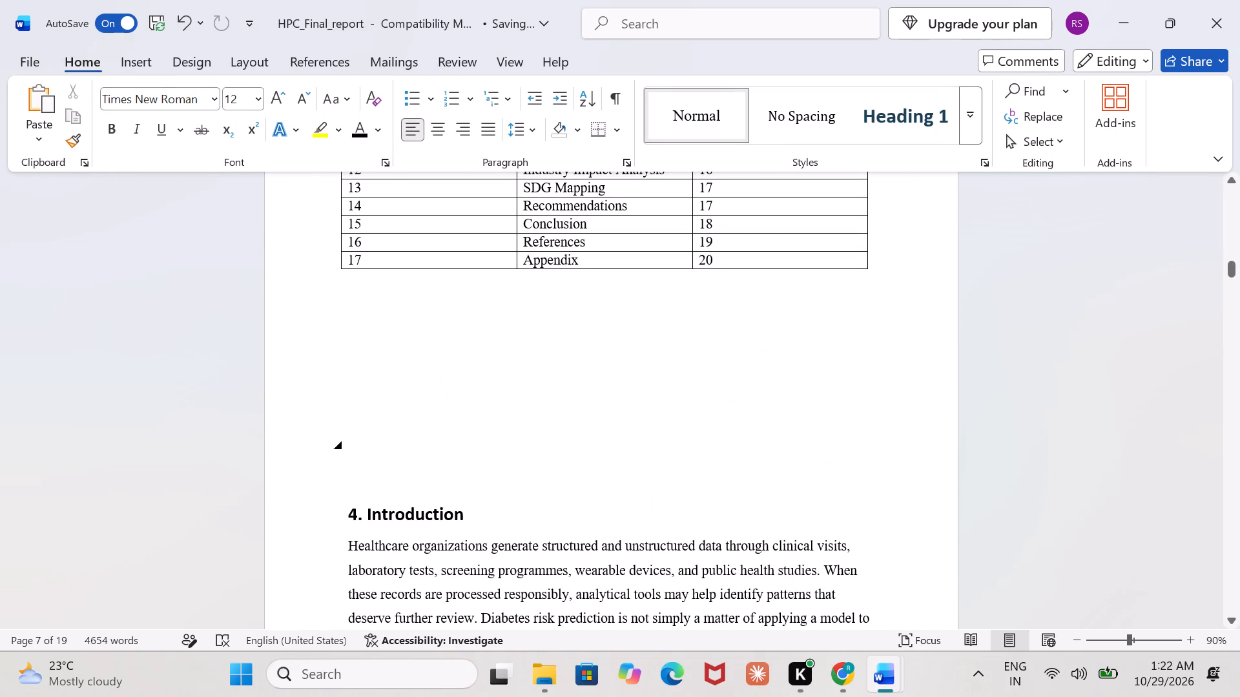
{"action": "left_click", "coordinate": [418, 461]}
{"action": "key", "text": "Down"}
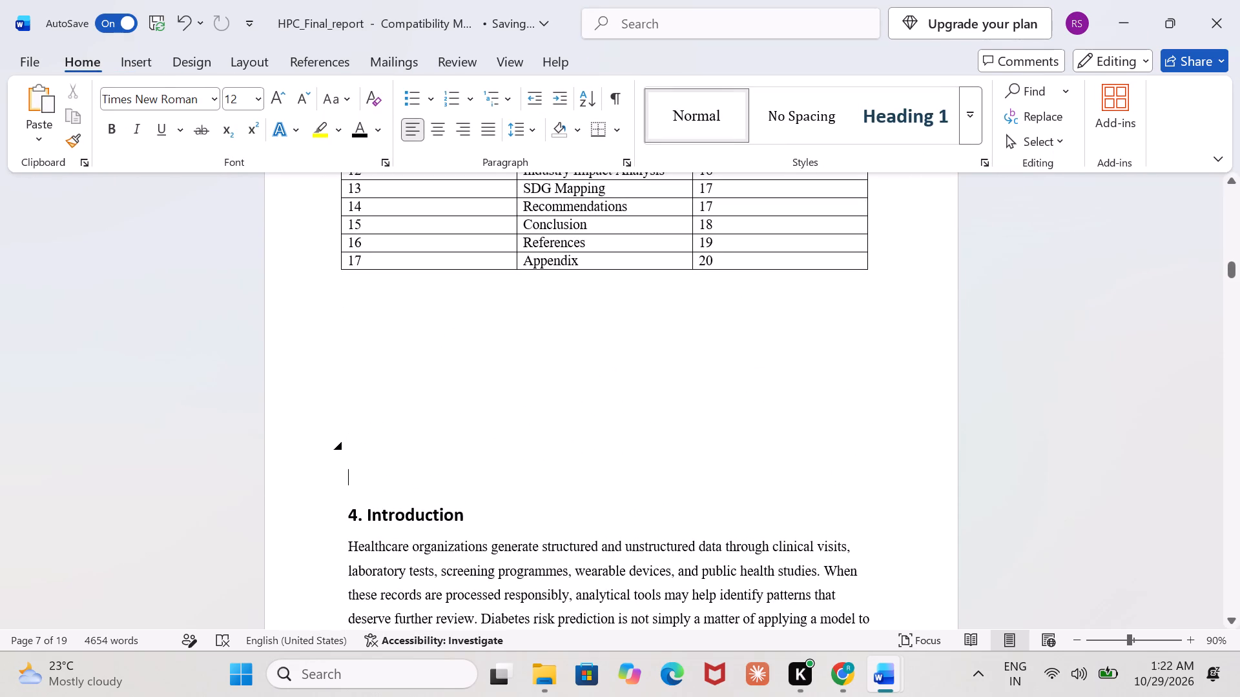
{"action": "key", "text": "BackSpace"}
{"action": "key", "text": "BackSpace"}
{"action": "key", "text": "BackSpace"}
{"action": "key", "text": "BackSpace"}
{"action": "key", "text": "BackSpace"}
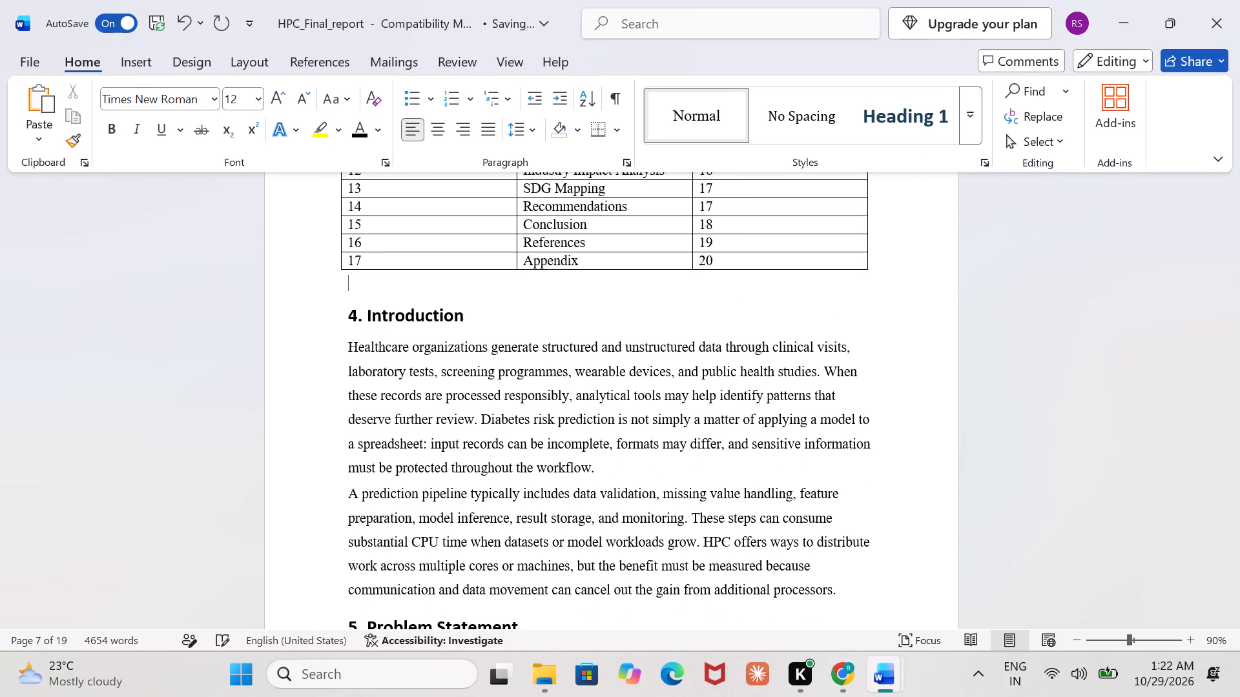
{"action": "key", "text": "BackSpace"}
{"action": "key", "text": "Up"}
{"action": "key", "text": "Down"}
{"action": "key", "text": "Down"}
Check the front pages and insert a blank line above "3. Executive Summary" so the section starts on a new page.
{"action": "scroll", "coordinate": [418, 461], "scroll_direction": "up", "scroll_amount": 2}
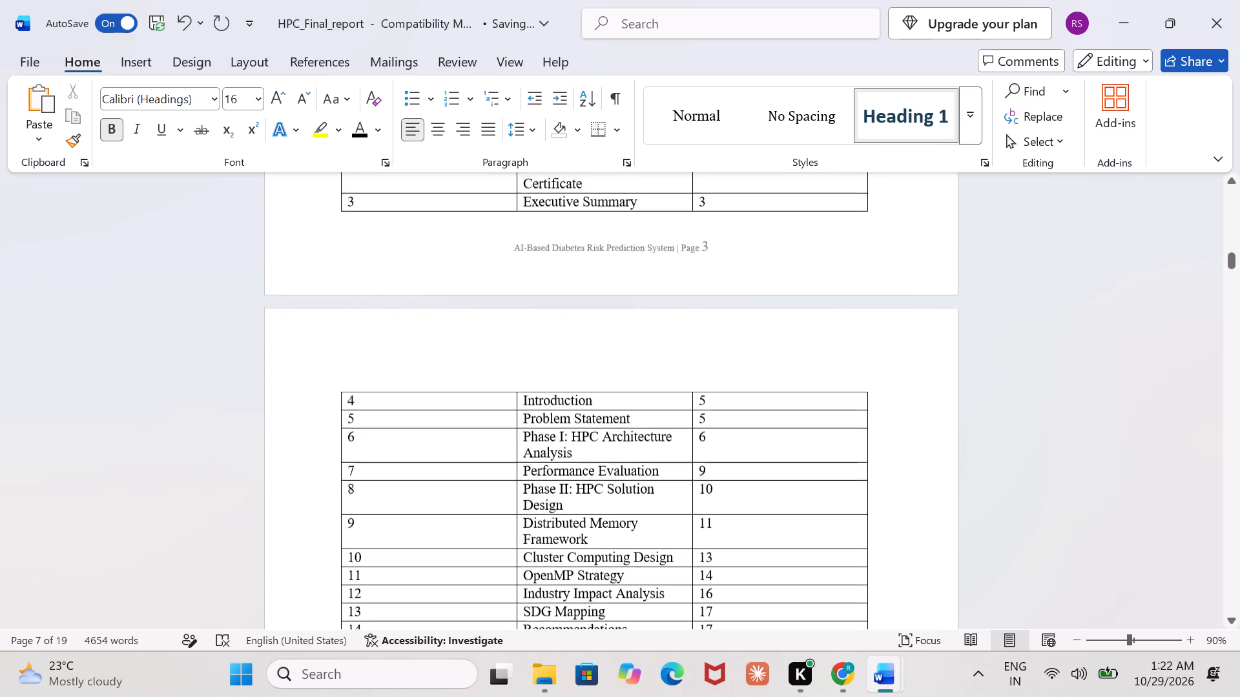
{"action": "scroll", "coordinate": [418, 461], "scroll_direction": "up", "scroll_amount": 4}
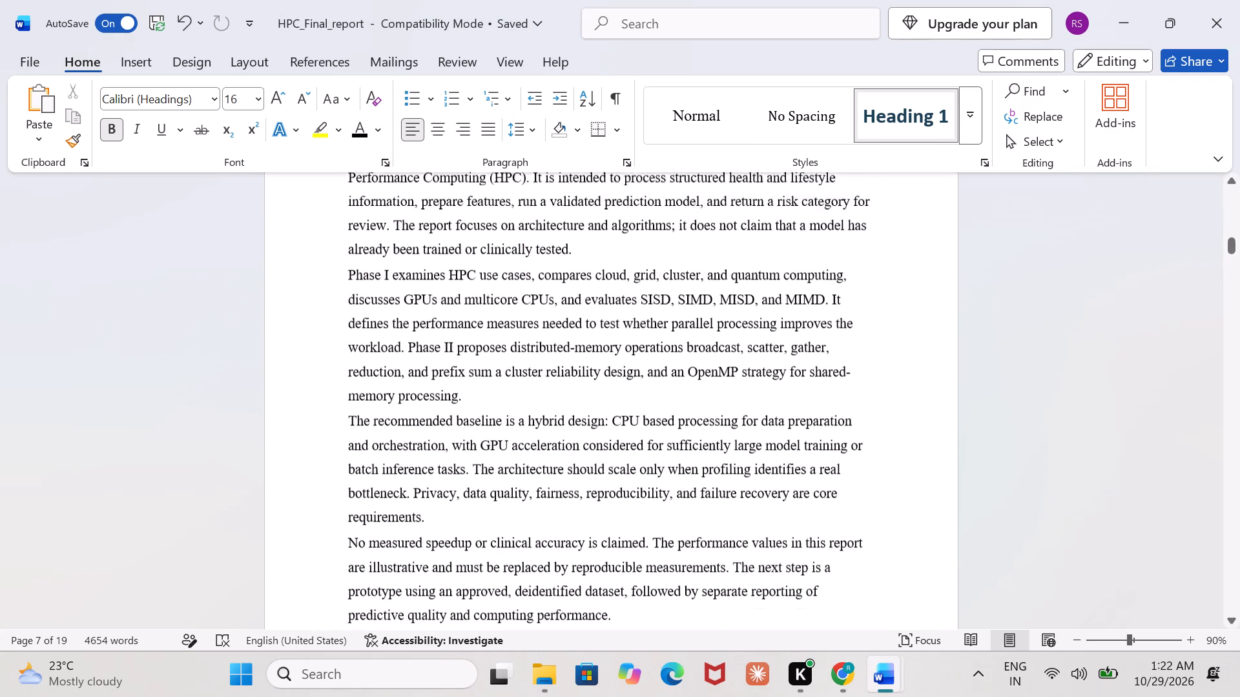
{"action": "scroll", "coordinate": [418, 461], "scroll_direction": "up", "scroll_amount": 4}
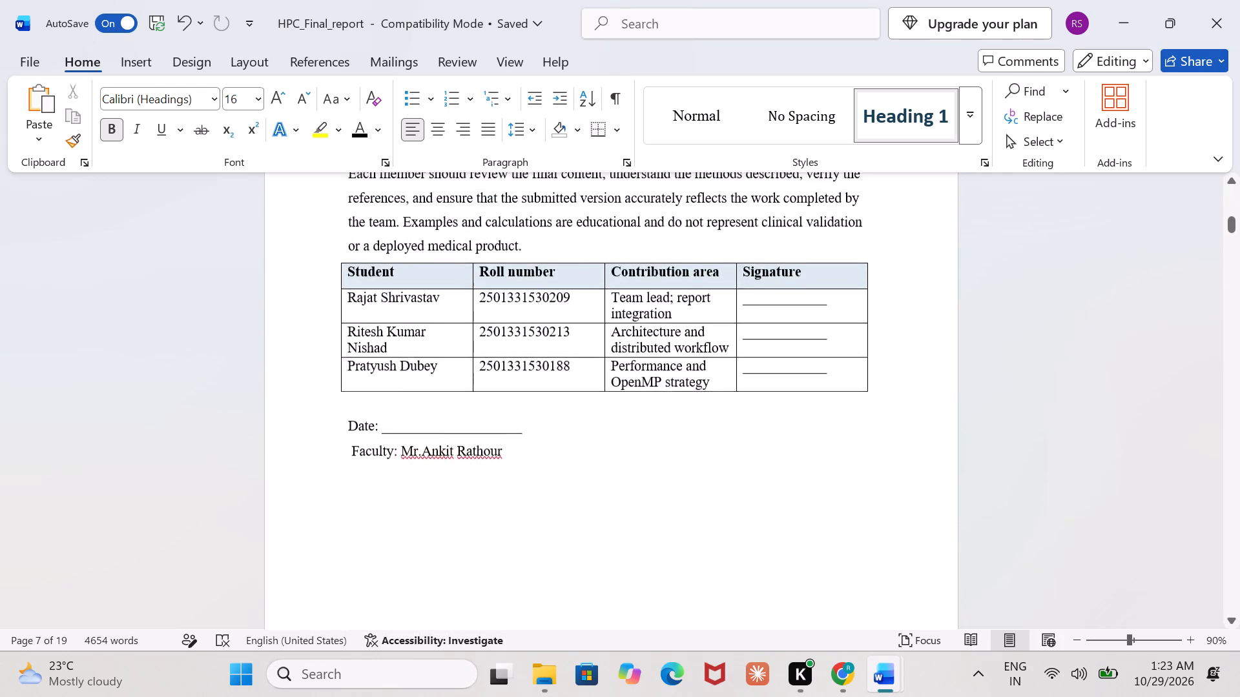
{"action": "scroll", "coordinate": [418, 461], "scroll_direction": "up", "scroll_amount": 3}
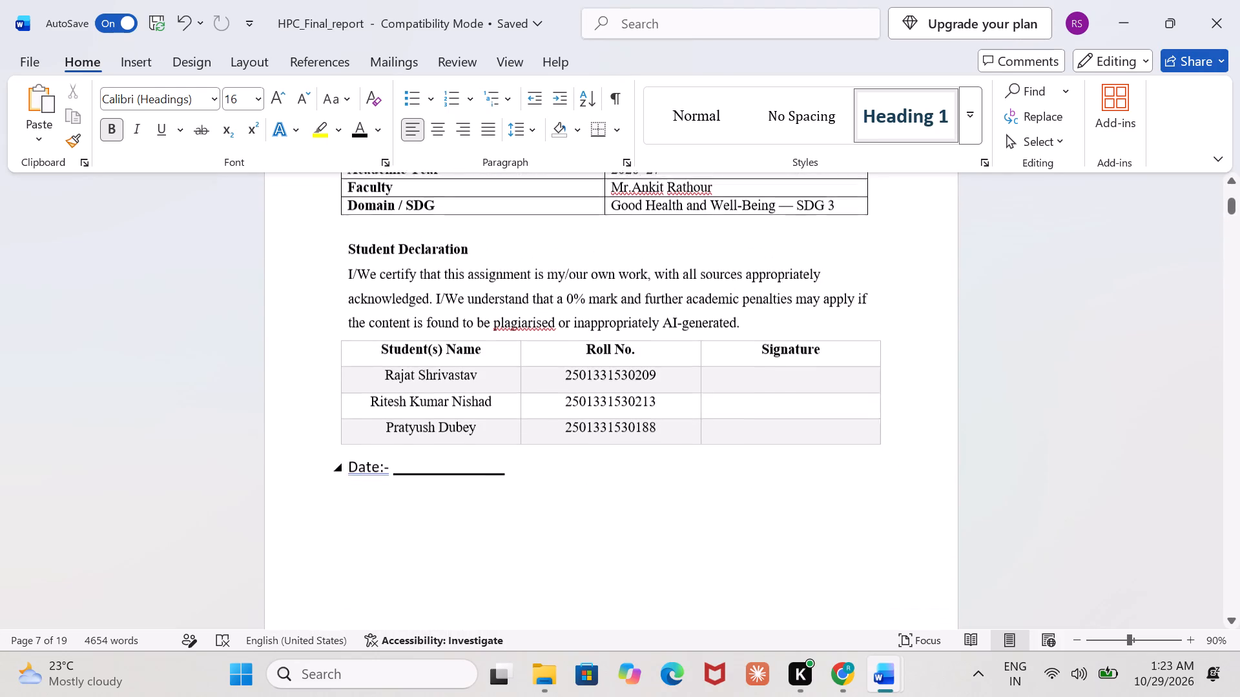
{"action": "scroll", "coordinate": [418, 461], "scroll_direction": "up", "scroll_amount": 2}
{"action": "scroll", "coordinate": [418, 461], "scroll_direction": "down", "scroll_amount": 6}
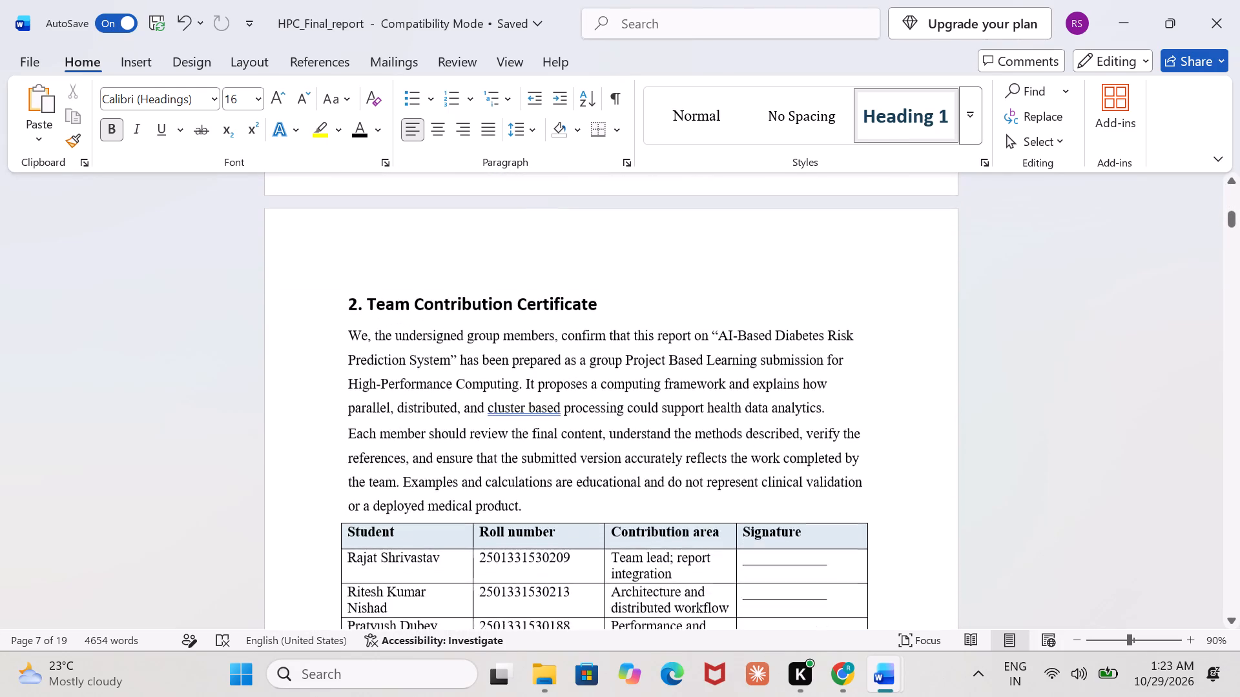
{"action": "scroll", "coordinate": [418, 461], "scroll_direction": "down", "scroll_amount": 4}
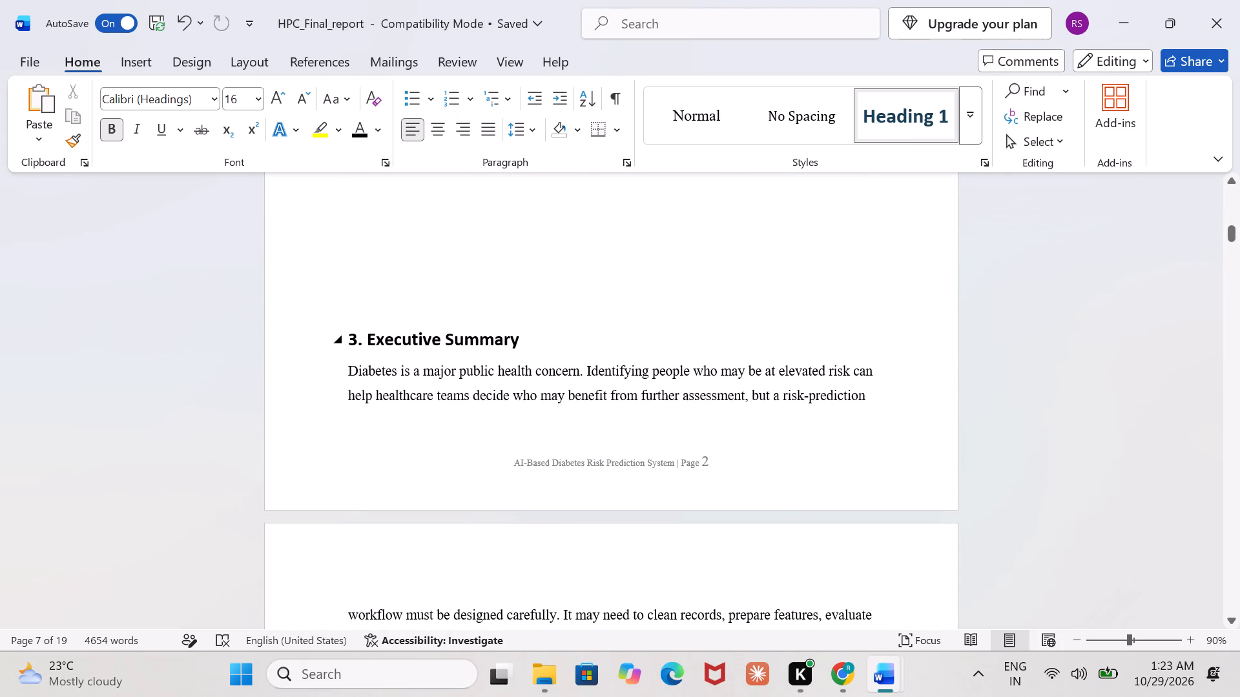
{"action": "left_click", "coordinate": [351, 348]}
{"action": "key", "text": "Return"}
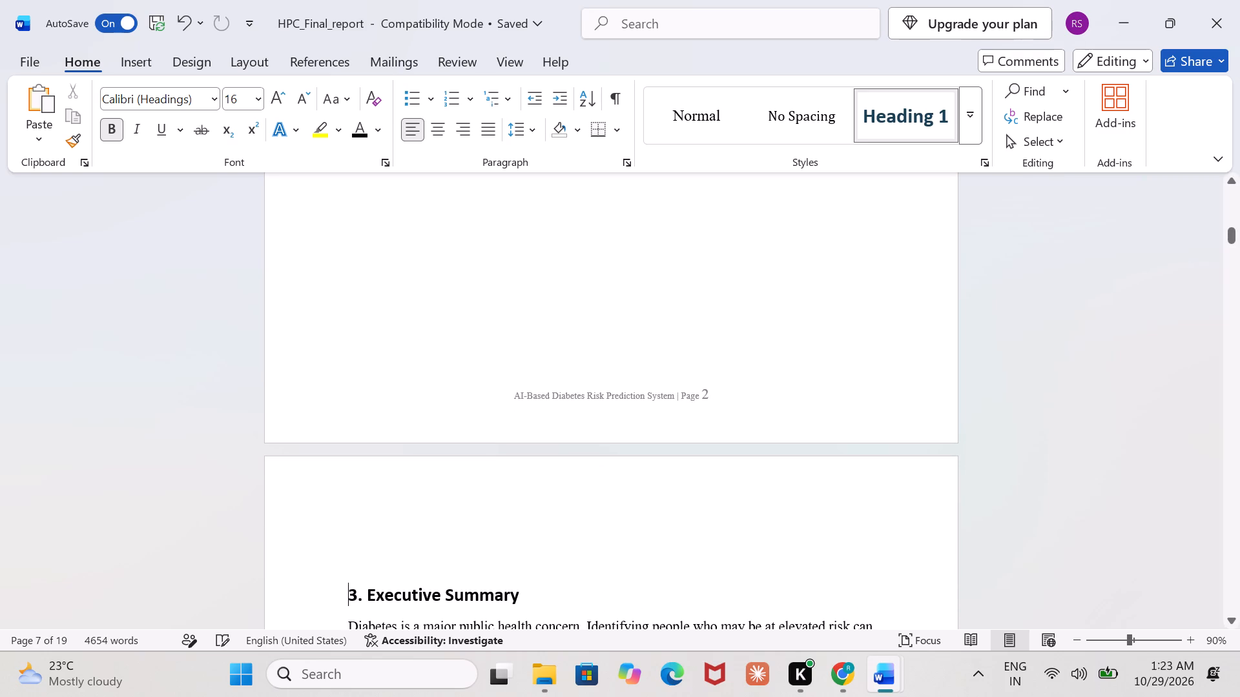
{"action": "key", "text": "Up"}
{"action": "key", "text": "BackSpace"}
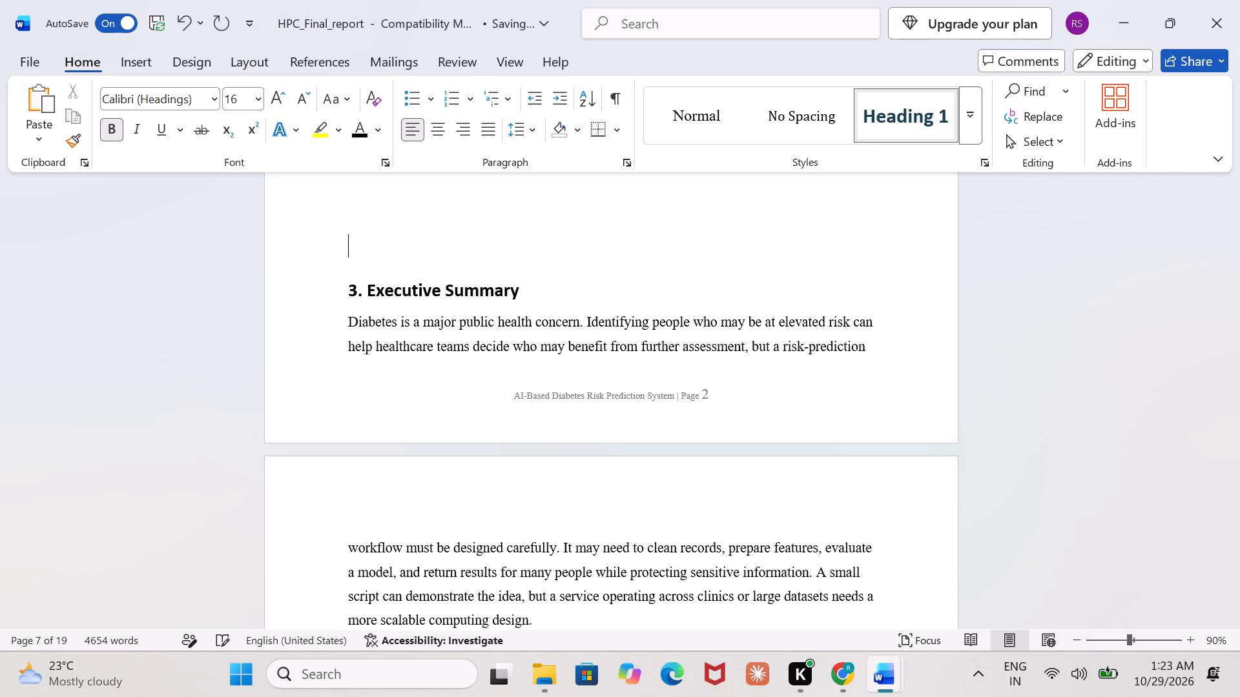
{"action": "key", "text": "Return"}
Insert blank lines above the "4. Introduction" heading so the section starts at the top of the page after the contents table.
{"action": "scroll", "coordinate": [435, 509], "scroll_direction": "down", "scroll_amount": 2}
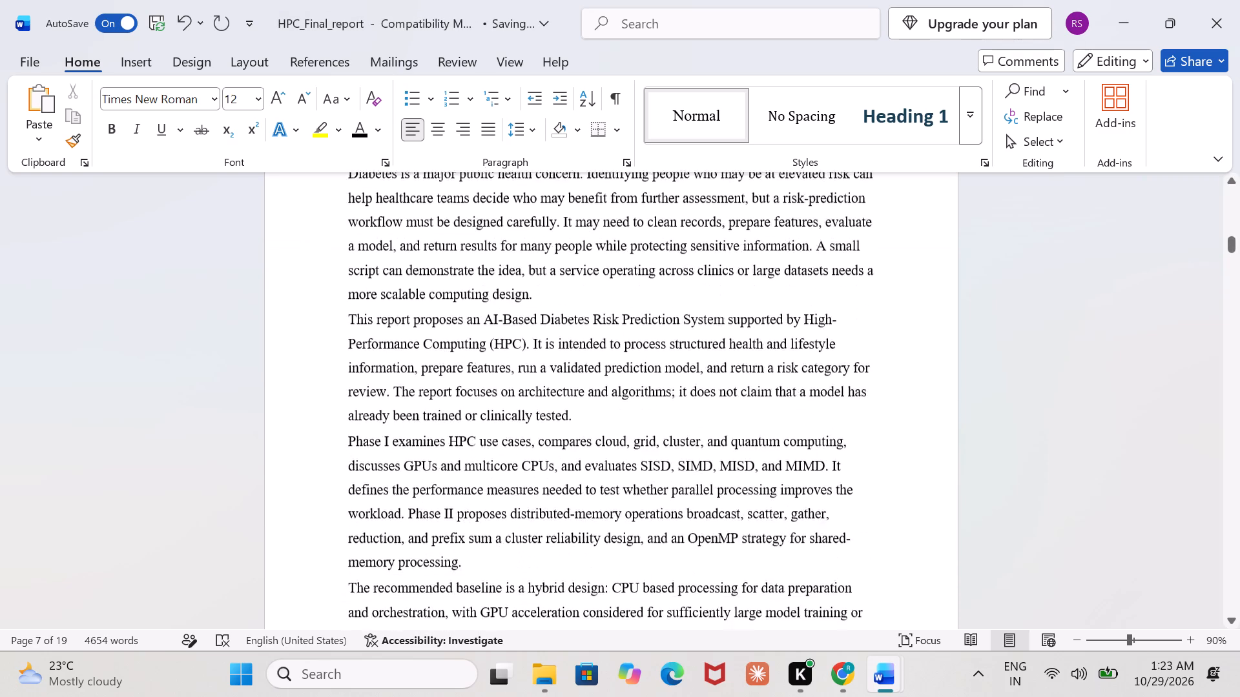
{"action": "scroll", "coordinate": [435, 509], "scroll_direction": "down", "scroll_amount": 4}
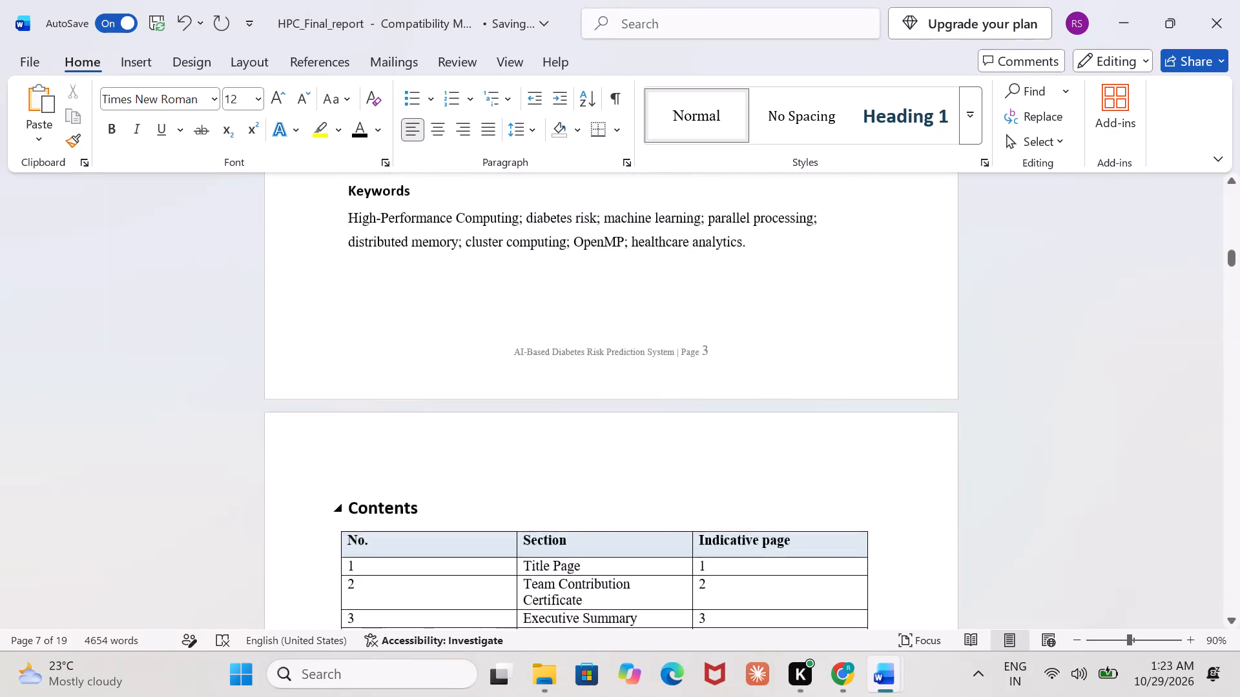
{"action": "scroll", "coordinate": [435, 509], "scroll_direction": "down", "scroll_amount": 2}
{"action": "left_click", "coordinate": [352, 258]}
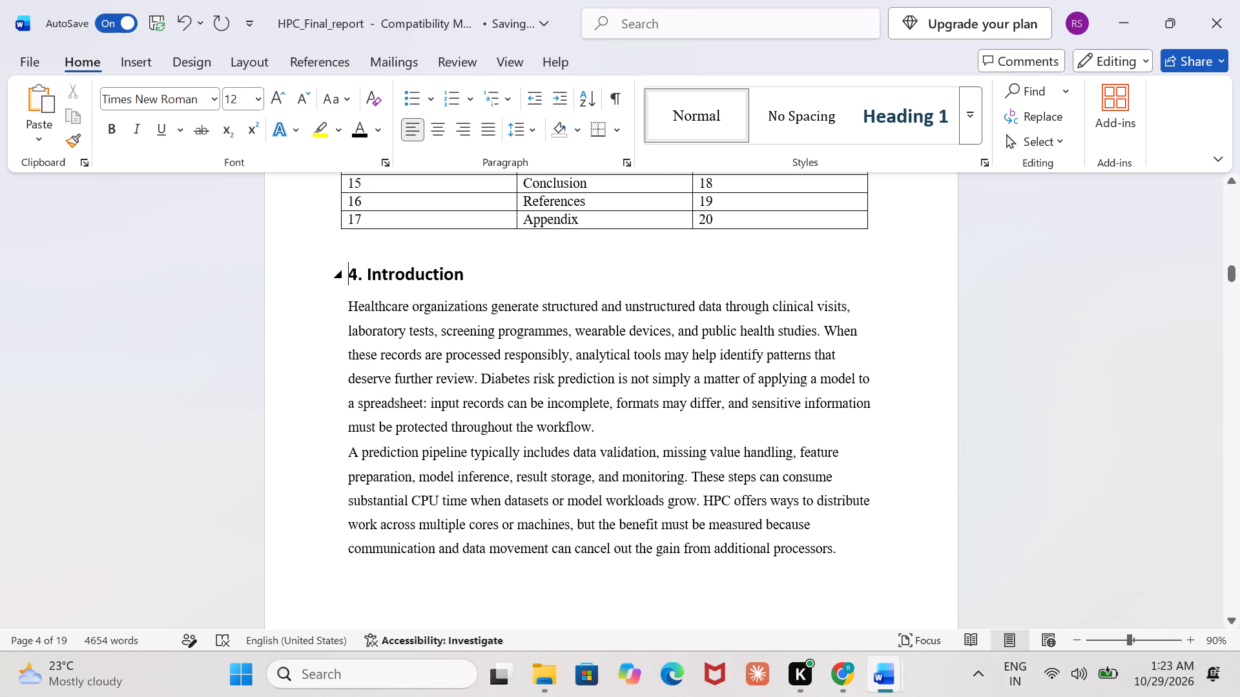
{"action": "key", "text": "Return"}
{"action": "key", "text": "Return"}
{"action": "key", "text": "Return"}
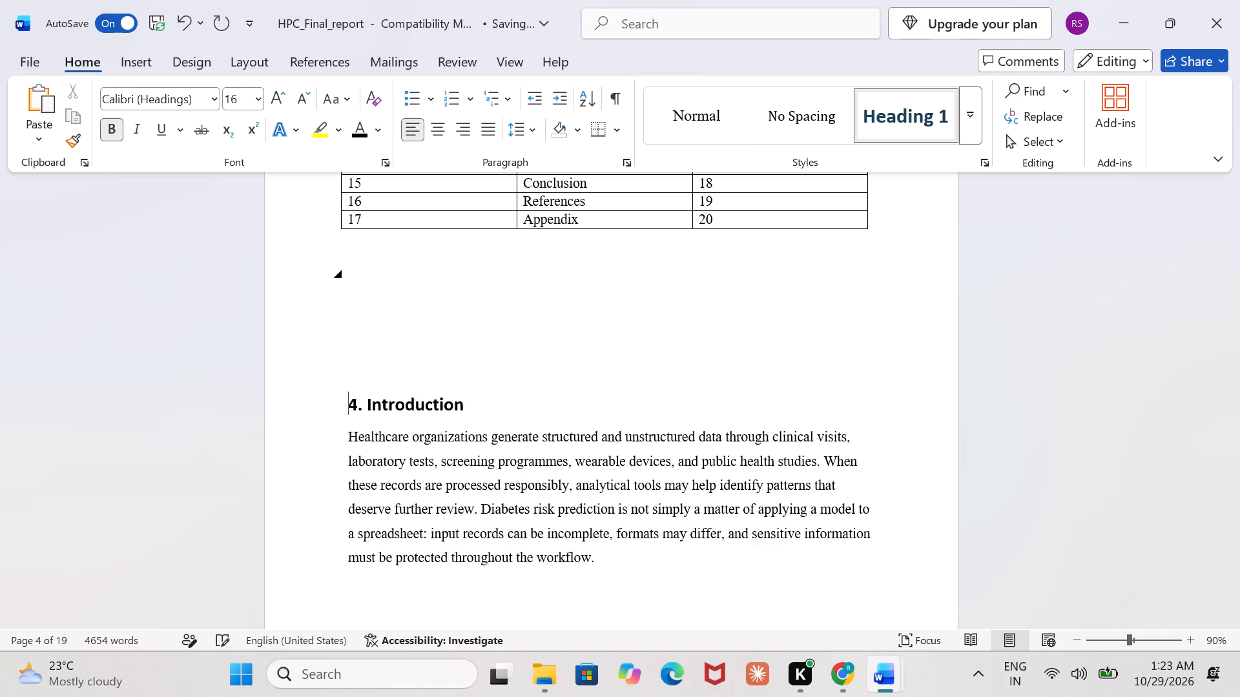
{"action": "key", "text": "Return"}
{"action": "key", "text": "Return"}
{"action": "key", "text": "Return"}
{"action": "key", "text": "Return"}
{"action": "scroll", "coordinate": [352, 258], "scroll_direction": "down", "scroll_amount": 1}
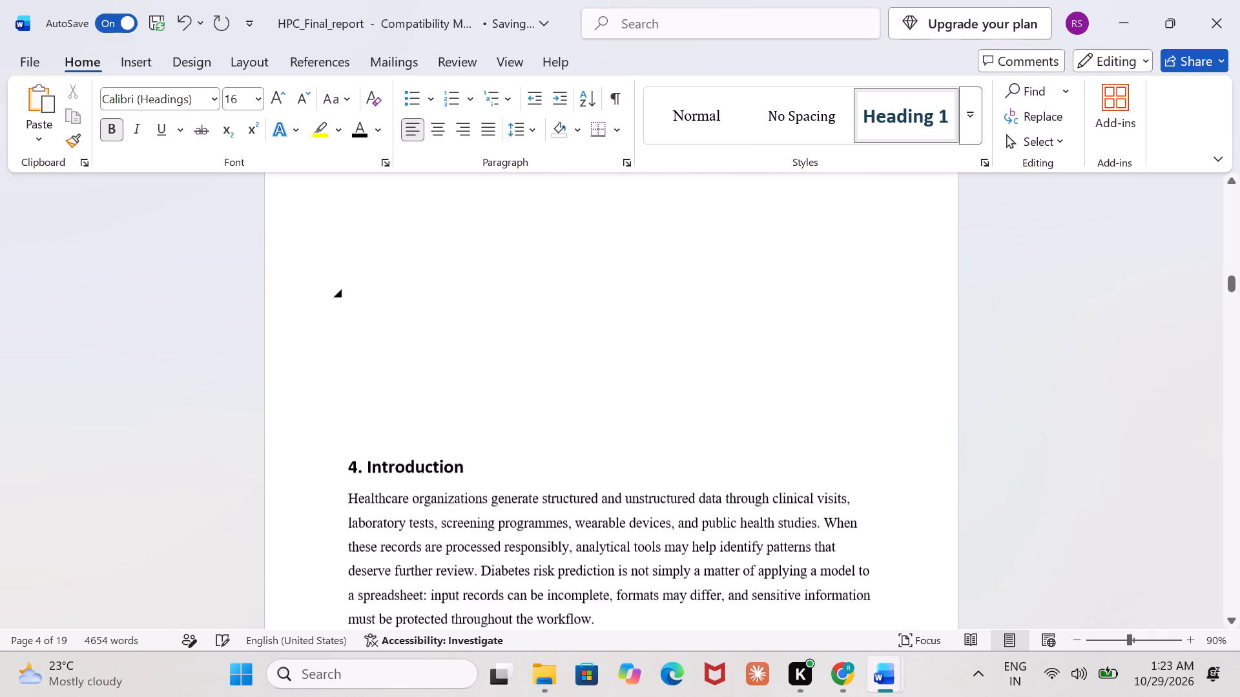
{"action": "scroll", "coordinate": [352, 258], "scroll_direction": "down", "scroll_amount": 1}
{"action": "key", "text": "Up"}
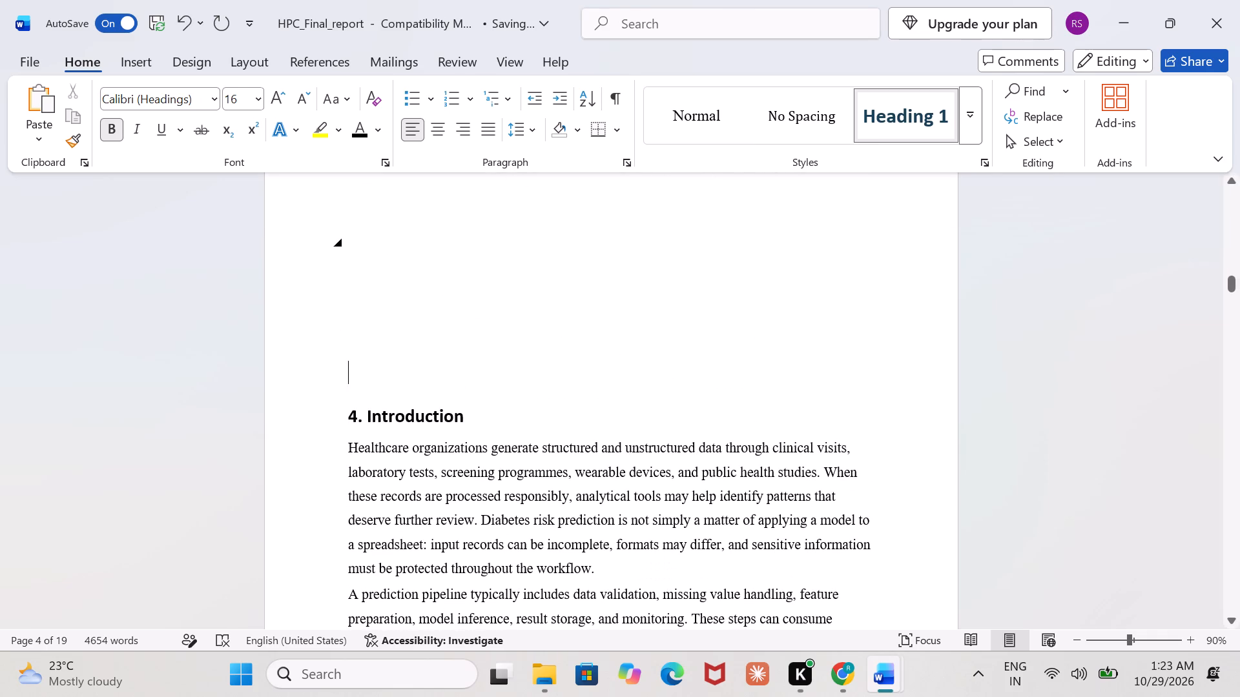
{"action": "key", "text": "BackSpace"}
{"action": "scroll", "coordinate": [352, 258], "scroll_direction": "up", "scroll_amount": 1}
{"action": "key", "text": "Return"}
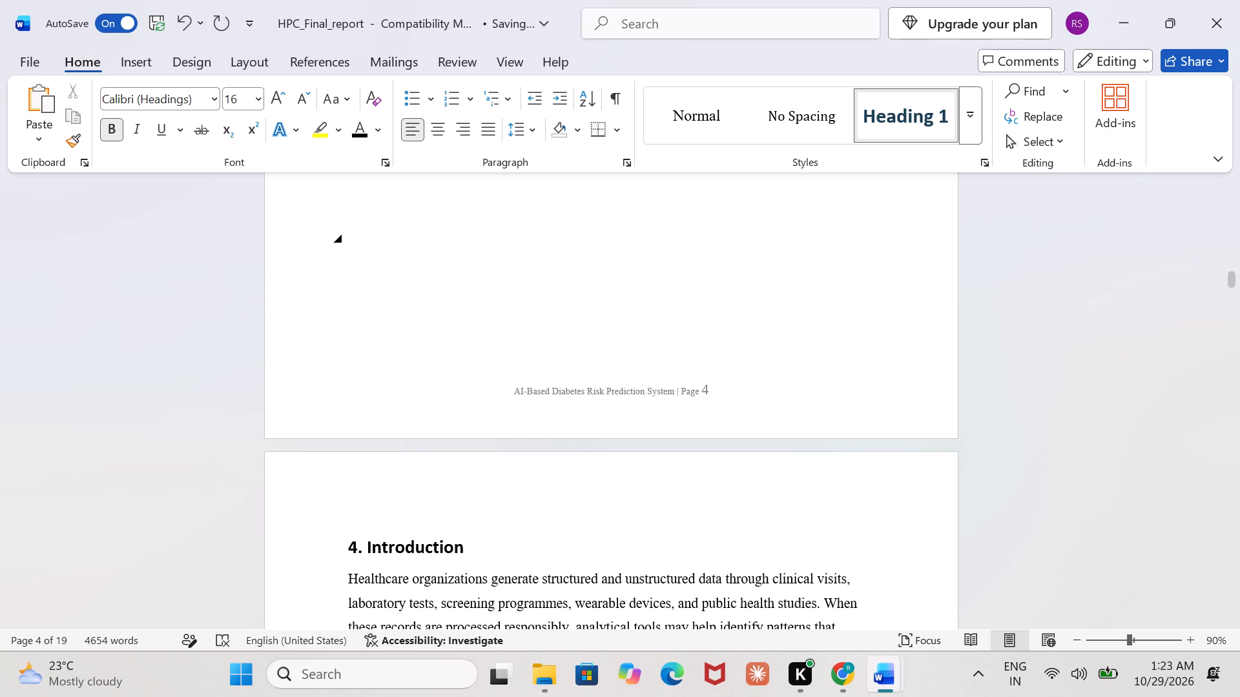
{"action": "scroll", "coordinate": [448, 488], "scroll_direction": "down", "scroll_amount": 2}
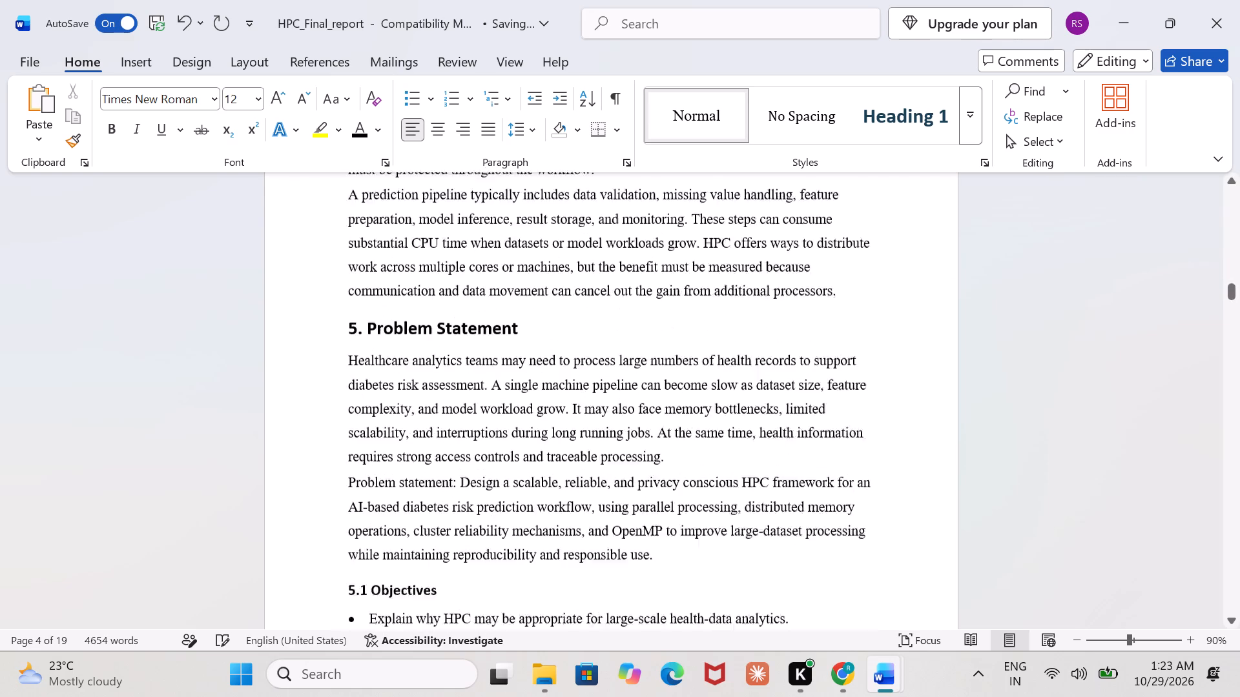
Remove the extra blank lines above the "6. Phase I: HPC Architecture Analysis" heading so it sits at the top of its page.
{"action": "scroll", "coordinate": [448, 488], "scroll_direction": "down", "scroll_amount": 3}
{"action": "scroll", "coordinate": [448, 488], "scroll_direction": "up", "scroll_amount": 1}
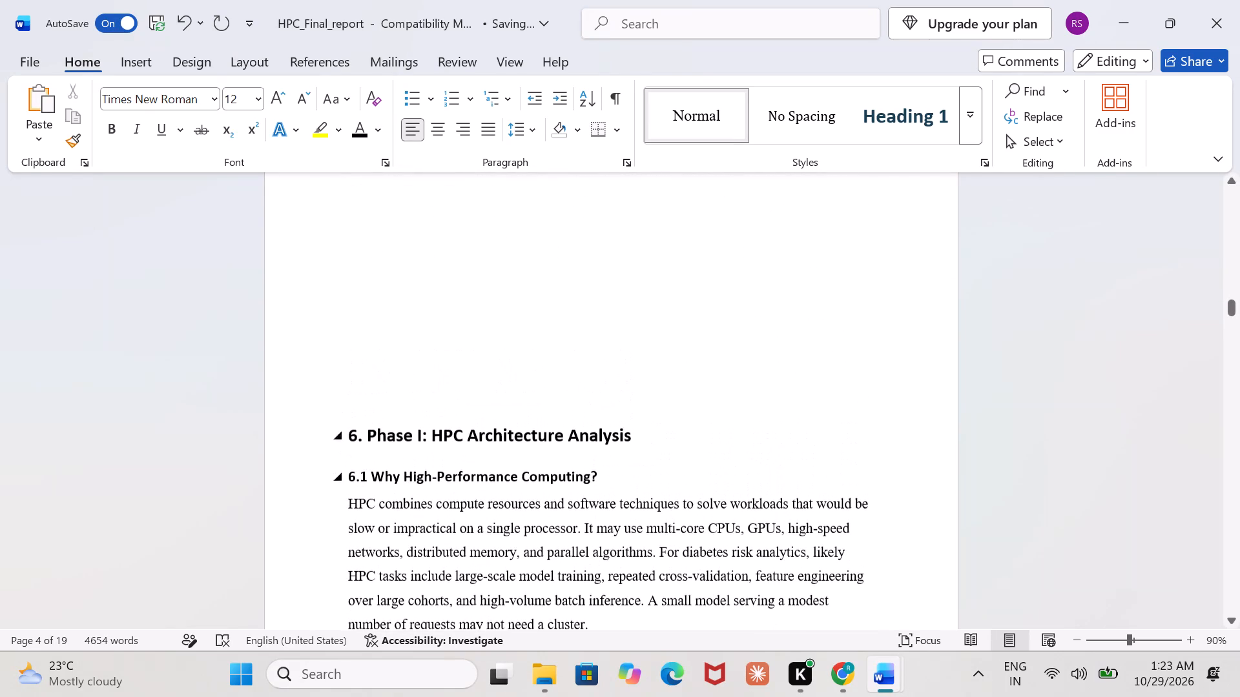
{"action": "left_click", "coordinate": [388, 413]}
{"action": "key", "text": "BackSpace"}
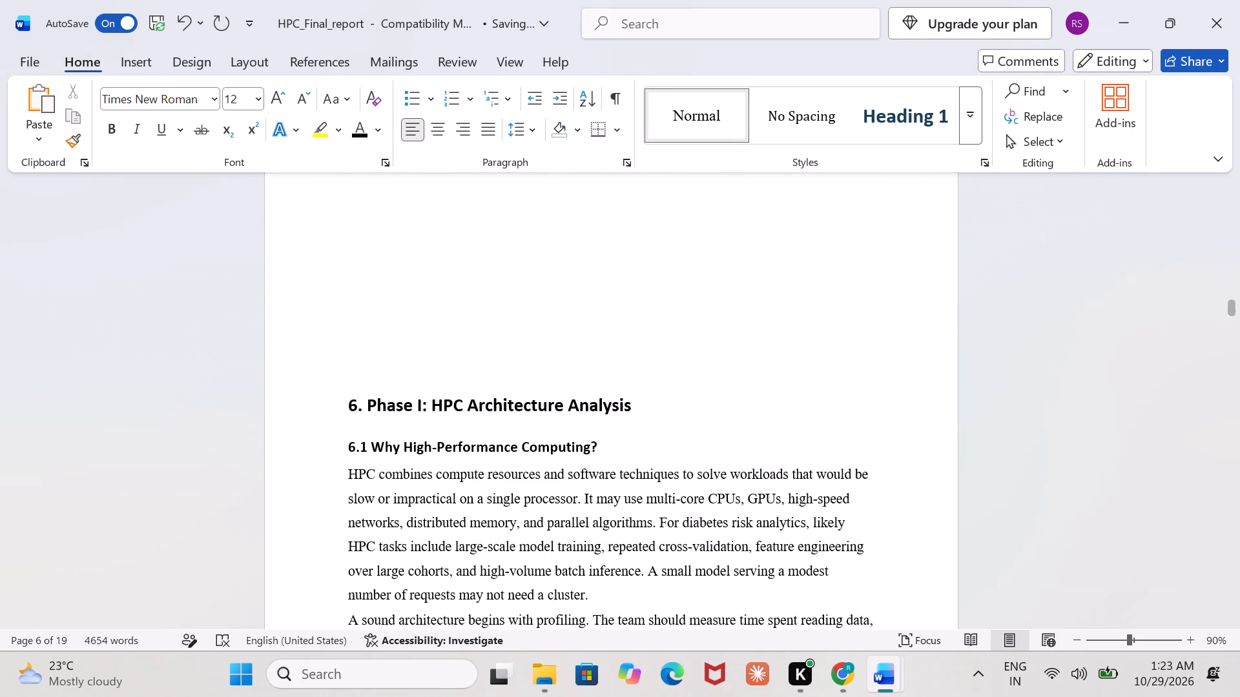
{"action": "key", "text": "BackSpace"}
{"action": "key", "text": "BackSpace"}
{"action": "key", "text": "BackSpace"}
{"action": "key", "text": "BackSpace"}
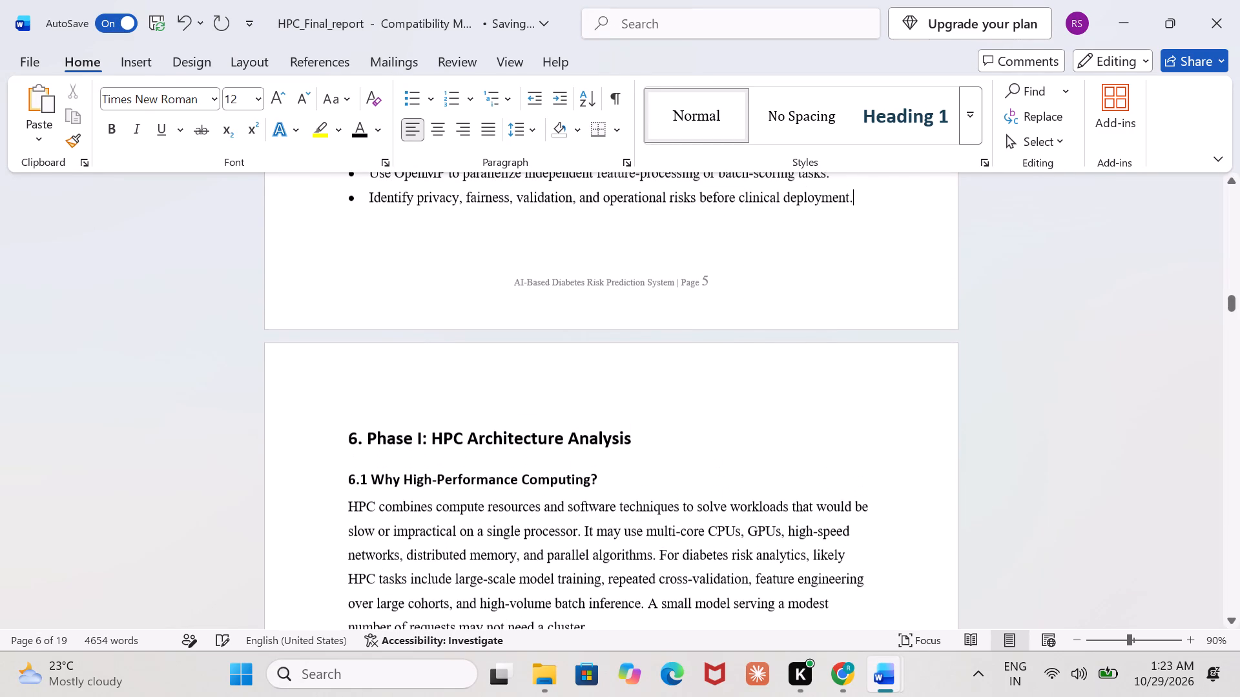
{"action": "scroll", "coordinate": [477, 497], "scroll_direction": "up", "scroll_amount": 4}
{"action": "scroll", "coordinate": [477, 497], "scroll_direction": "down", "scroll_amount": 2}
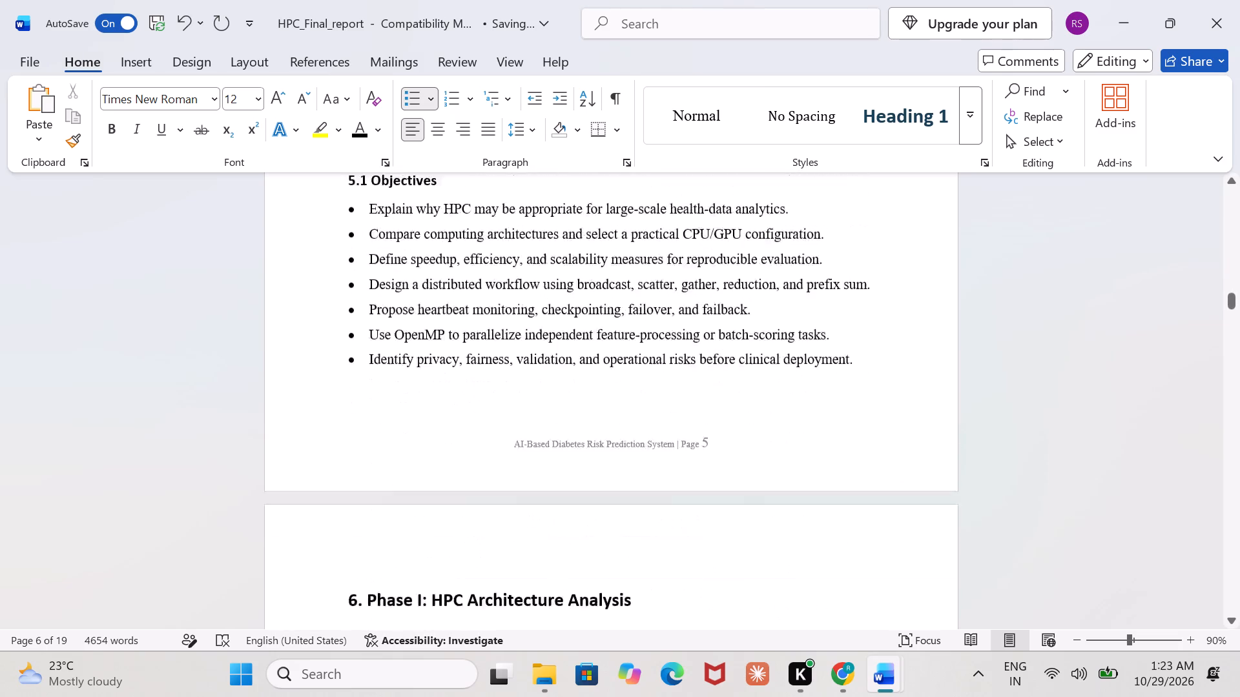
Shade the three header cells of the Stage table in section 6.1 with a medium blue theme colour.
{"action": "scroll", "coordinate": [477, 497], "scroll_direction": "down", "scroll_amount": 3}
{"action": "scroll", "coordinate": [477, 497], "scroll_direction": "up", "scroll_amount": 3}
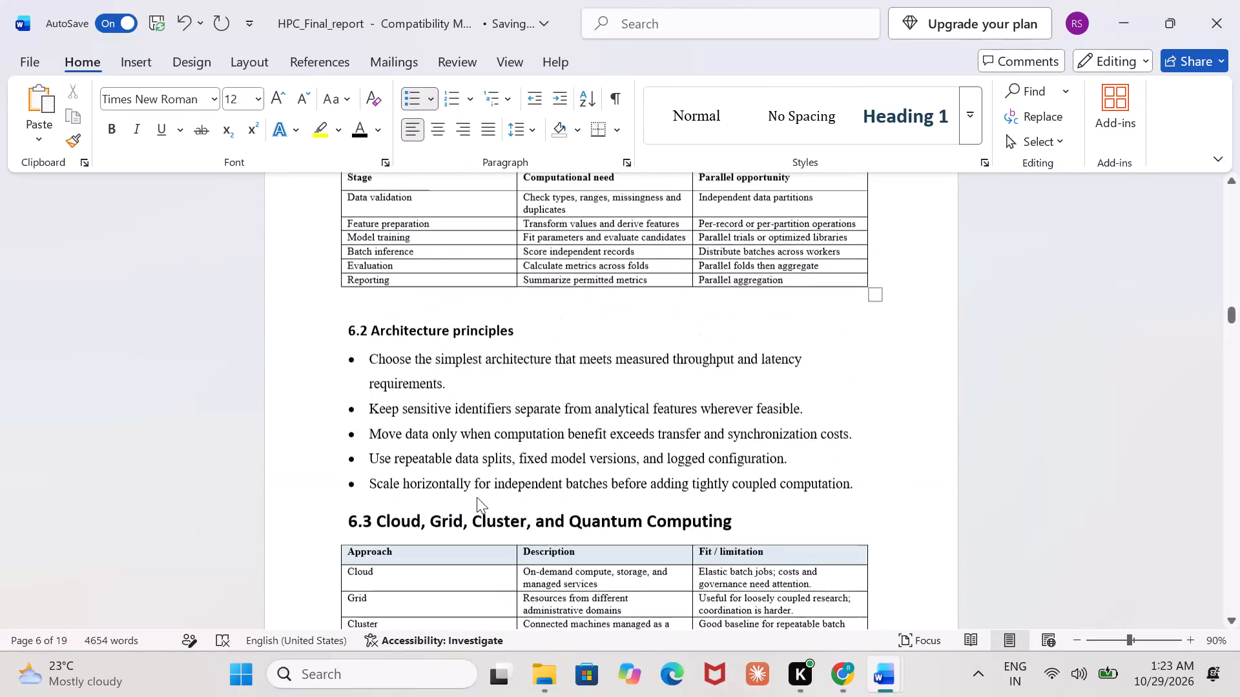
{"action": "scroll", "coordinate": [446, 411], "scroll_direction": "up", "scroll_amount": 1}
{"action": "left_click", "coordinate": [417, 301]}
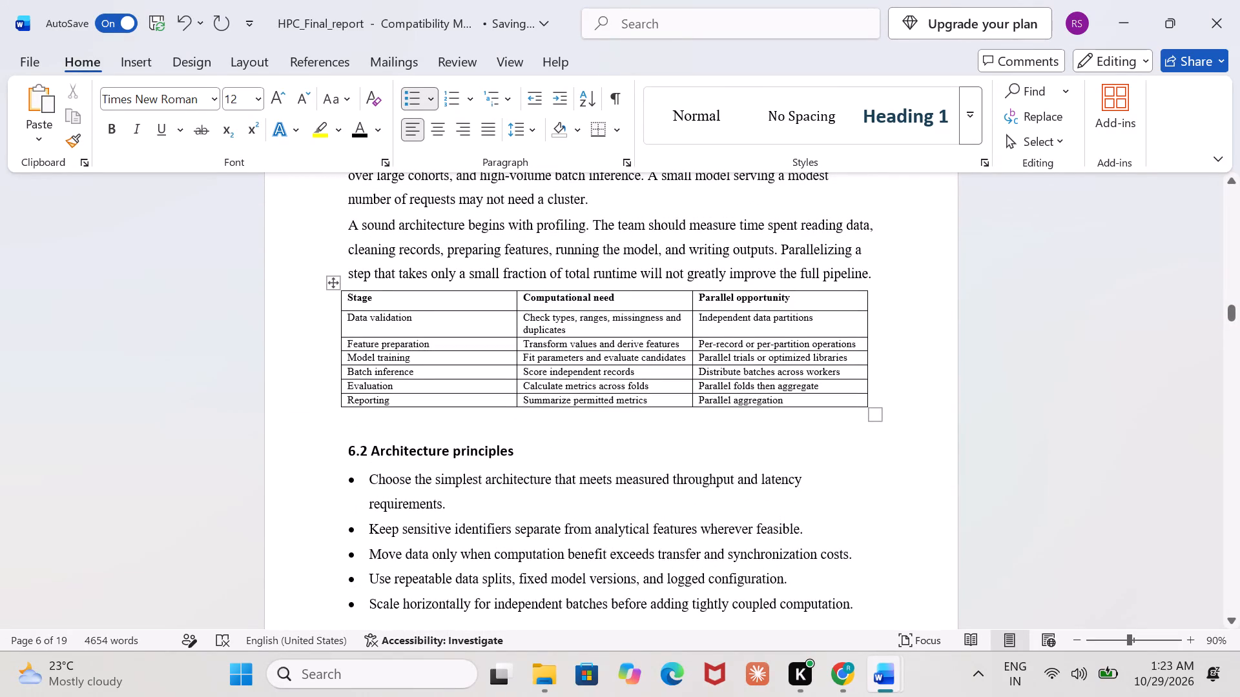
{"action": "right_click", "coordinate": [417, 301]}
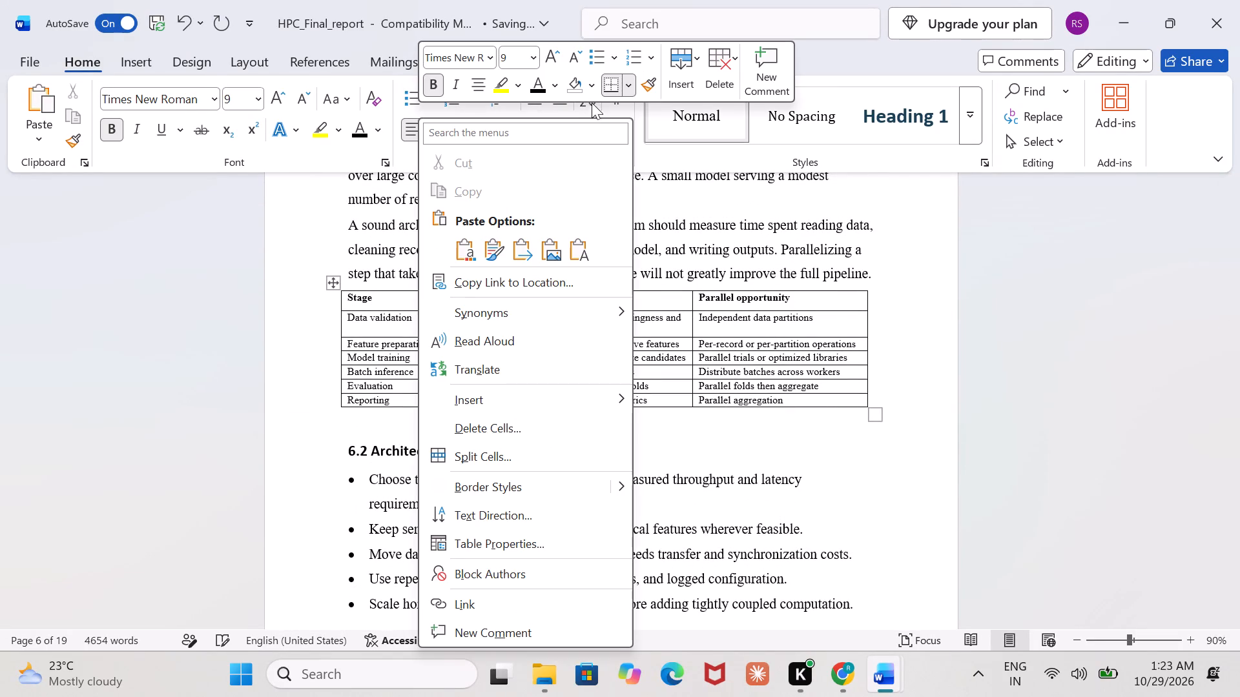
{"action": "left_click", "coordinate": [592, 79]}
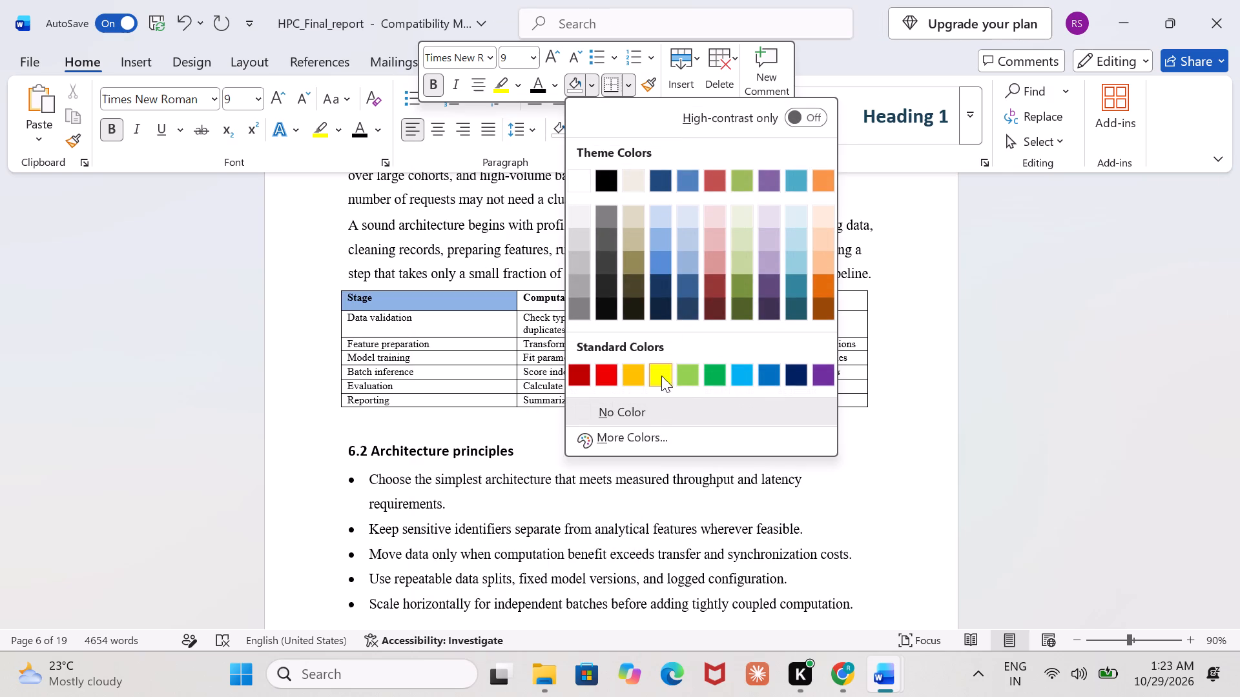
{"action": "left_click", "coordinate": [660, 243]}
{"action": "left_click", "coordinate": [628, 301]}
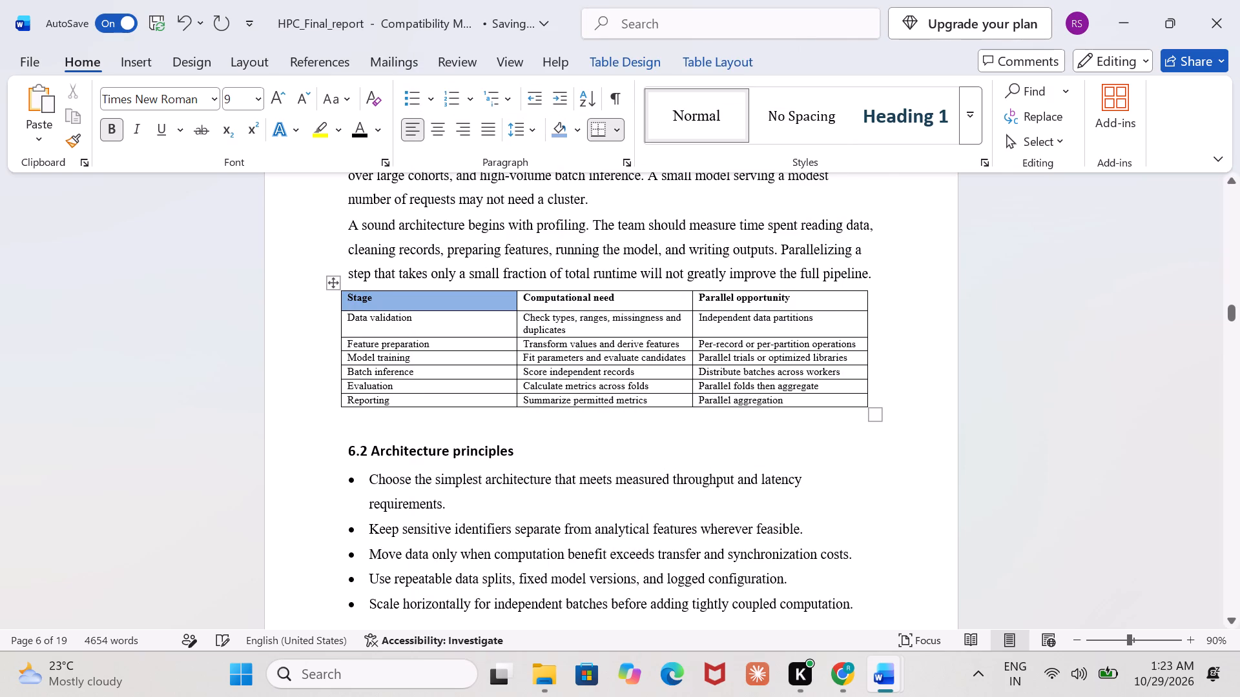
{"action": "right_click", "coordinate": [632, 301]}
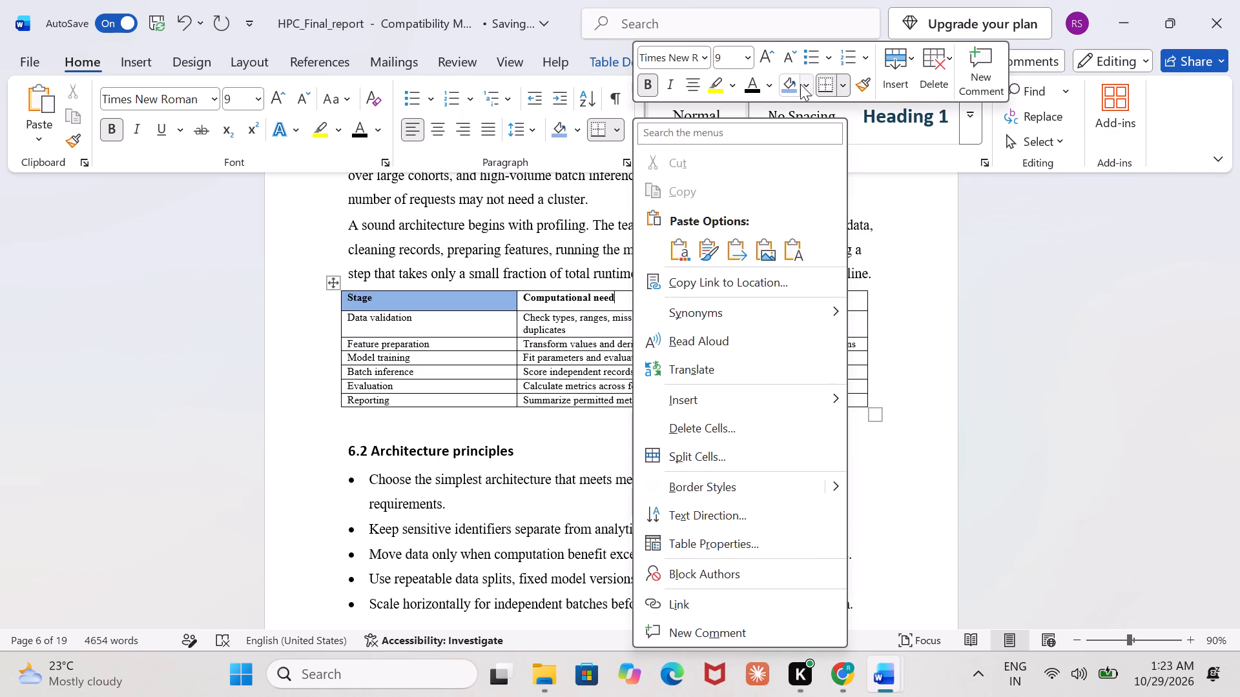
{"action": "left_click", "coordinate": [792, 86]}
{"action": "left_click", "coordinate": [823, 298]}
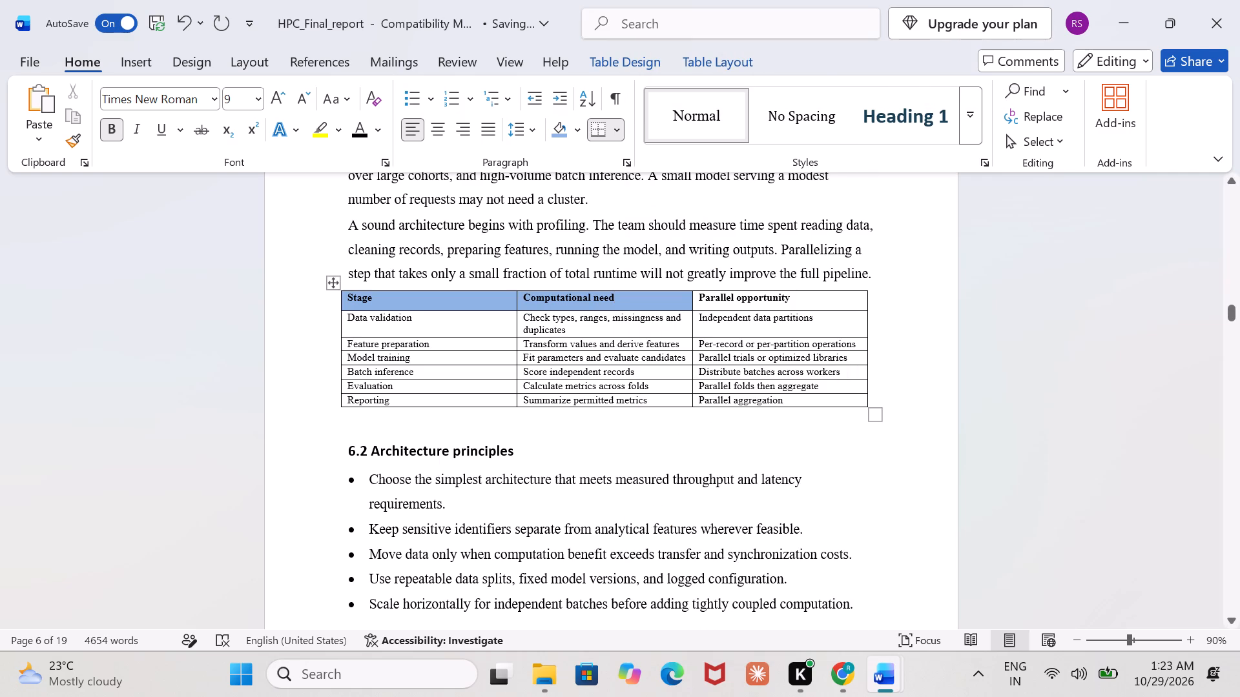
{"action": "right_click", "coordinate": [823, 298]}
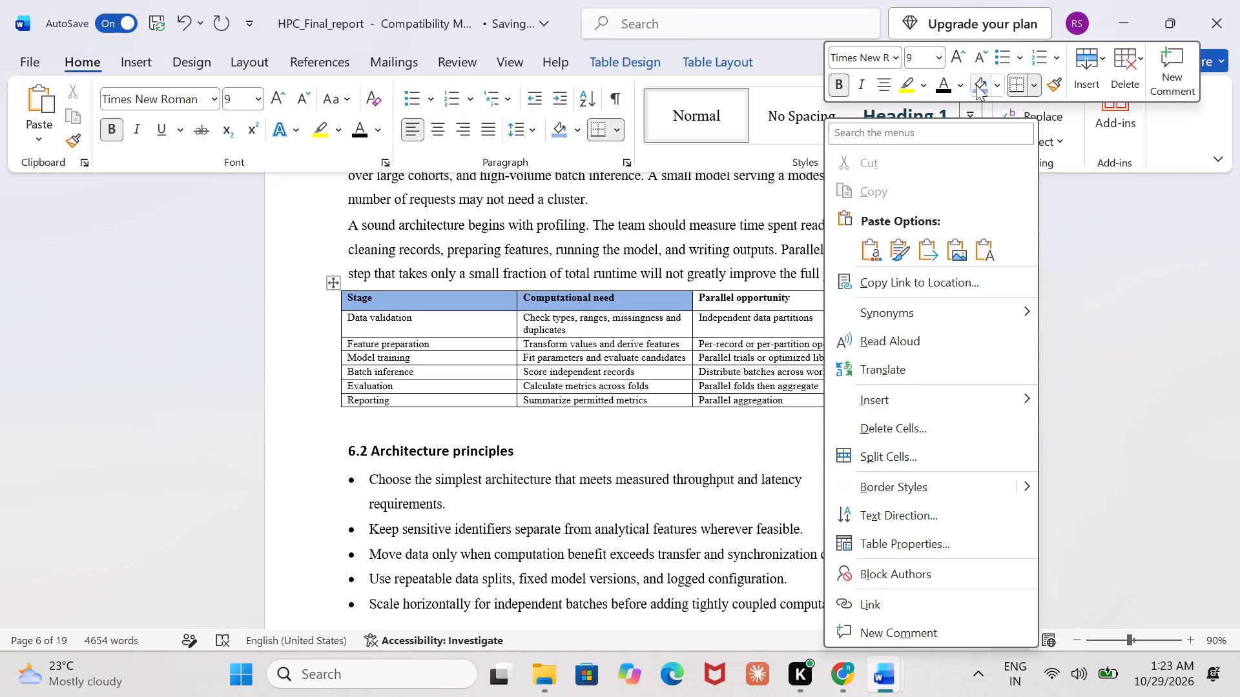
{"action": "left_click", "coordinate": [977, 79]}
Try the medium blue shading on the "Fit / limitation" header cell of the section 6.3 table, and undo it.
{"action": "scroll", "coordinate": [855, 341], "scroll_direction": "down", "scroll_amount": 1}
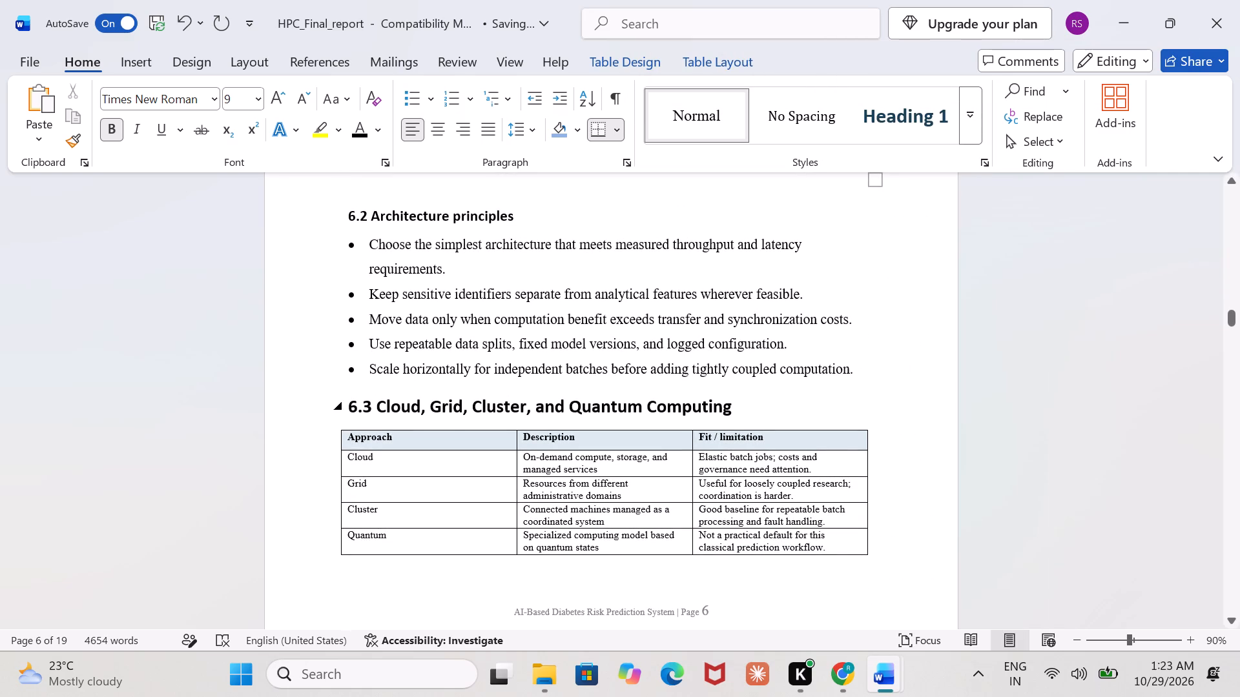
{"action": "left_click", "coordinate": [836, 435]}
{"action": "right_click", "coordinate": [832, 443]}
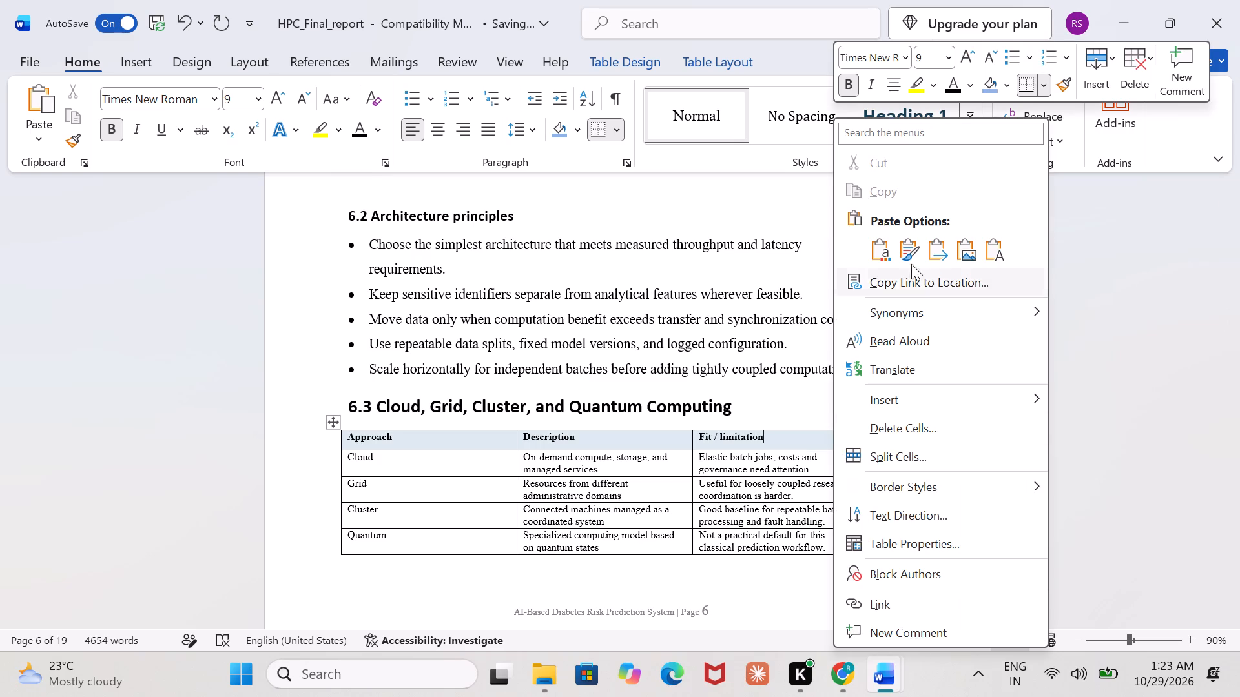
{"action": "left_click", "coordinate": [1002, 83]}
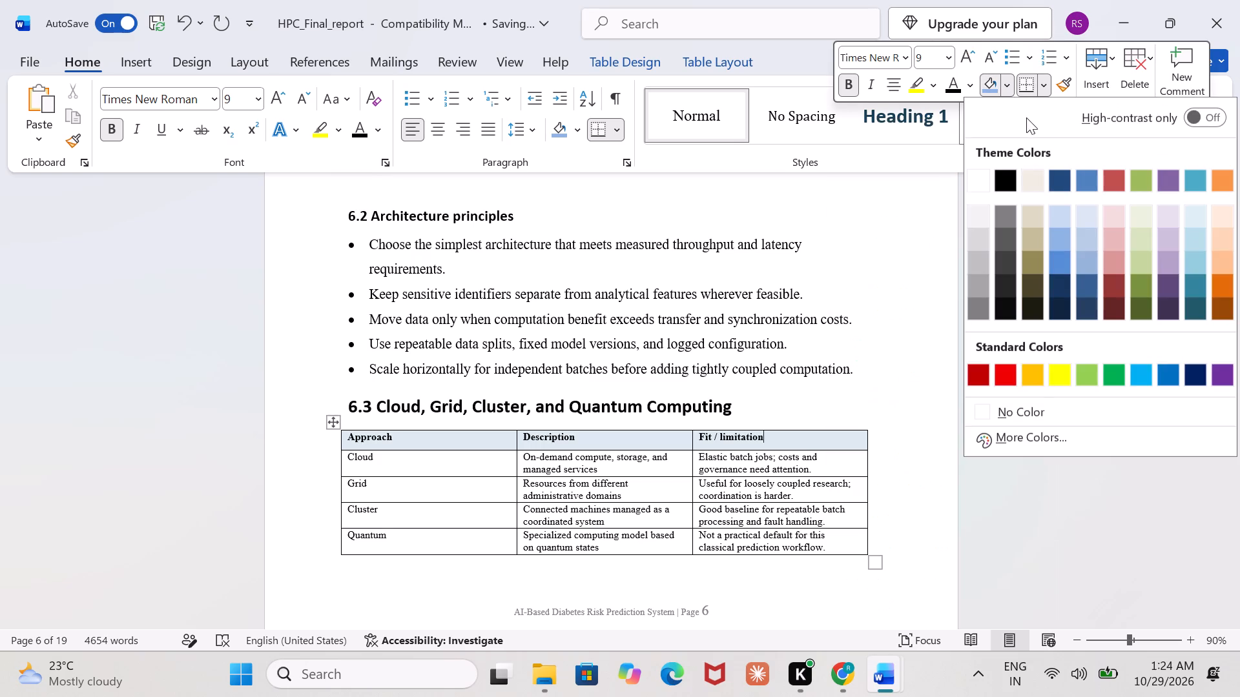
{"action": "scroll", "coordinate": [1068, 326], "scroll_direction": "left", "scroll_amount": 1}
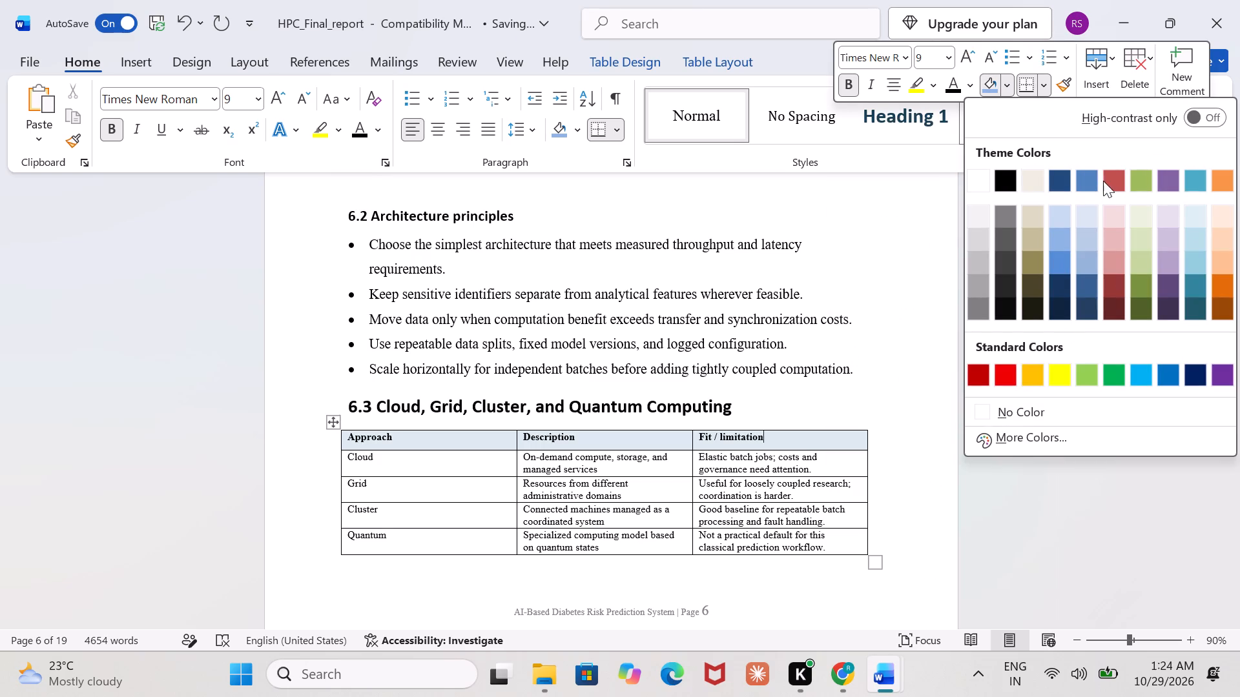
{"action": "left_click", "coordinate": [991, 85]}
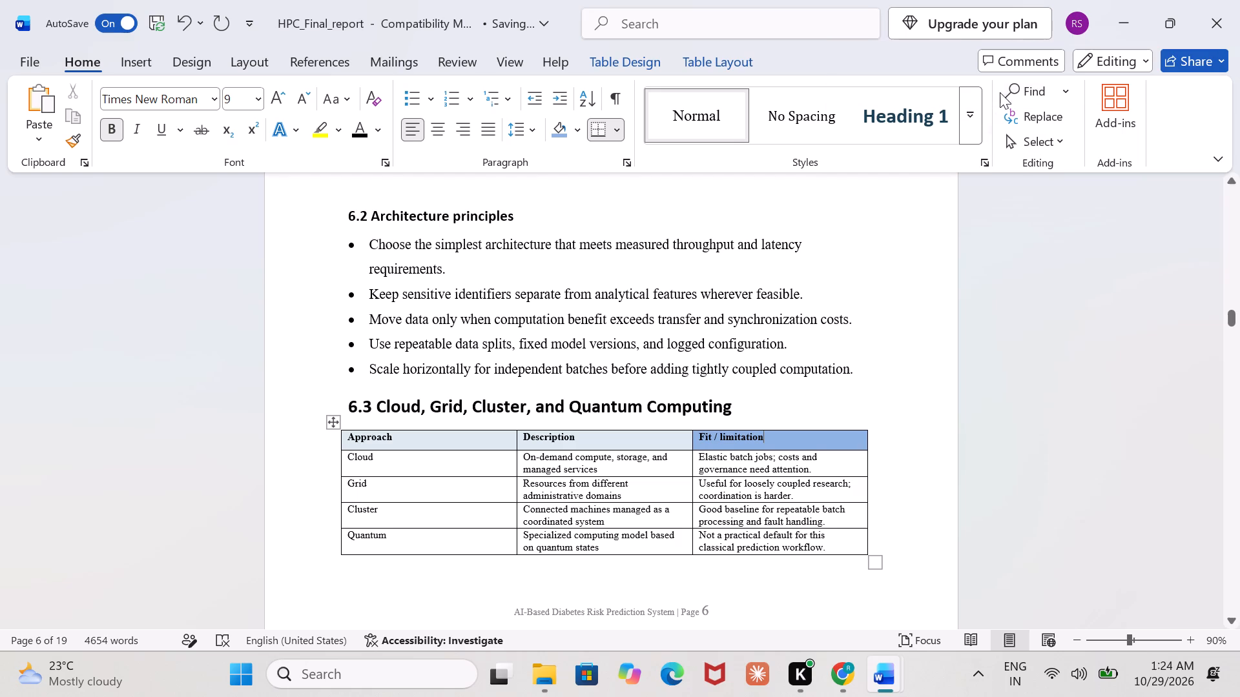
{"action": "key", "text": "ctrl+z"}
Shade the "Parallel opportunity", "Computational need" and "Stage" header cells of the section 6.1 table with the lightest blue of the theme's dark-blue column.
{"action": "scroll", "coordinate": [897, 314], "scroll_direction": "up", "scroll_amount": 1}
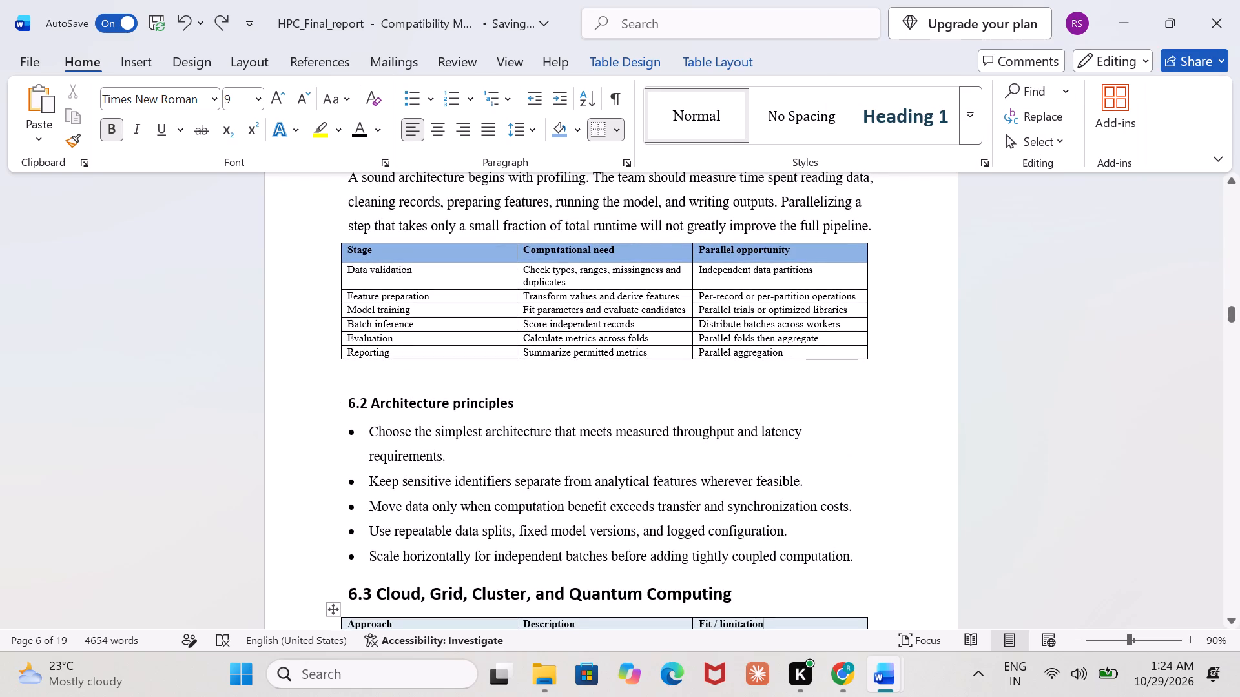
{"action": "left_click", "coordinate": [820, 252]}
{"action": "right_click", "coordinate": [820, 252]}
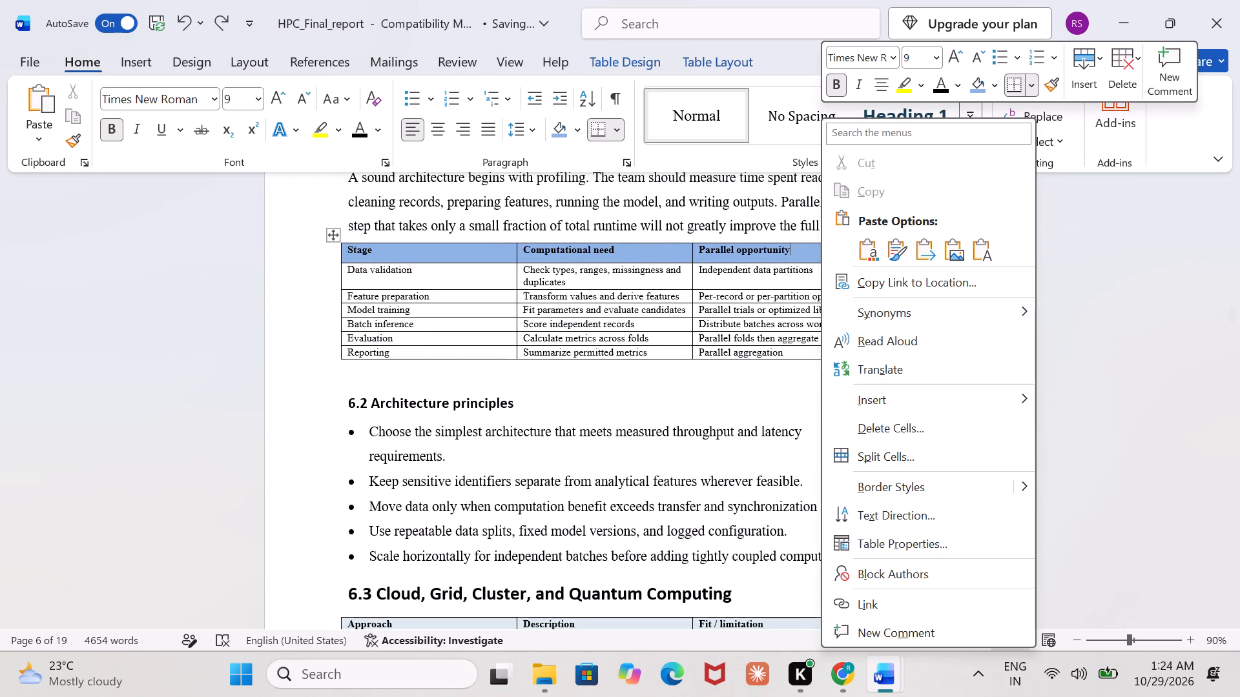
{"action": "left_click_drag", "start_coordinate": [992, 81], "coordinate": [975, 85]}
{"action": "left_click", "coordinate": [975, 85]}
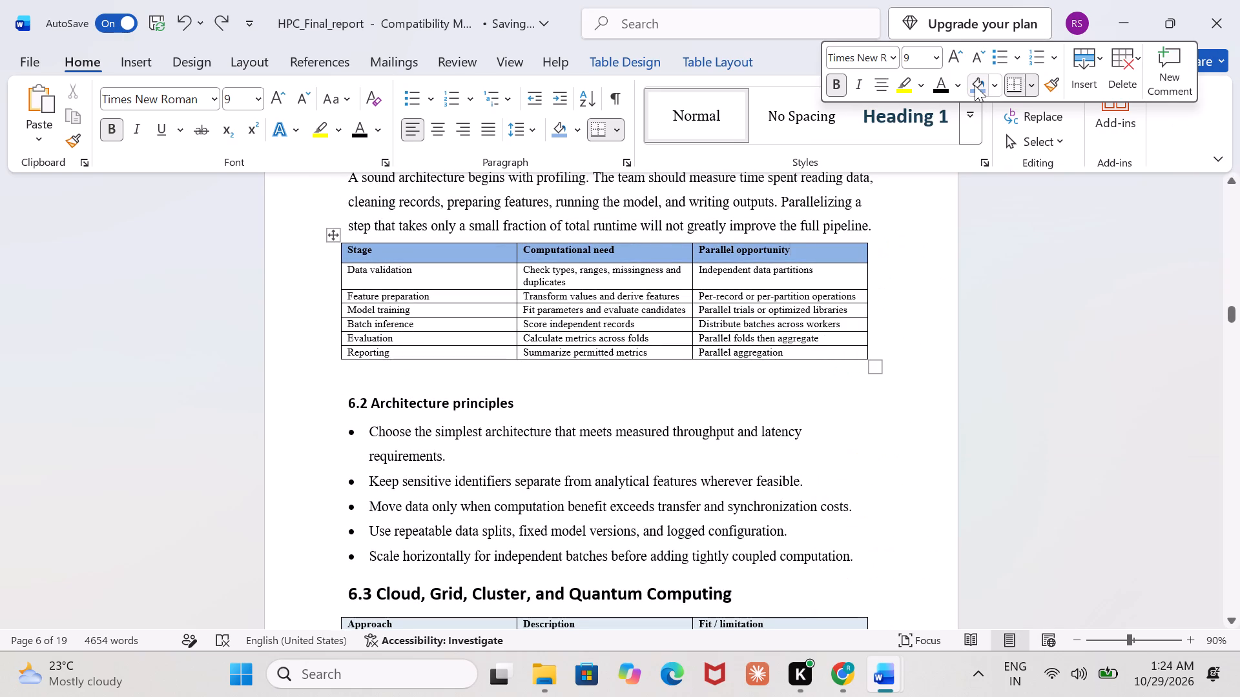
{"action": "left_click", "coordinate": [986, 86]}
{"action": "left_click", "coordinate": [998, 92]}
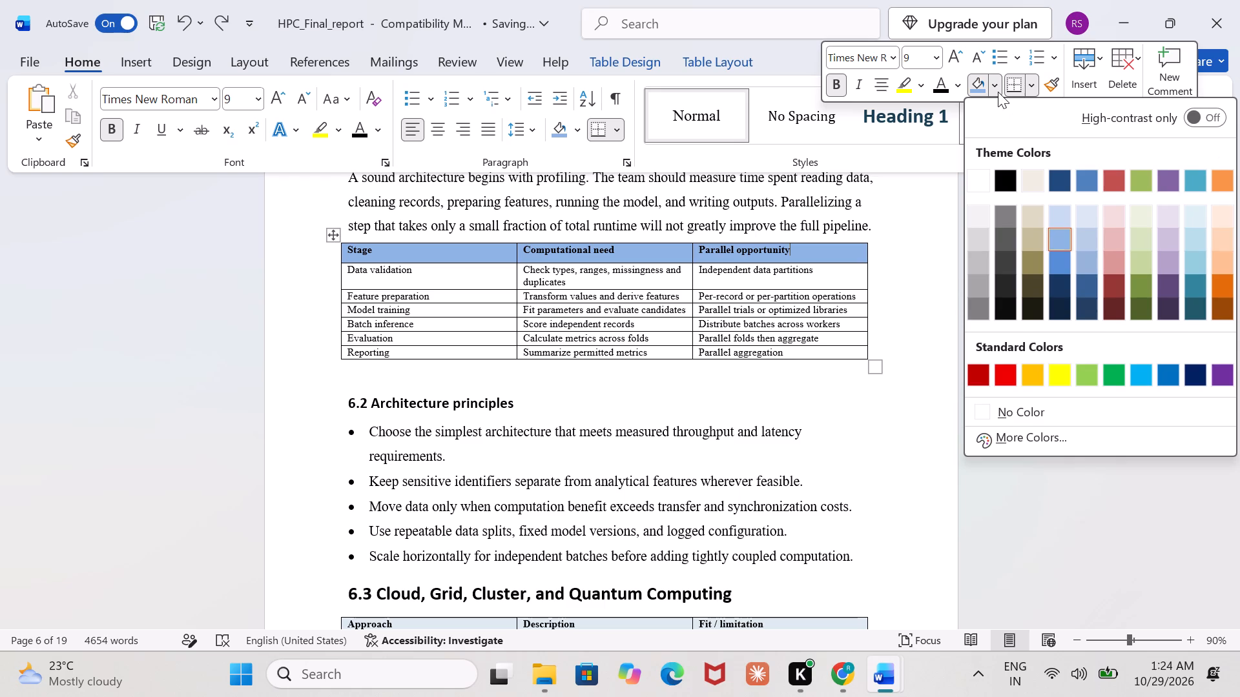
{"action": "left_click", "coordinate": [1057, 211]}
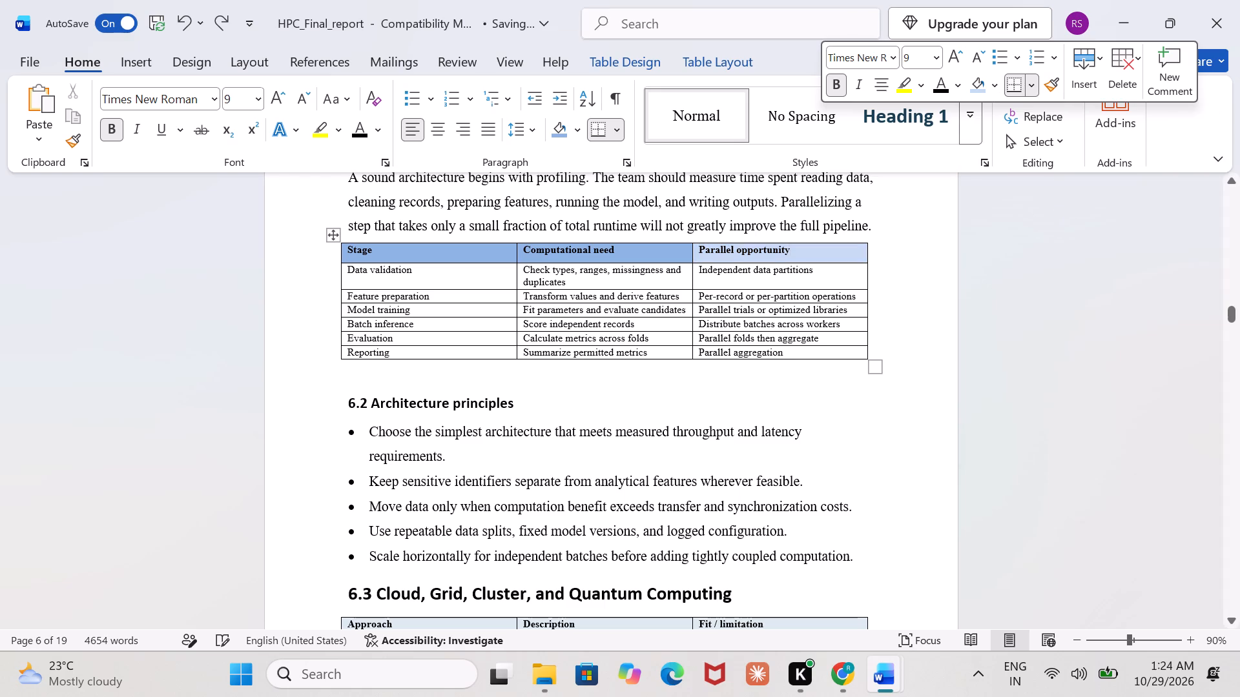
{"action": "left_click", "coordinate": [651, 250]}
{"action": "right_click", "coordinate": [671, 256]}
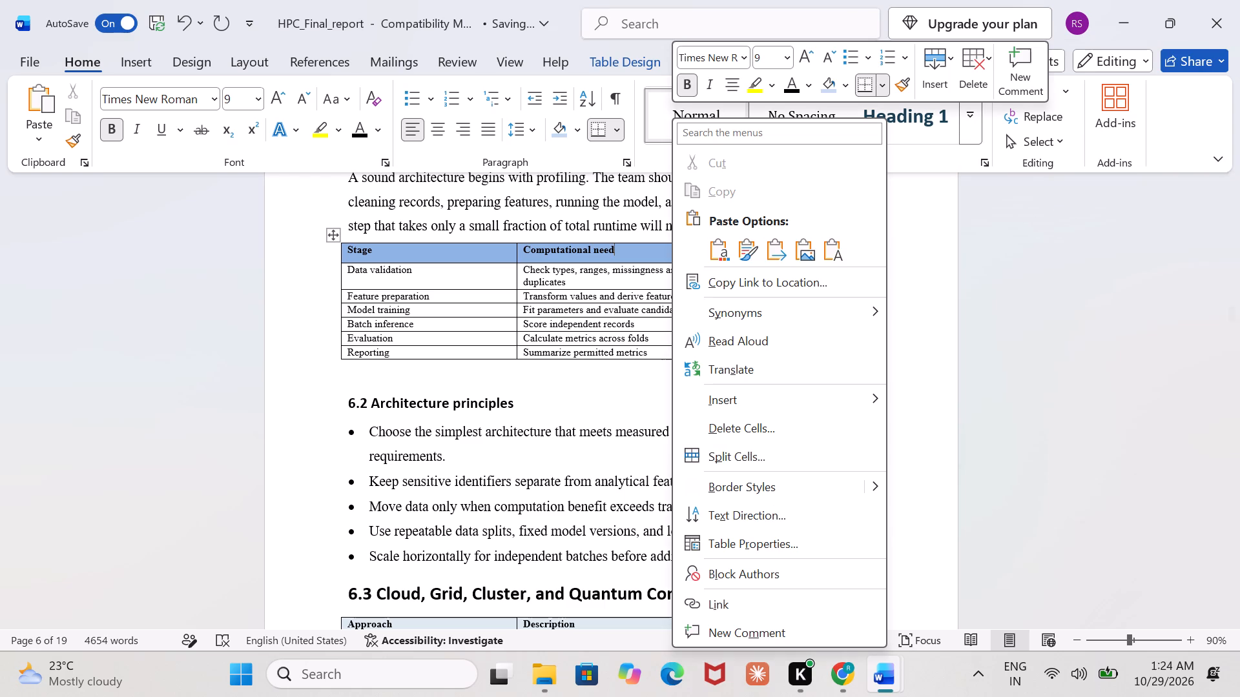
{"action": "left_click", "coordinate": [826, 87]}
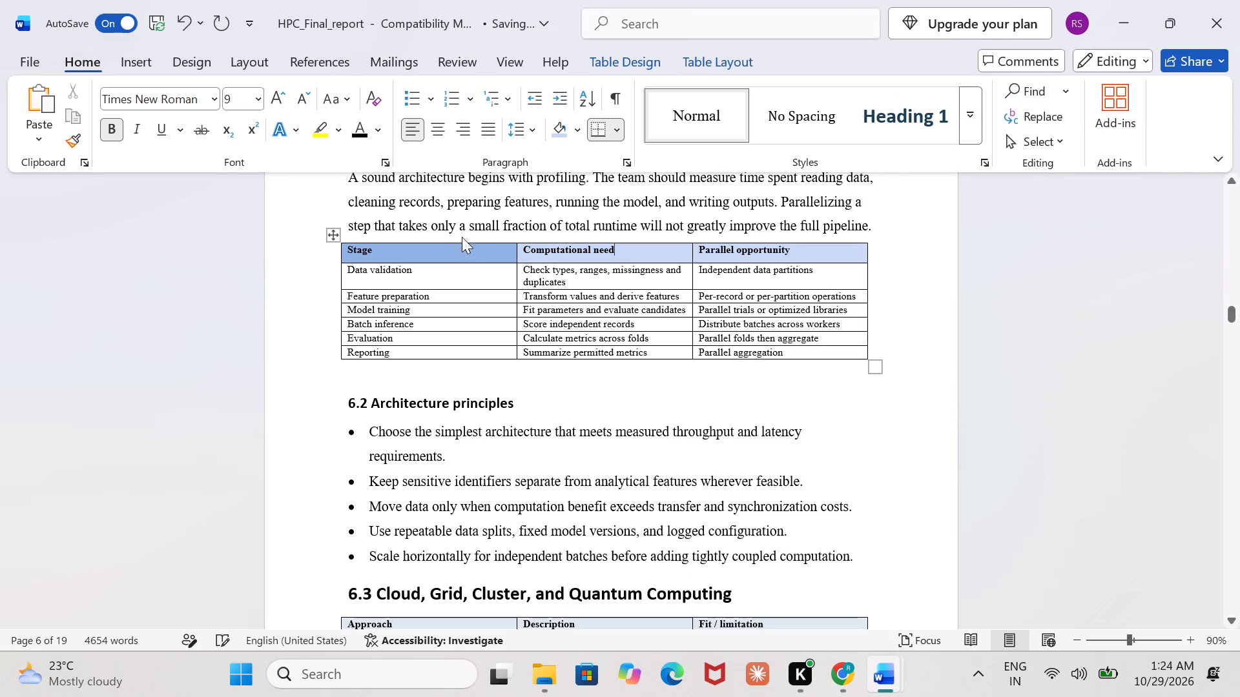
{"action": "left_click", "coordinate": [466, 245]}
{"action": "left_click", "coordinate": [471, 250]}
{"action": "right_click", "coordinate": [455, 258]}
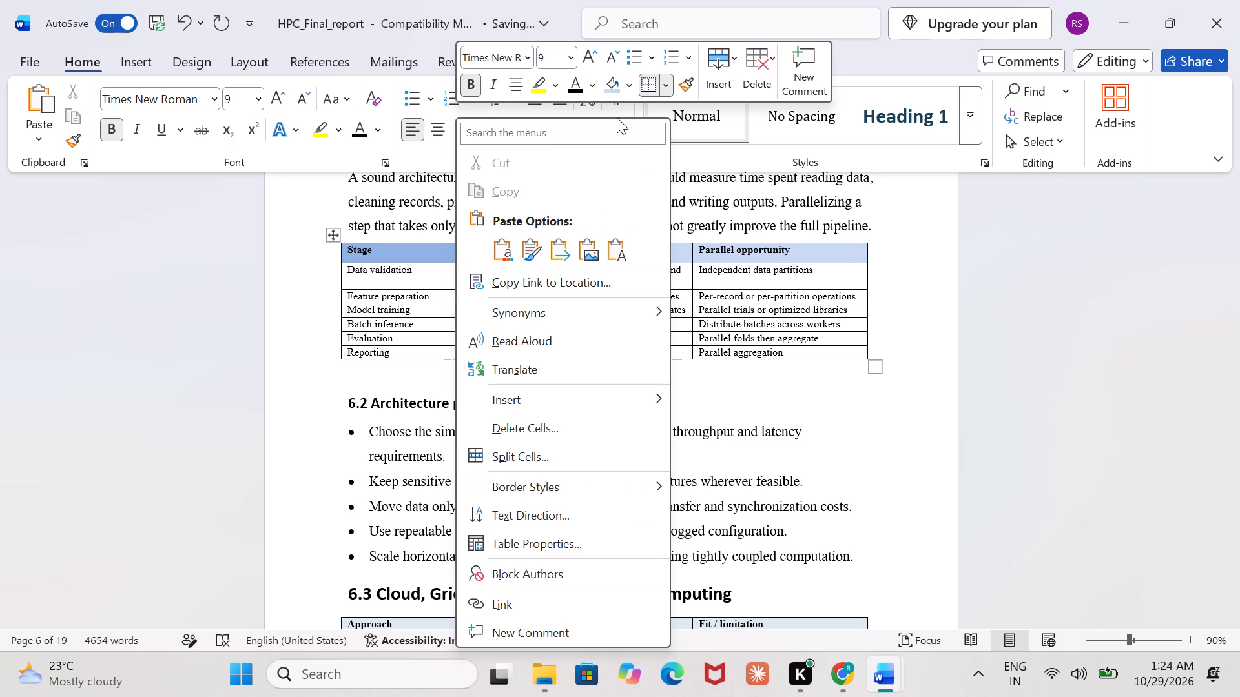
{"action": "left_click", "coordinate": [615, 93]}
Review the rest of HPC_Final_report from section 6.1 to the end, checking table header shading, headings and page layout.
{"action": "scroll", "coordinate": [601, 261], "scroll_direction": "up", "scroll_amount": 1}
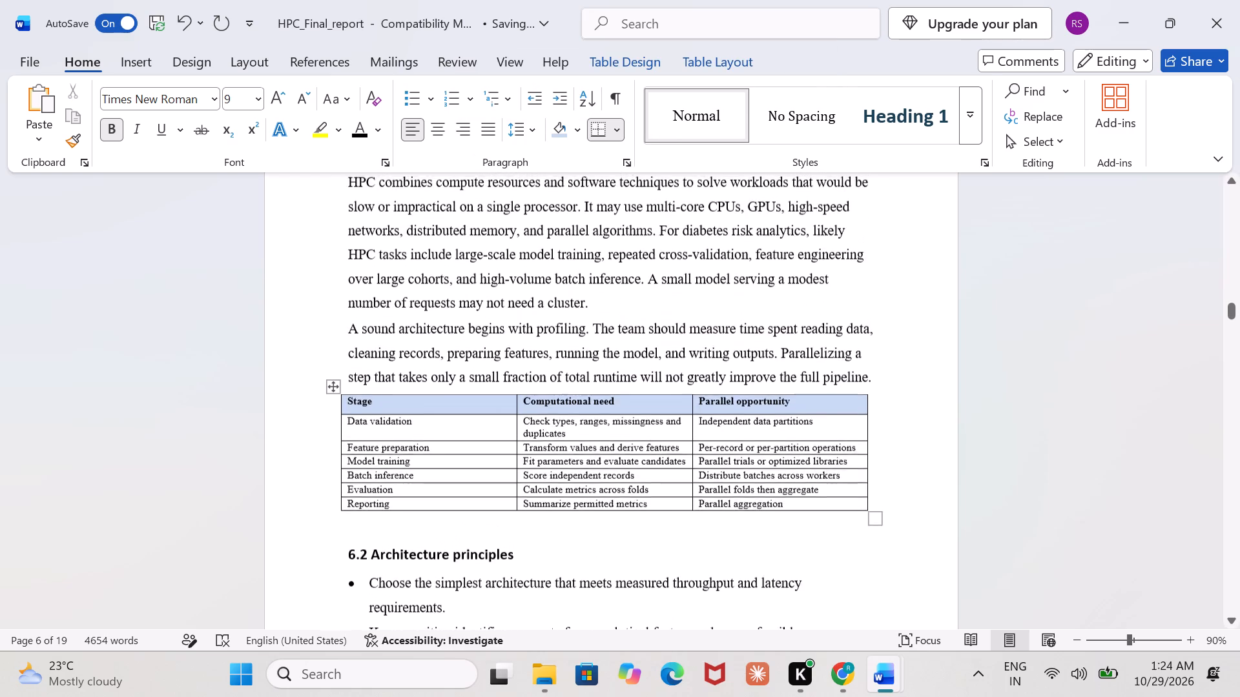
{"action": "scroll", "coordinate": [601, 261], "scroll_direction": "up", "scroll_amount": 1}
{"action": "scroll", "coordinate": [601, 261], "scroll_direction": "down", "scroll_amount": 5}
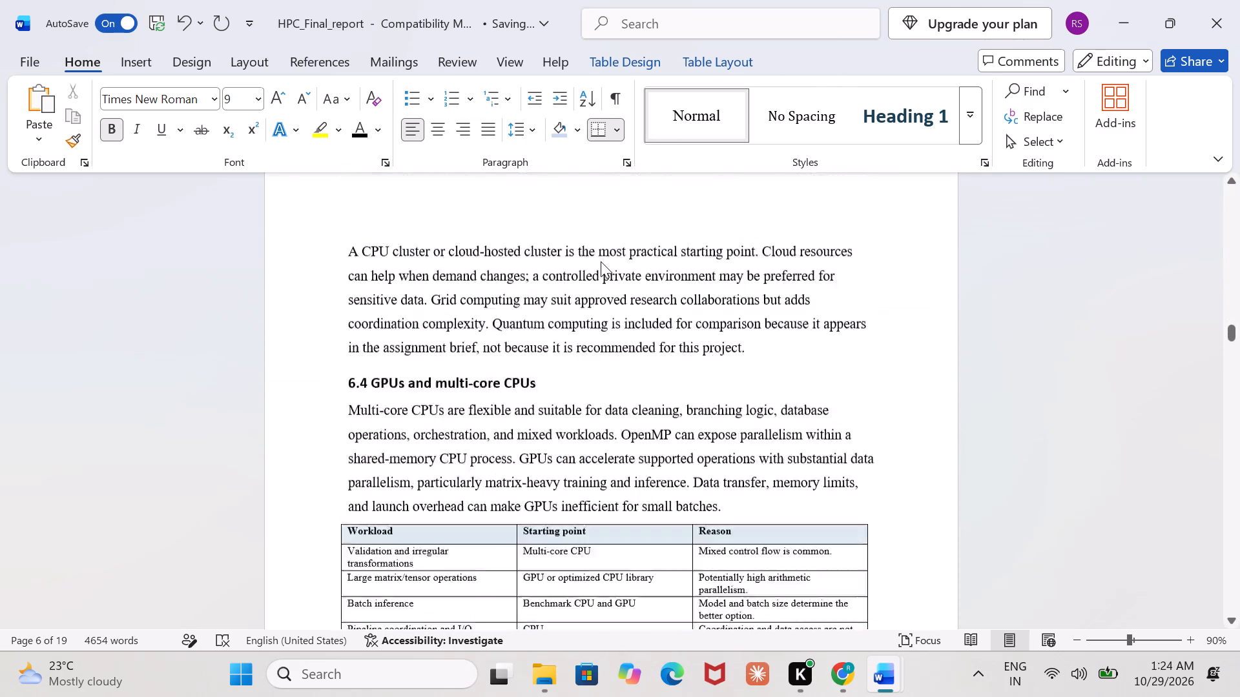
{"action": "scroll", "coordinate": [601, 261], "scroll_direction": "down", "scroll_amount": 4}
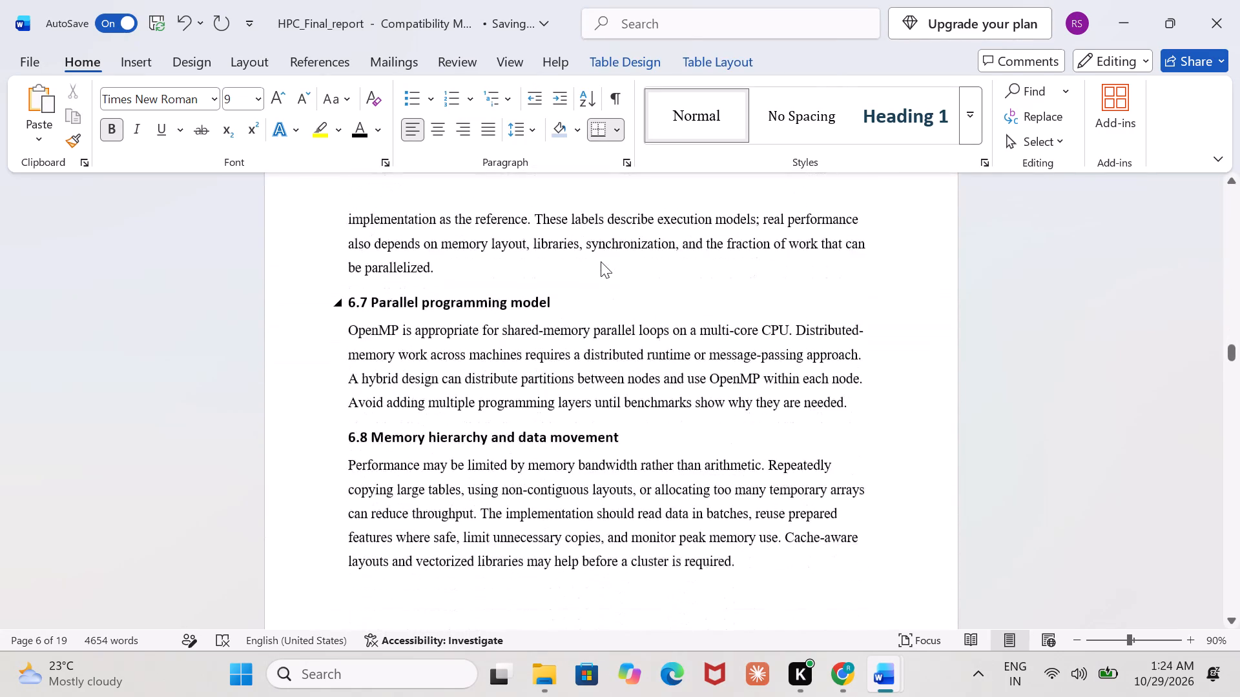
{"action": "scroll", "coordinate": [601, 261], "scroll_direction": "down", "scroll_amount": 5}
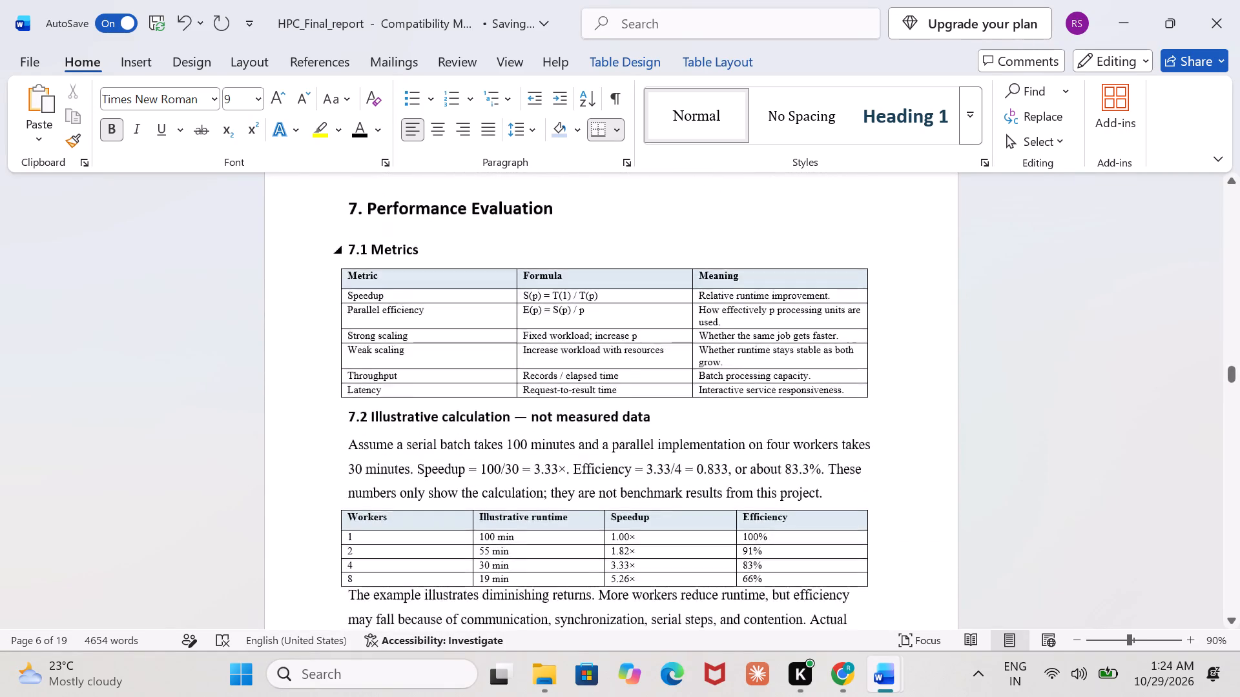
{"action": "scroll", "coordinate": [601, 261], "scroll_direction": "down", "scroll_amount": 6}
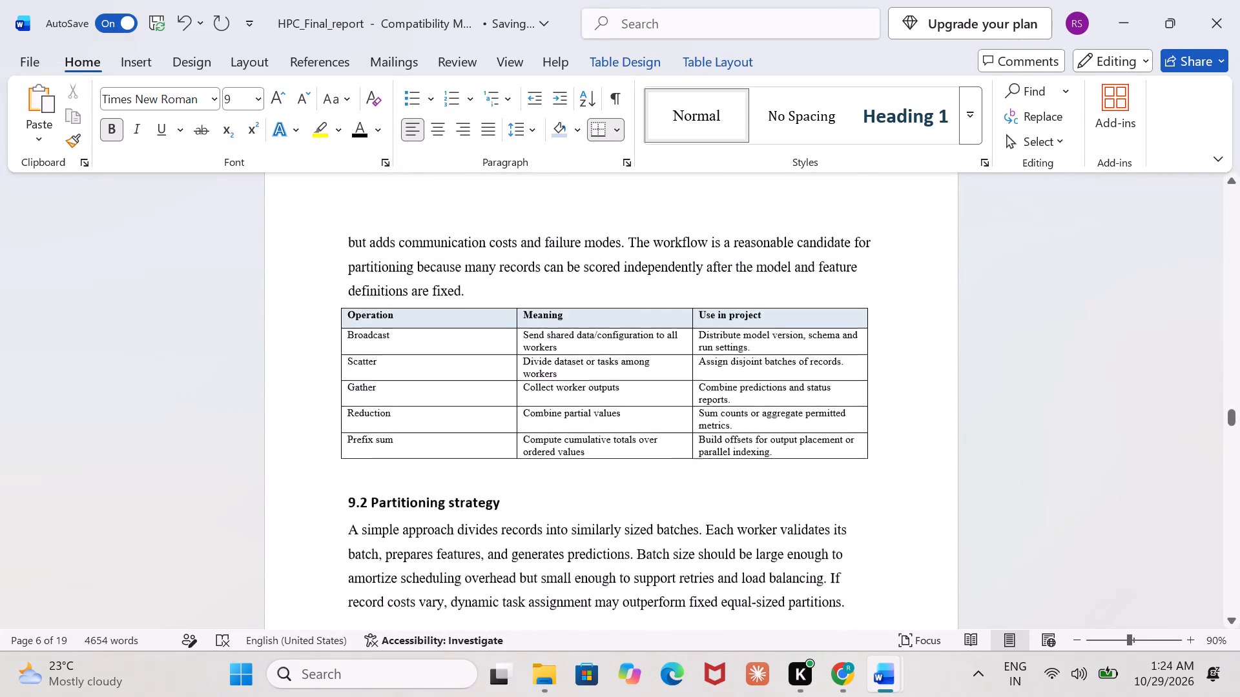
{"action": "scroll", "coordinate": [601, 261], "scroll_direction": "down", "scroll_amount": 2}
{"action": "scroll", "coordinate": [601, 261], "scroll_direction": "up", "scroll_amount": 2}
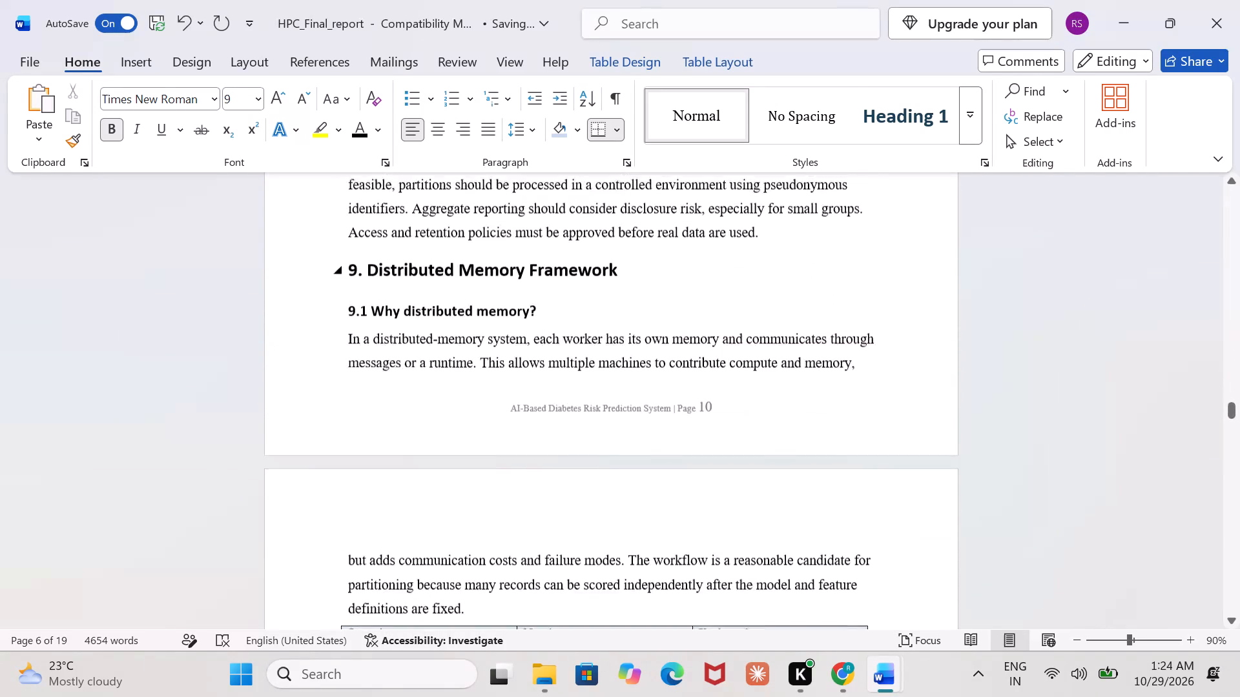
{"action": "scroll", "coordinate": [601, 261], "scroll_direction": "up", "scroll_amount": 2}
{"action": "scroll", "coordinate": [601, 261], "scroll_direction": "down", "scroll_amount": 2}
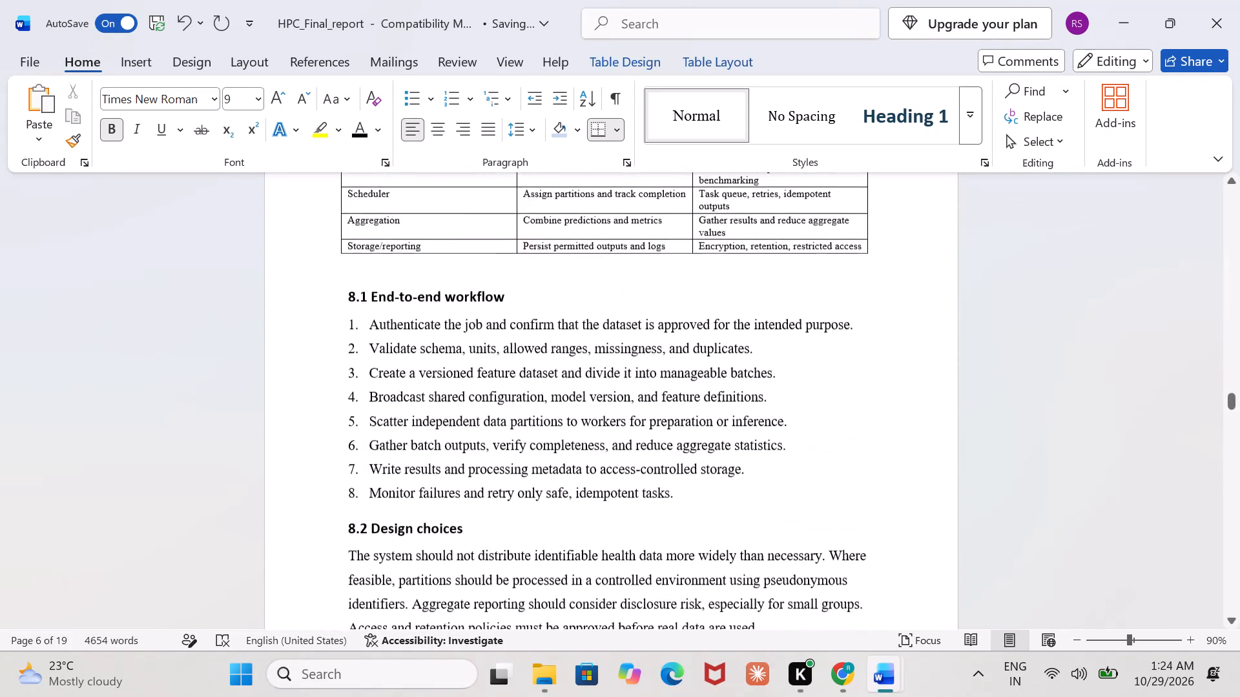
{"action": "scroll", "coordinate": [601, 261], "scroll_direction": "down", "scroll_amount": 4}
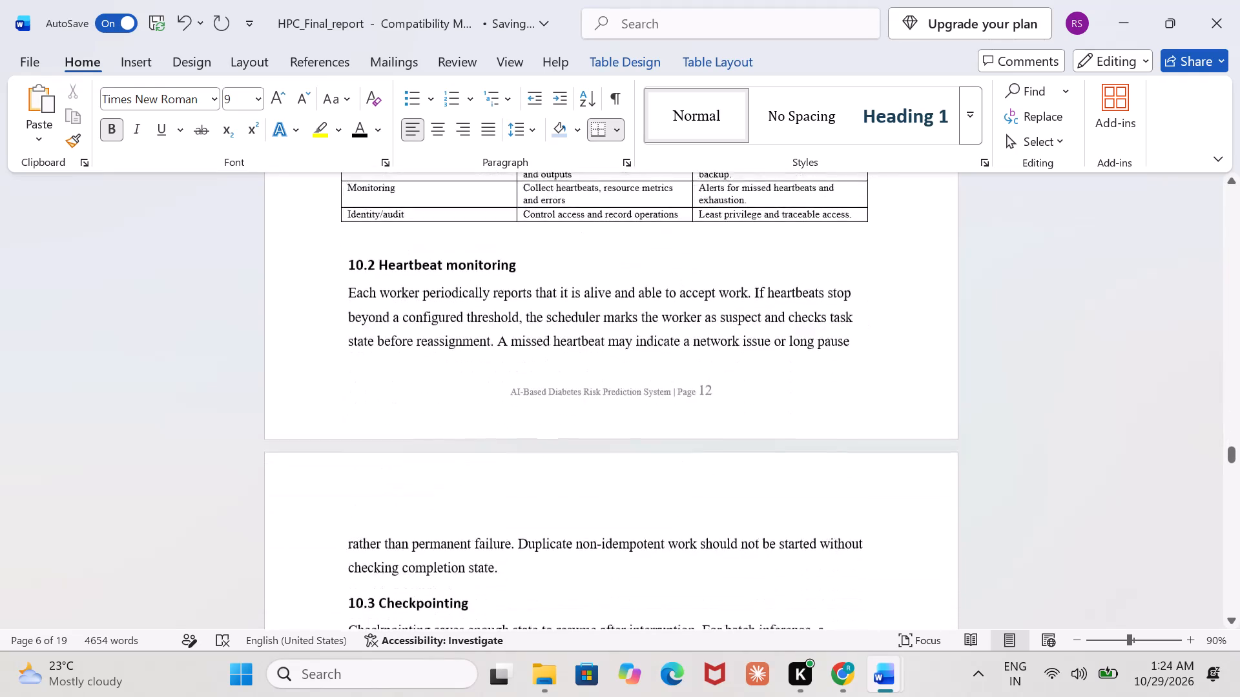
{"action": "scroll", "coordinate": [601, 261], "scroll_direction": "down", "scroll_amount": 5}
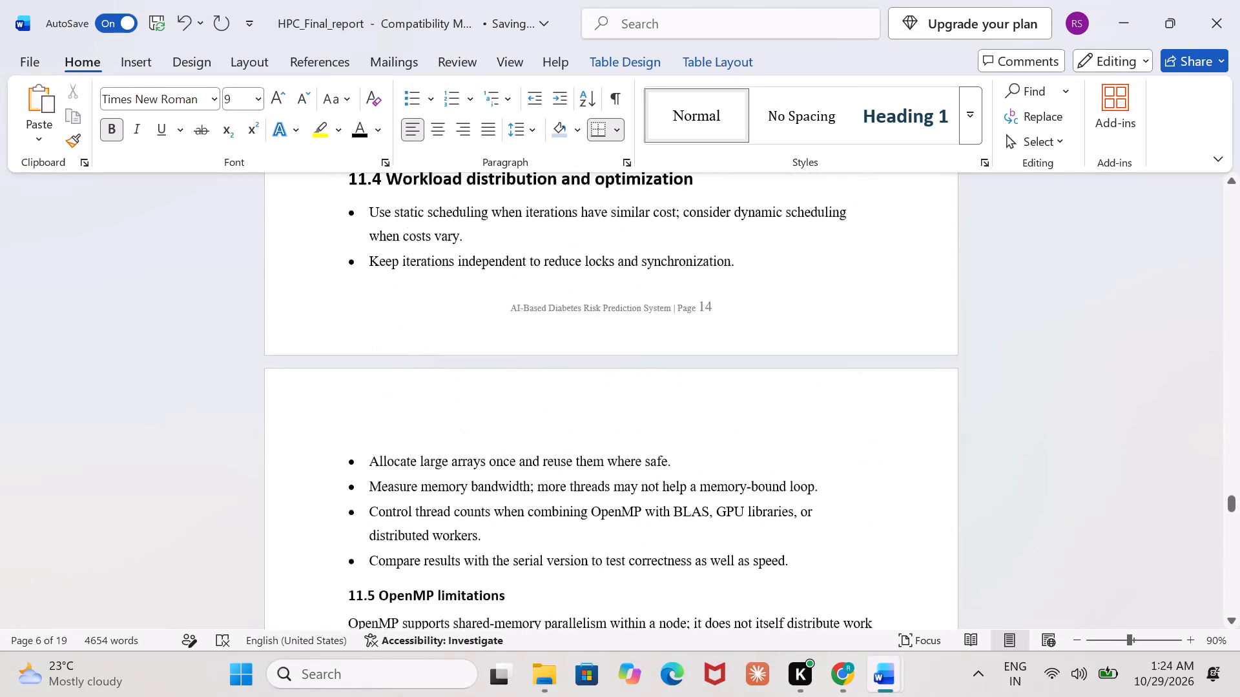
{"action": "scroll", "coordinate": [601, 261], "scroll_direction": "down", "scroll_amount": 5}
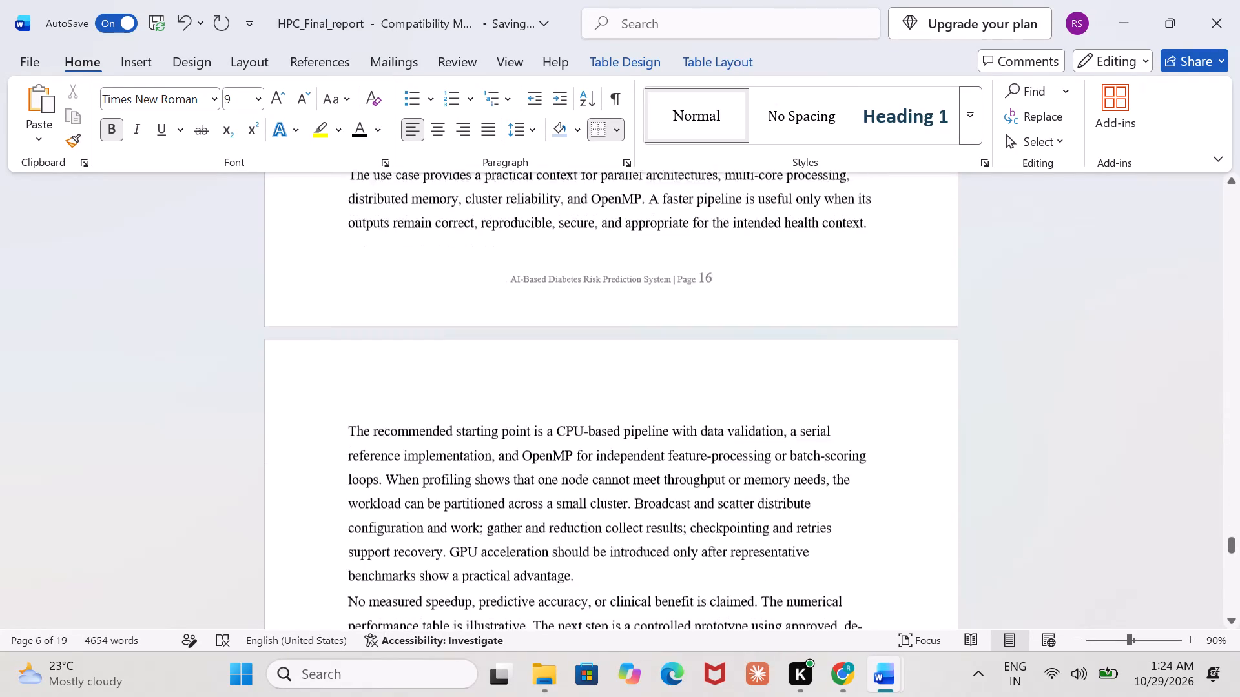
{"action": "scroll", "coordinate": [601, 261], "scroll_direction": "down", "scroll_amount": 8}
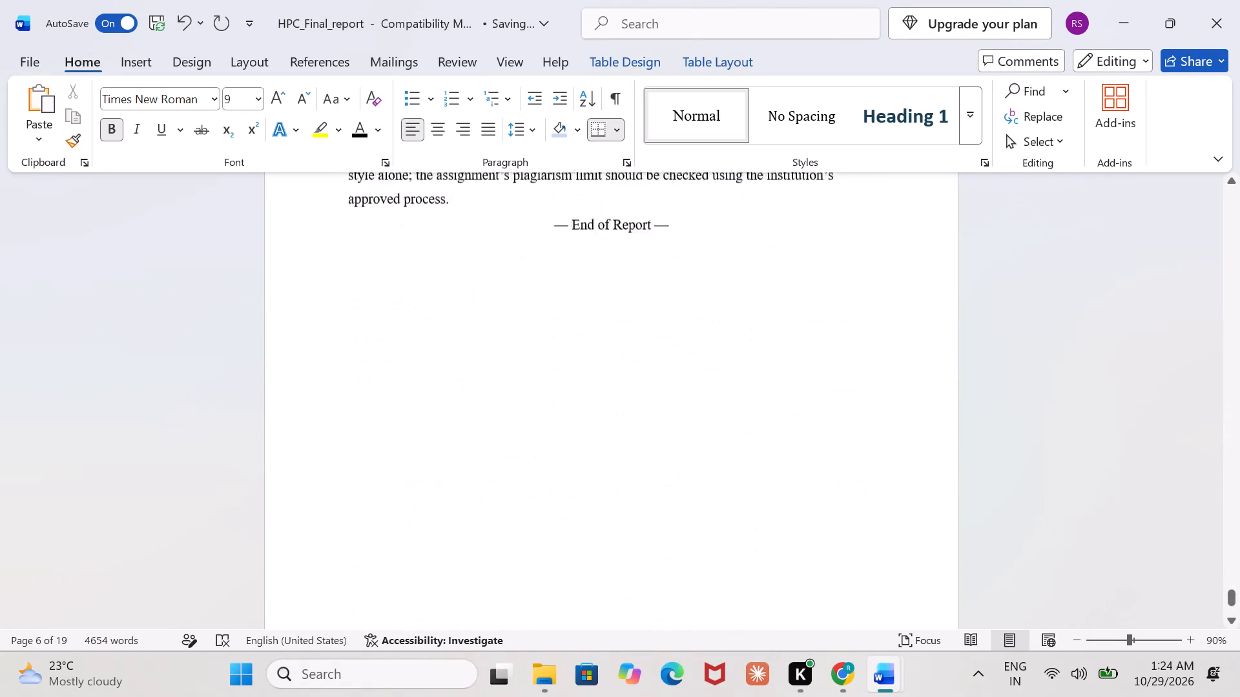
{"action": "scroll", "coordinate": [601, 261], "scroll_direction": "down", "scroll_amount": 1}
Print all pages of HPC_Final_report with Microsoft Print to PDF, saving the file as "hpc final" in the Scholarship folder.
{"action": "left_click", "coordinate": [422, 21]}
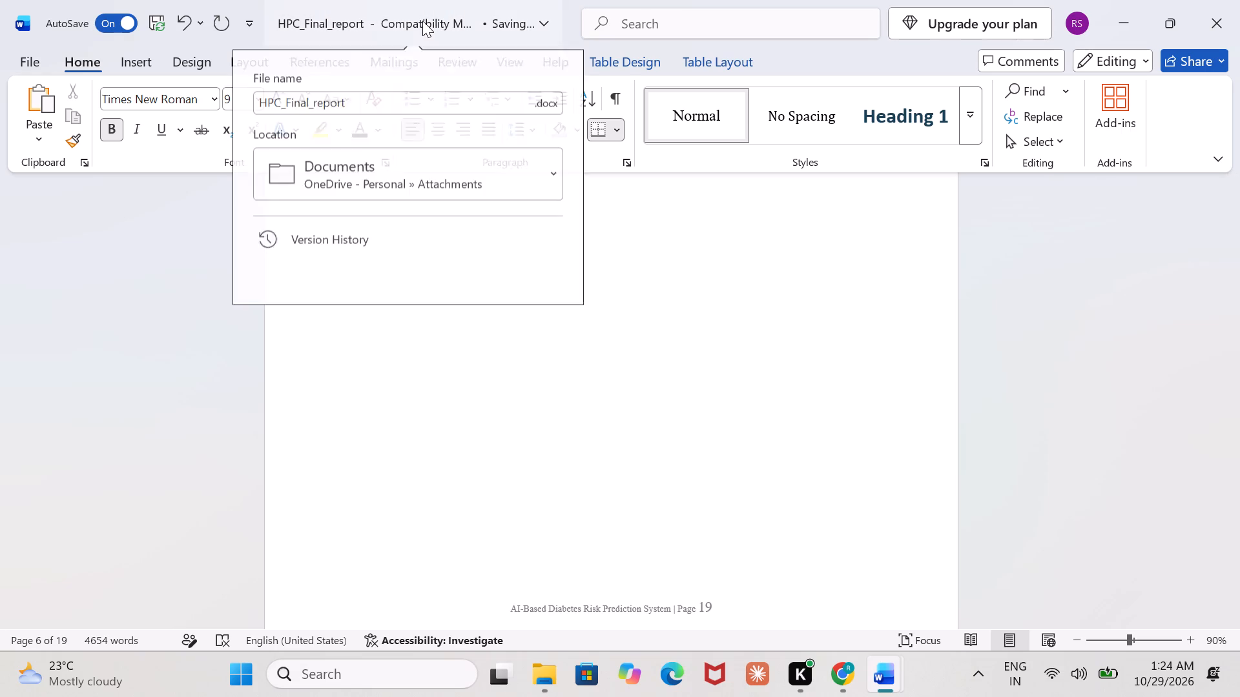
{"action": "left_click", "coordinate": [224, 332]}
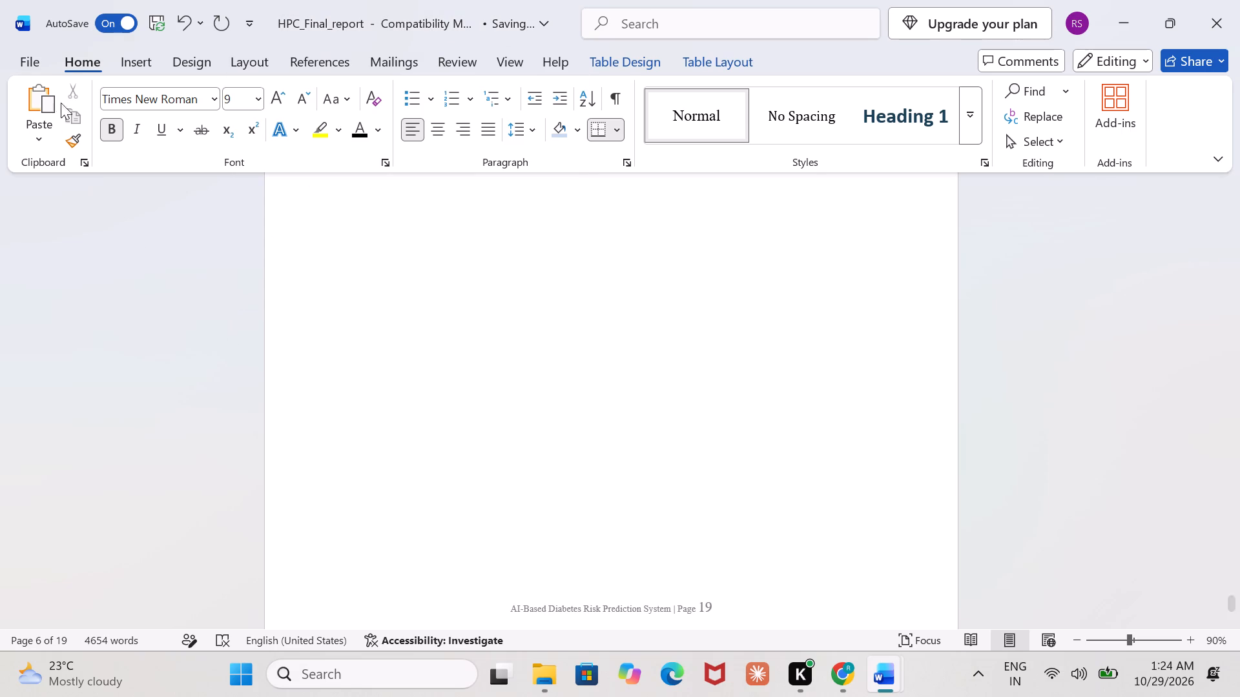
{"action": "left_click", "coordinate": [45, 72]}
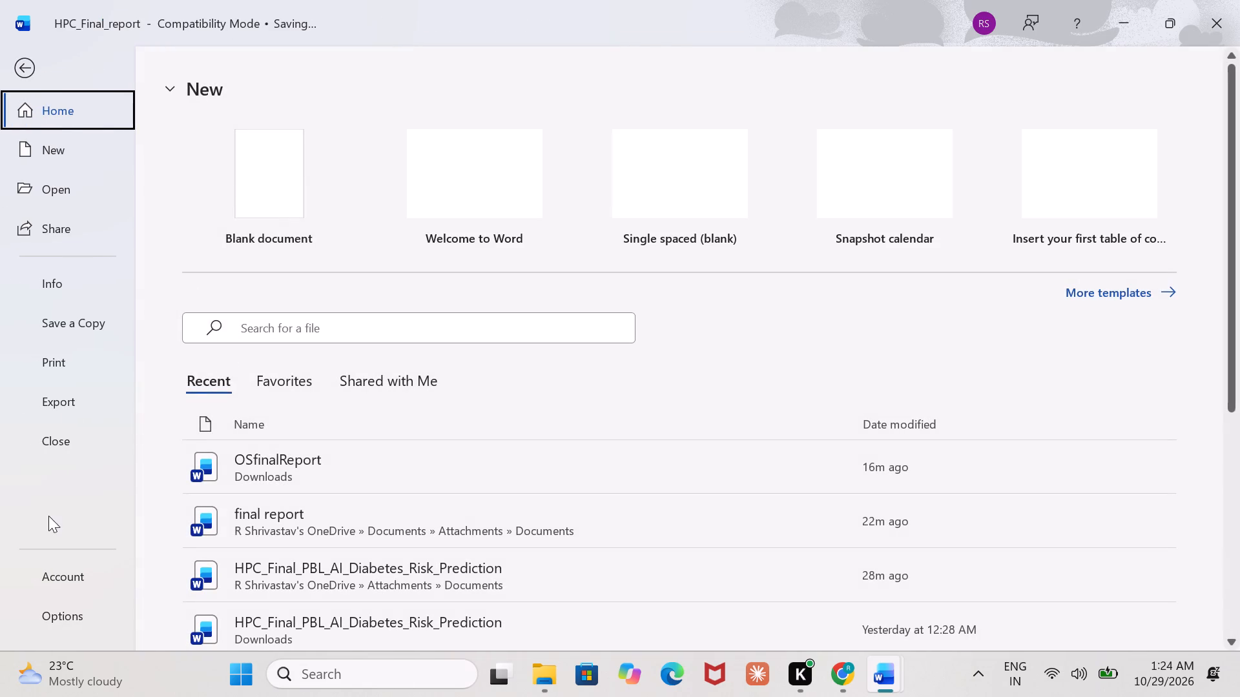
{"action": "left_click", "coordinate": [70, 367]}
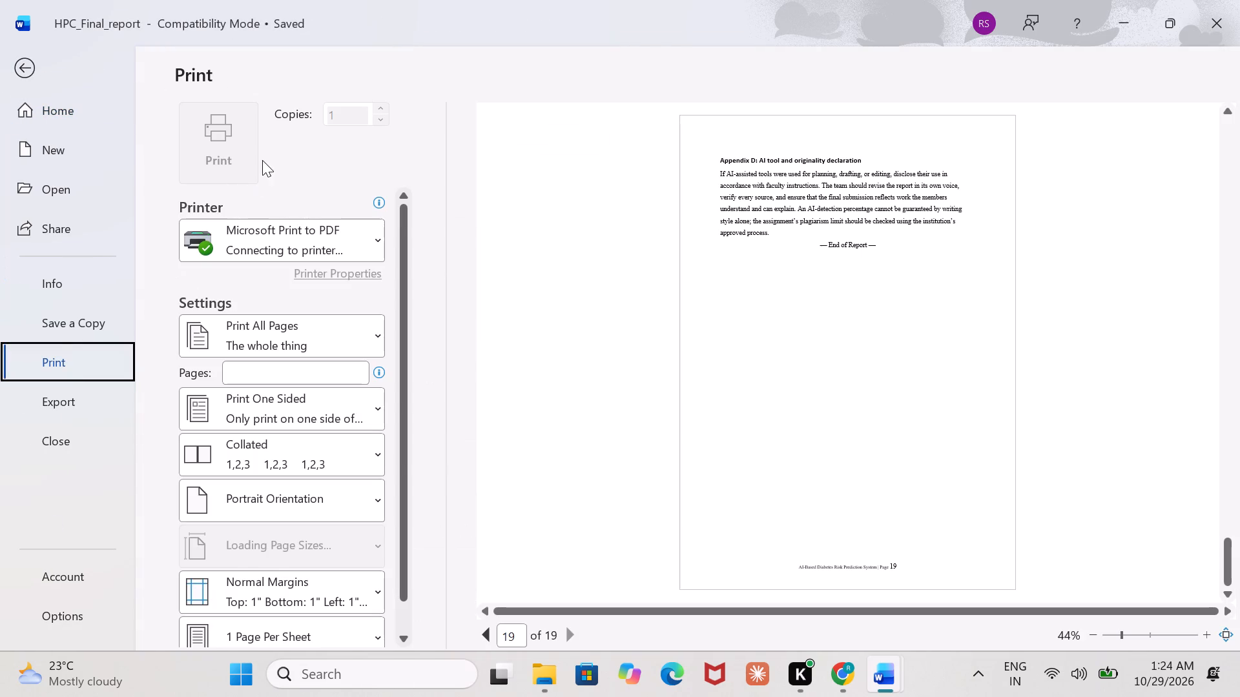
{"action": "left_click", "coordinate": [228, 161]}
{"action": "left_click", "coordinate": [322, 237]}
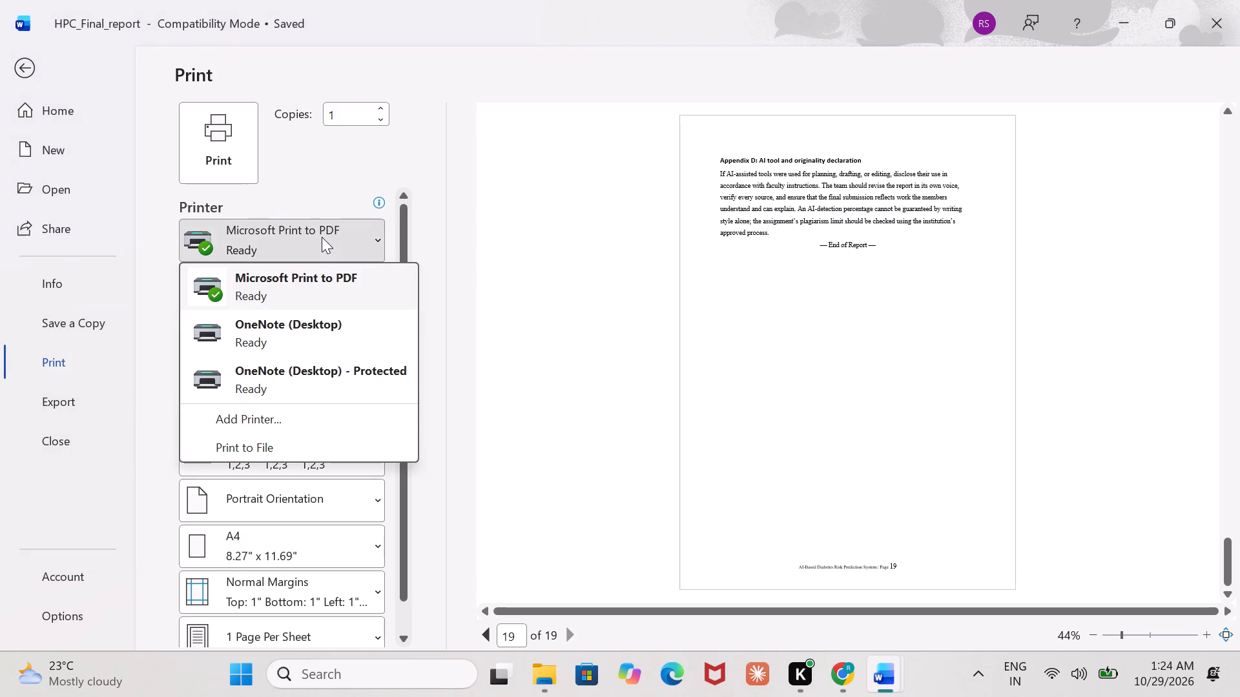
{"action": "left_click", "coordinate": [313, 297]}
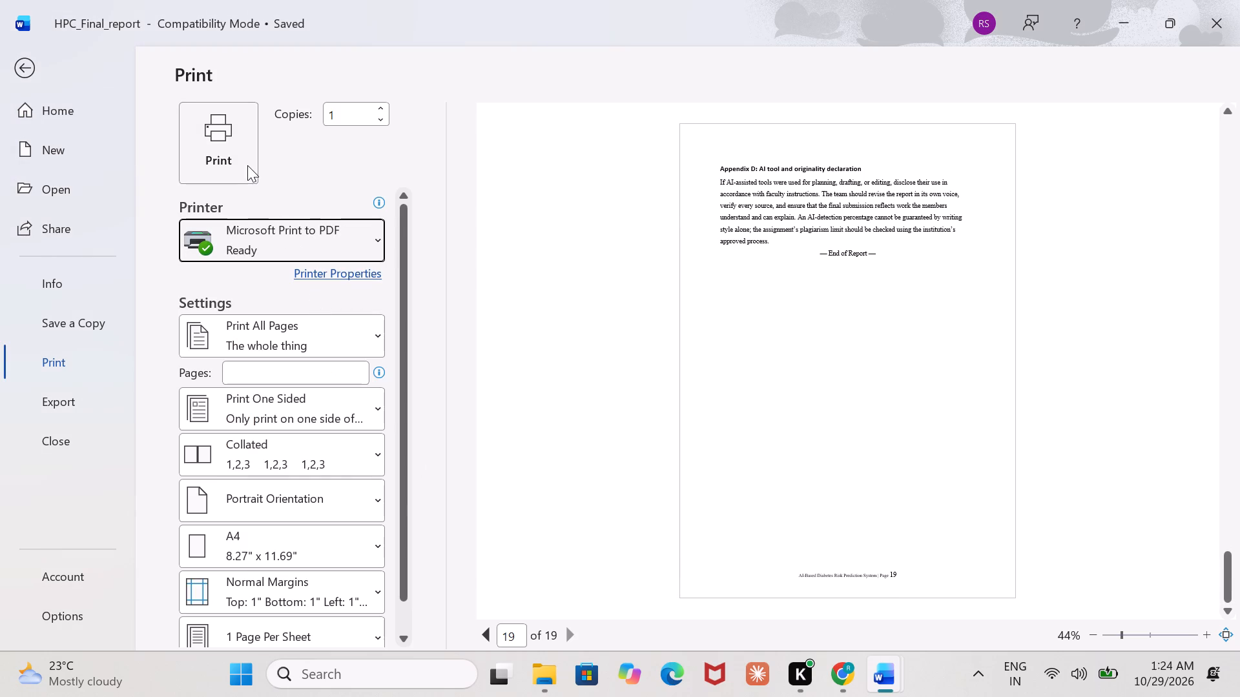
{"action": "left_click", "coordinate": [247, 165]}
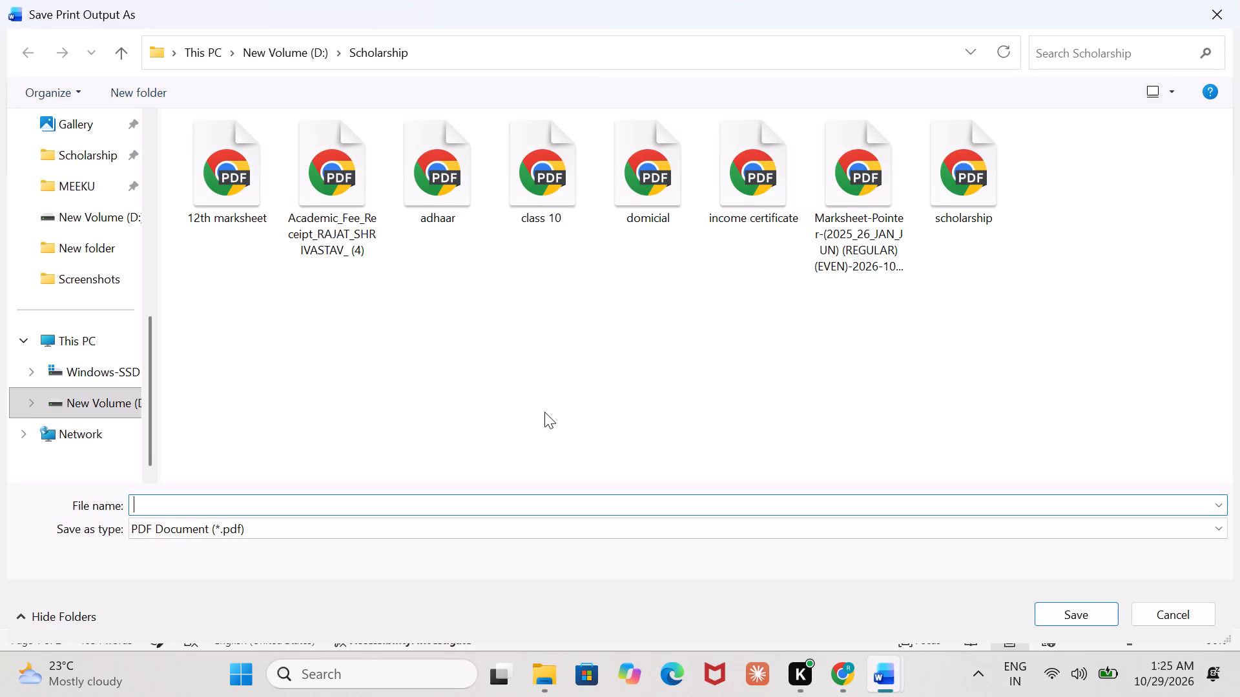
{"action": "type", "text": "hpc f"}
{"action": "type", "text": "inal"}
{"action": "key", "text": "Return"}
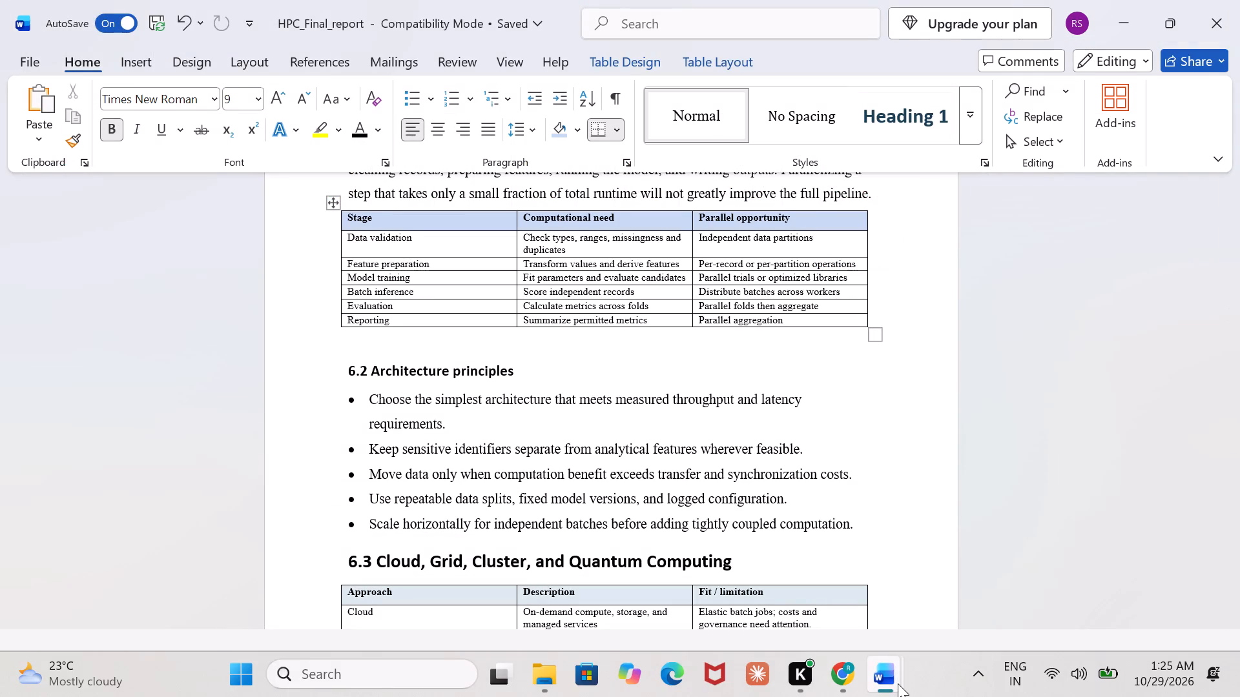
Switch to the "final report" document and delete the three-line "Submitted to" department and institute block below the cover-page details table.
{"action": "left_click", "coordinate": [880, 609]}
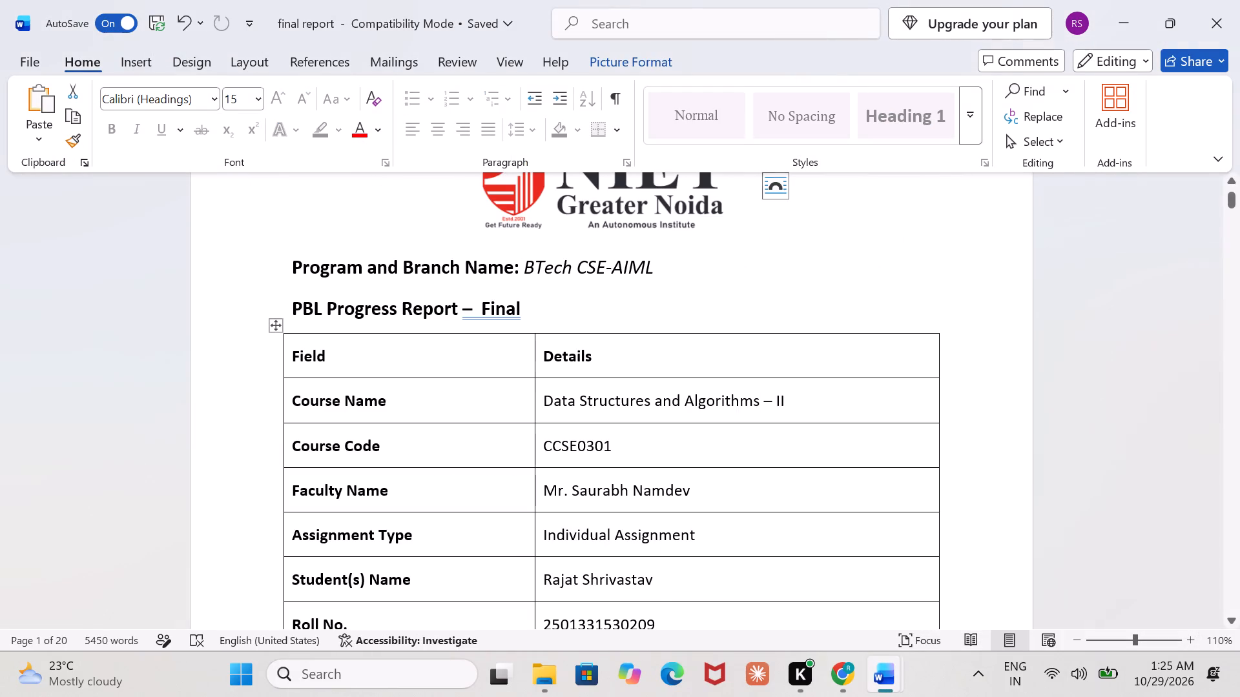
{"action": "scroll", "coordinate": [805, 505], "scroll_direction": "down", "scroll_amount": 3}
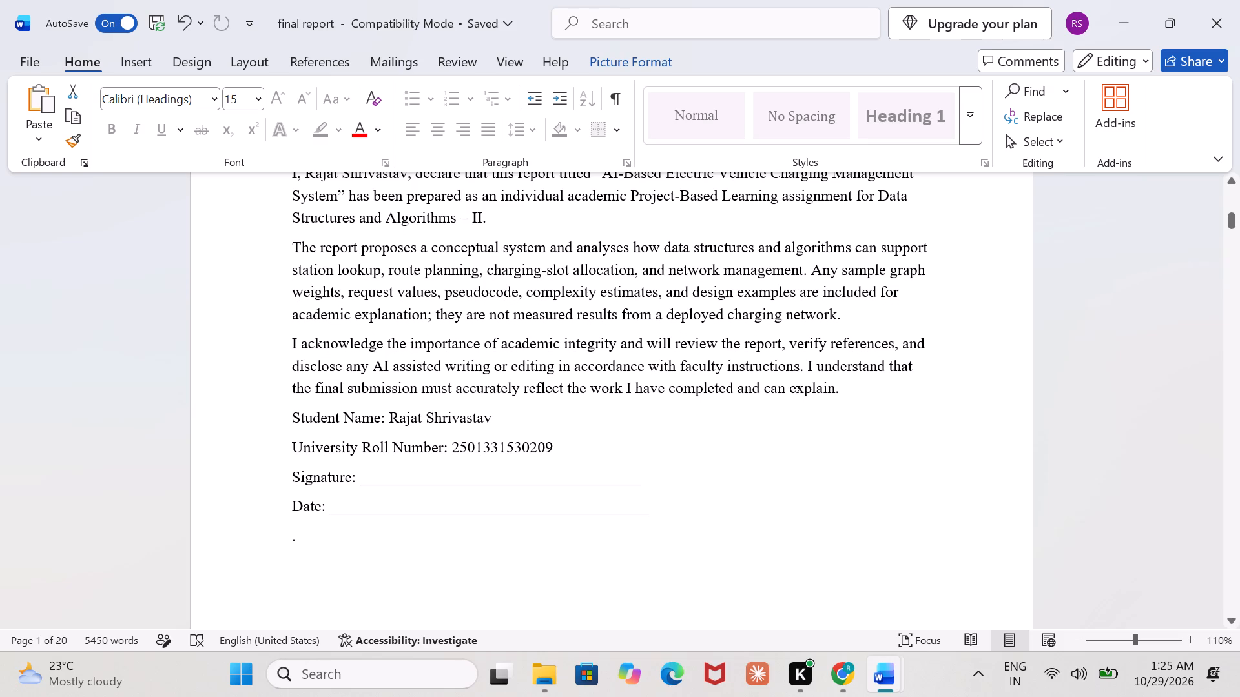
{"action": "scroll", "coordinate": [805, 505], "scroll_direction": "up", "scroll_amount": 3}
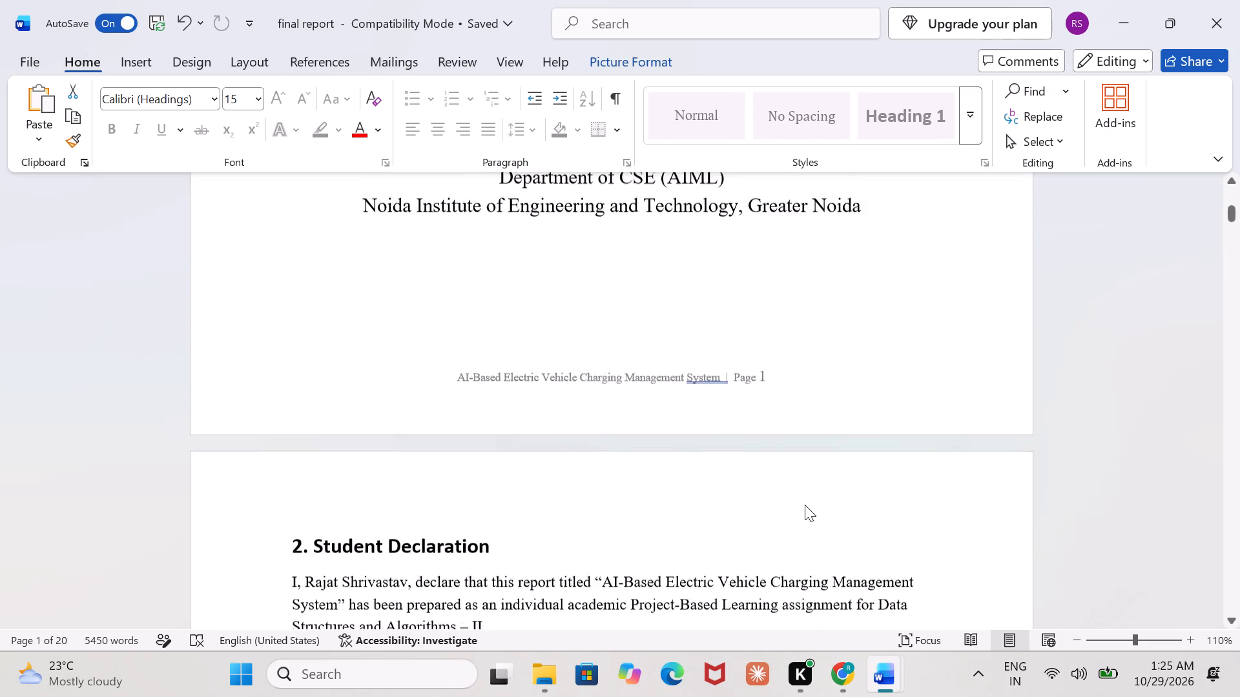
{"action": "scroll", "coordinate": [805, 505], "scroll_direction": "up", "scroll_amount": 2}
{"action": "left_click_drag", "start_coordinate": [907, 541], "coordinate": [891, 544]}
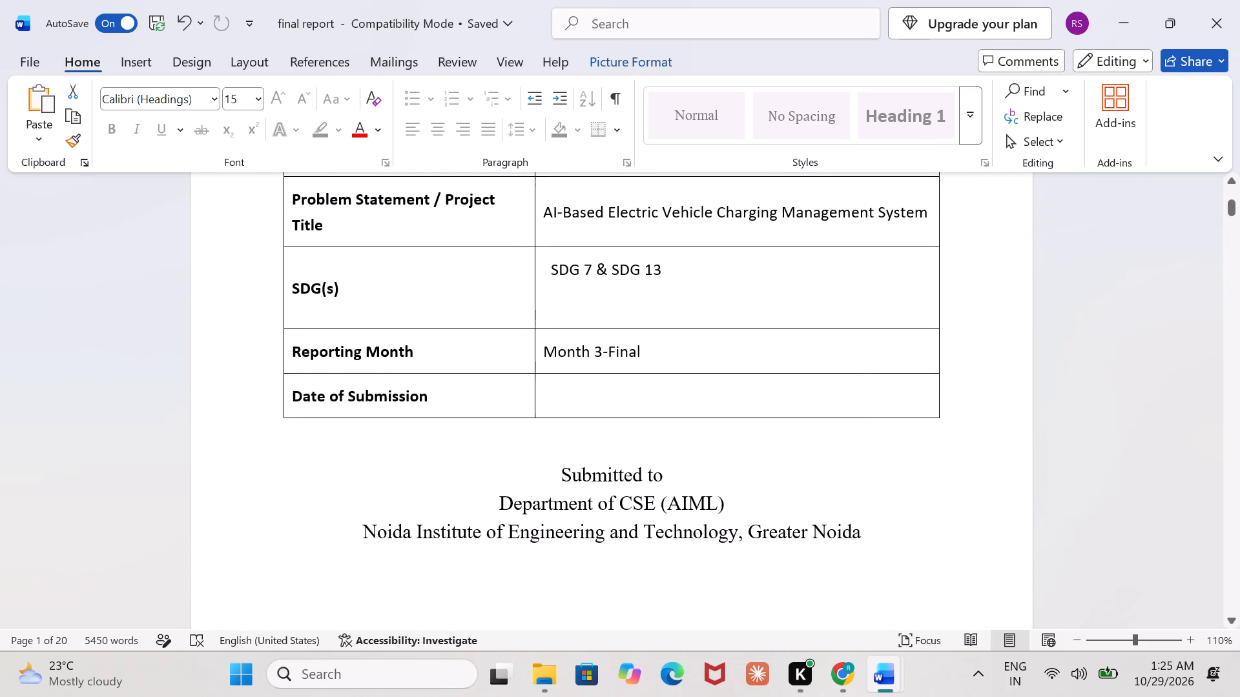
{"action": "left_click_drag", "start_coordinate": [891, 544], "coordinate": [460, 479]}
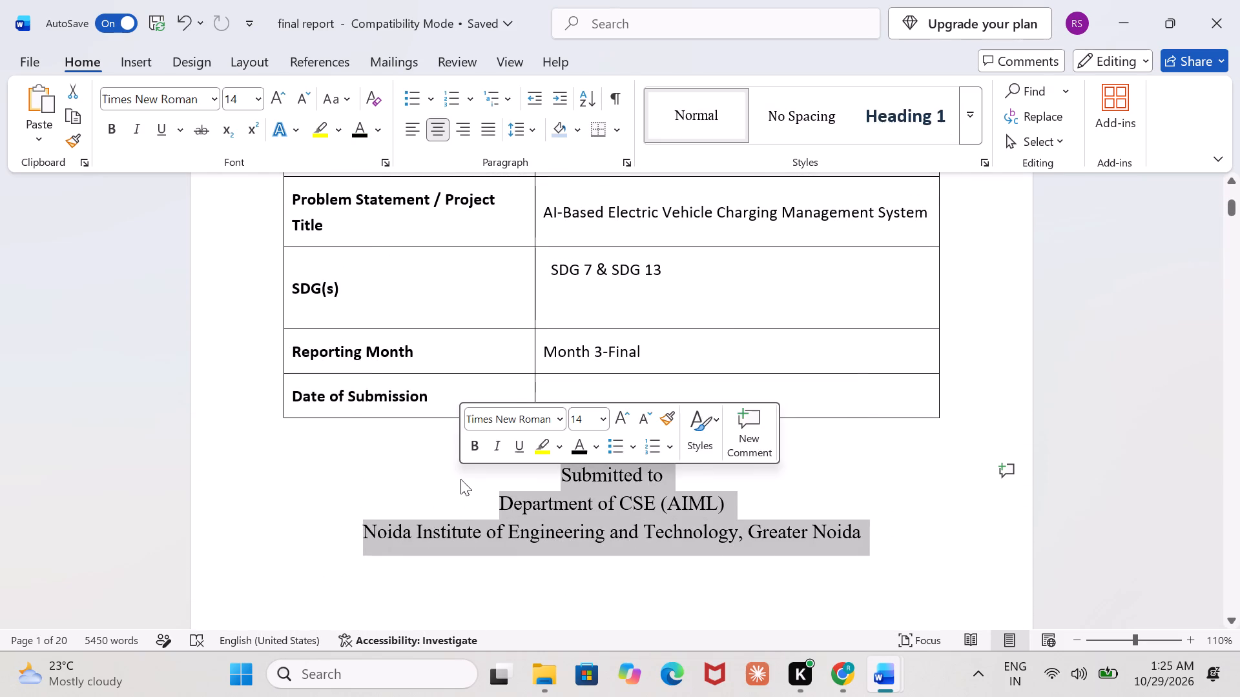
{"action": "key", "text": "BackSpace"}
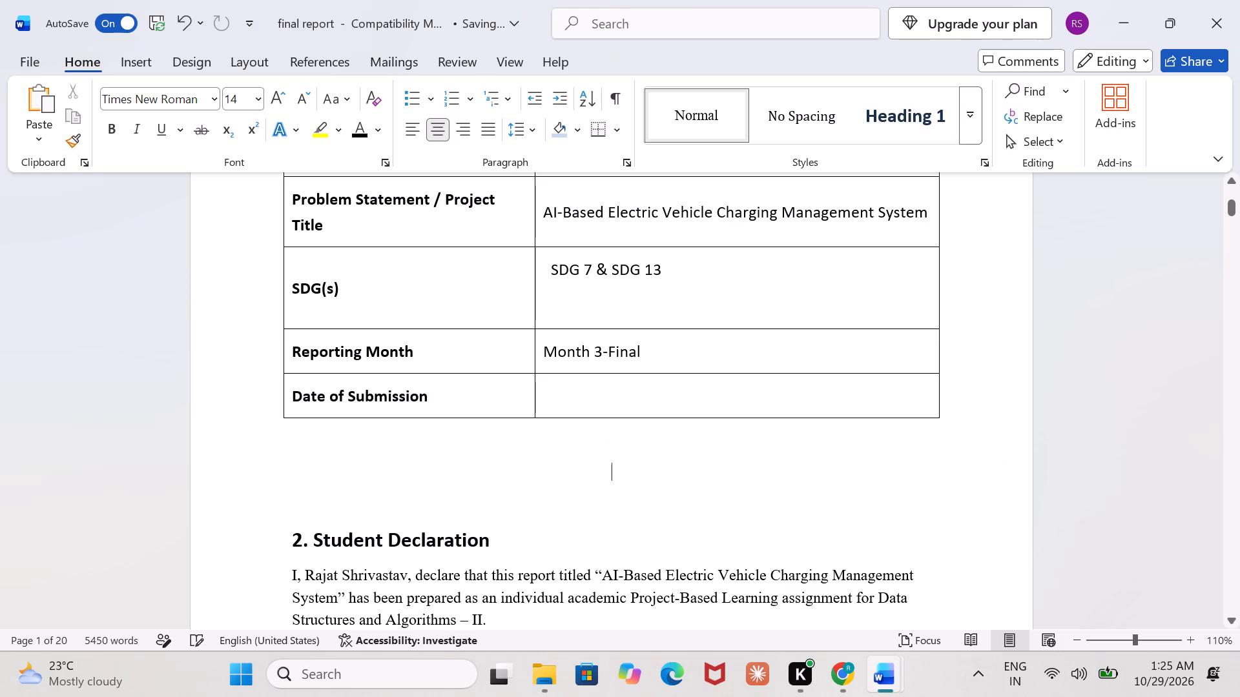
{"action": "scroll", "coordinate": [480, 530], "scroll_direction": "down", "scroll_amount": 2}
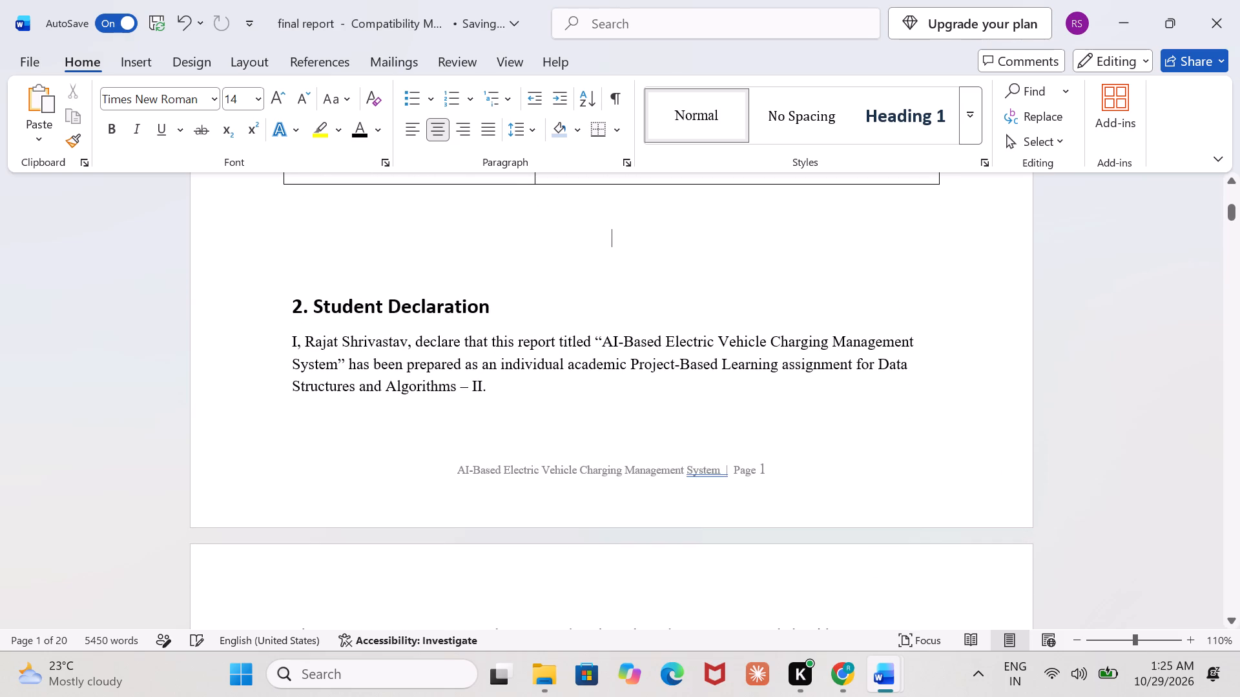
Add blank lines below the cover-page details table so the "2. Student Declaration" section starts on page 2.
{"action": "key", "text": "Return"}
{"action": "key", "text": "Return"}
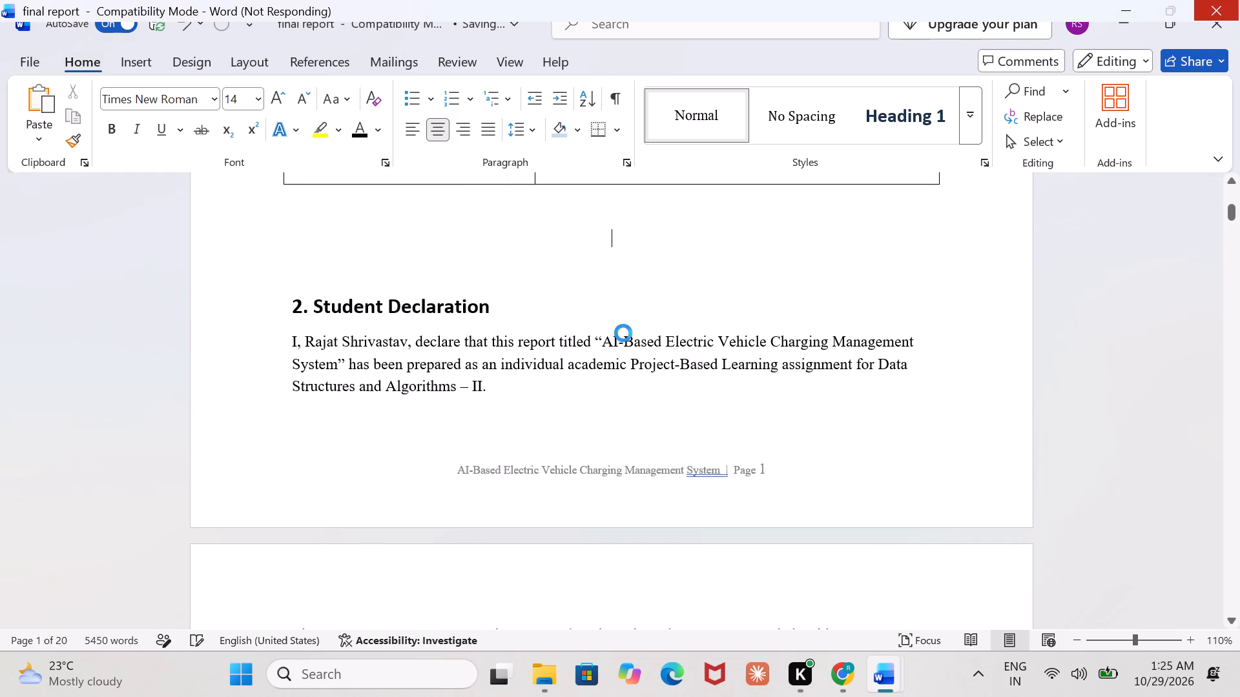
{"action": "scroll", "coordinate": [637, 387], "scroll_direction": "down", "scroll_amount": 9}
{"action": "scroll", "coordinate": [649, 426], "scroll_direction": "up", "scroll_amount": 3}
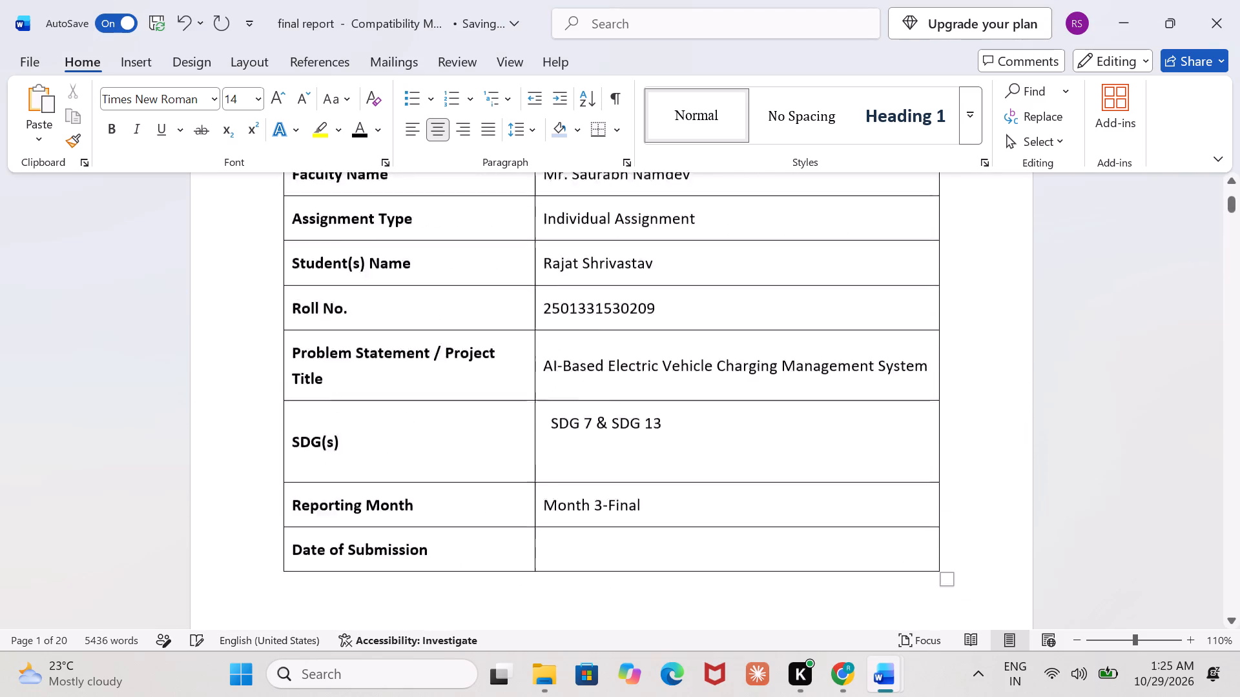
{"action": "scroll", "coordinate": [649, 426], "scroll_direction": "up", "scroll_amount": 1}
{"action": "scroll", "coordinate": [649, 426], "scroll_direction": "down", "scroll_amount": 1}
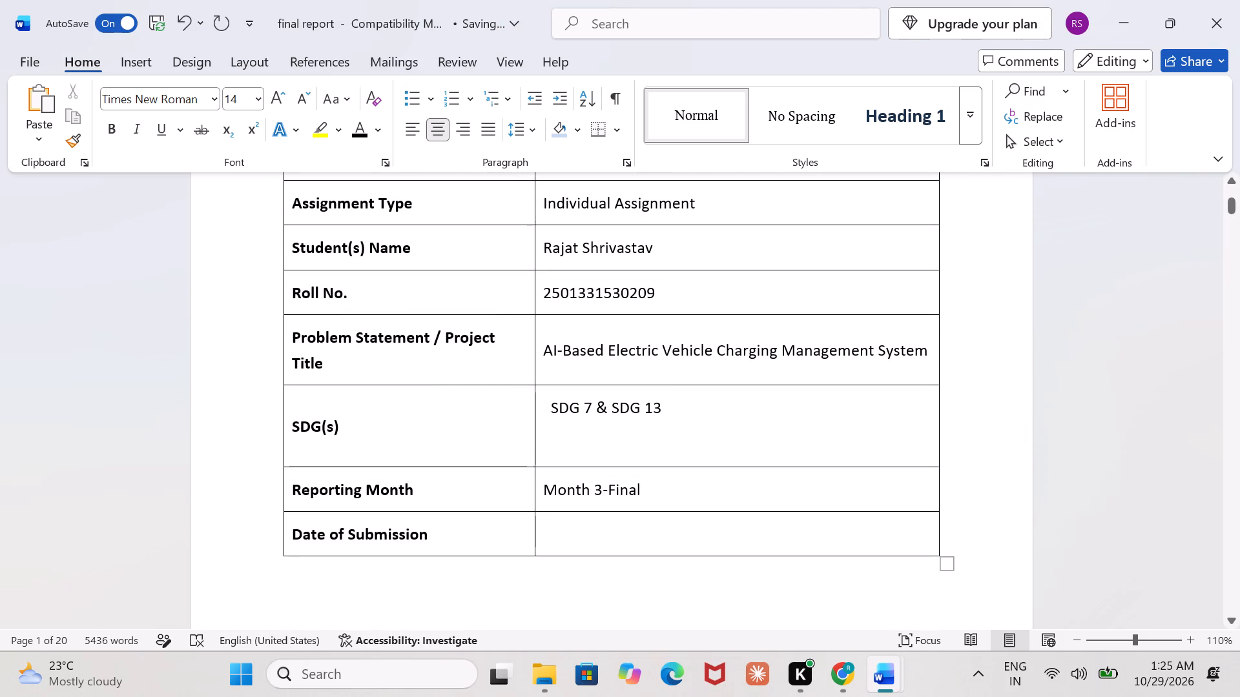
Print all pages of "final report" with Microsoft Print to PDF, saving the file as "dsa final" in the Scholarship folder.
{"action": "left_click", "coordinate": [32, 48]}
{"action": "left_click", "coordinate": [87, 357]}
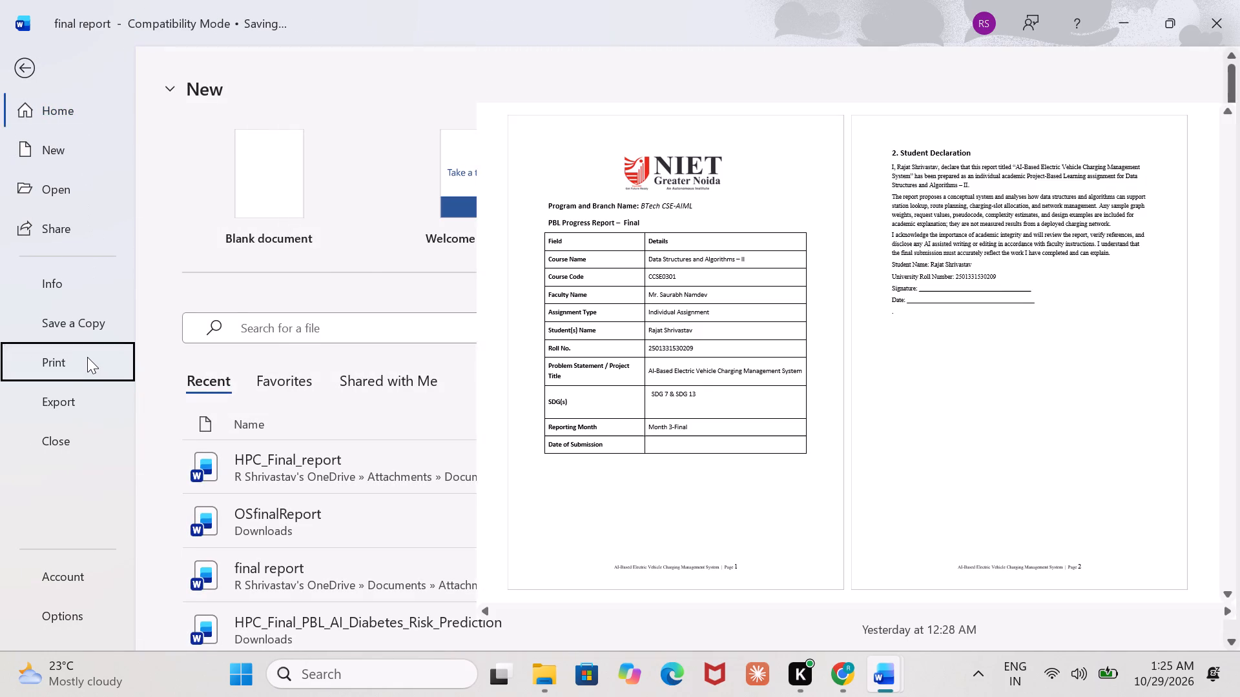
{"action": "left_click", "coordinate": [200, 174]}
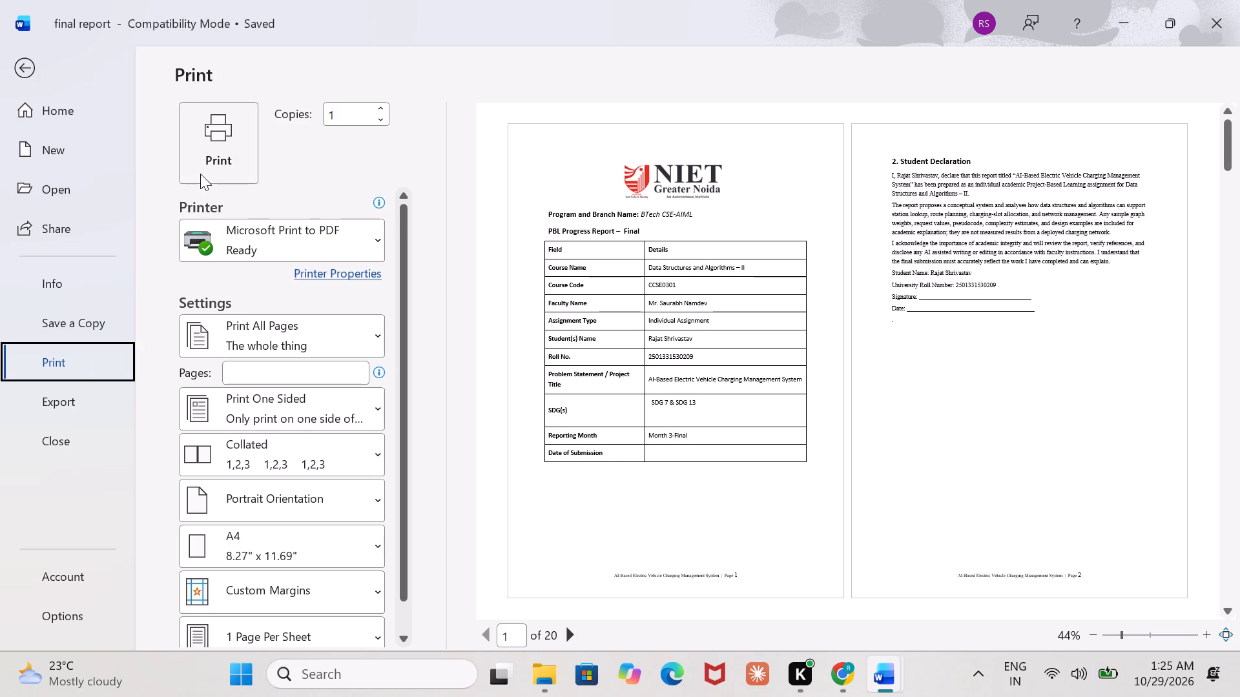
{"action": "left_click", "coordinate": [200, 174]}
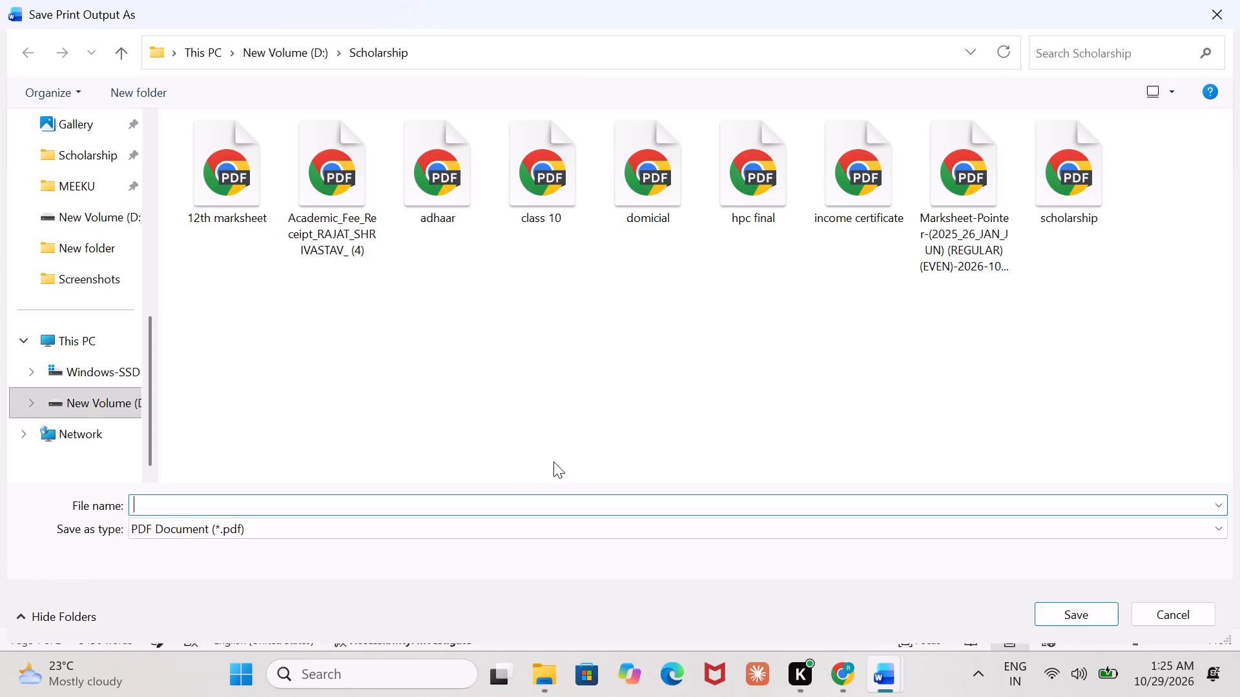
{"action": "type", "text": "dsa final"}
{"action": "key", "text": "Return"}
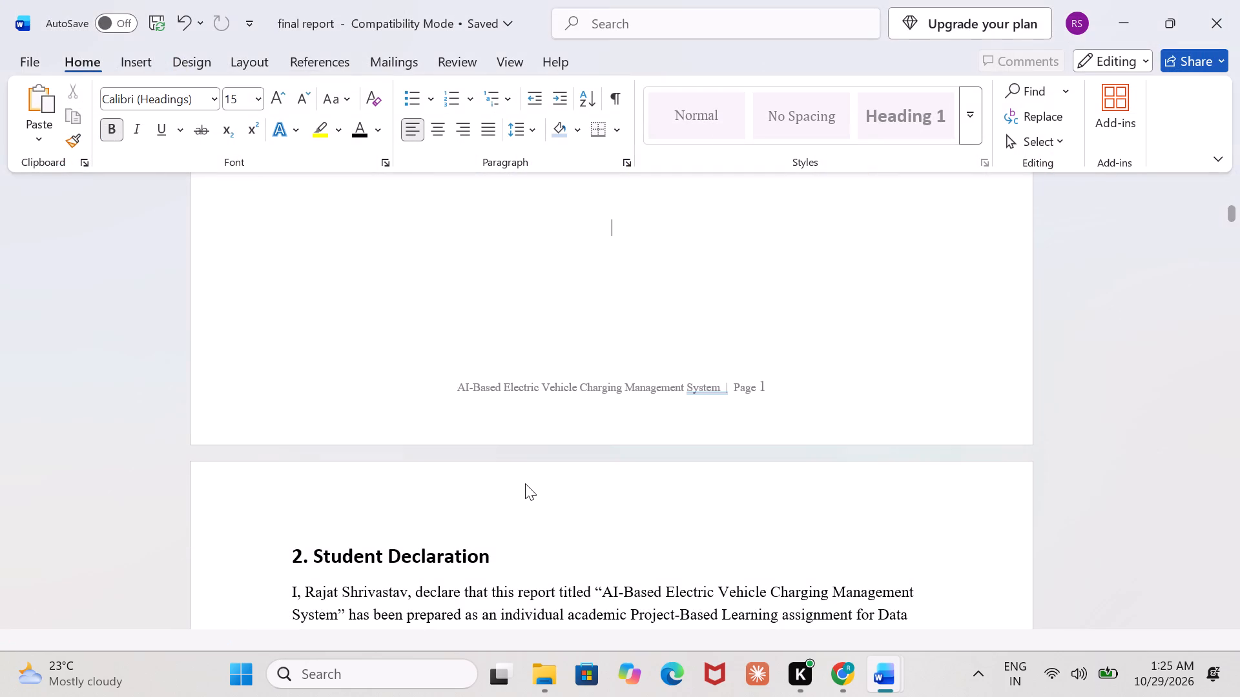